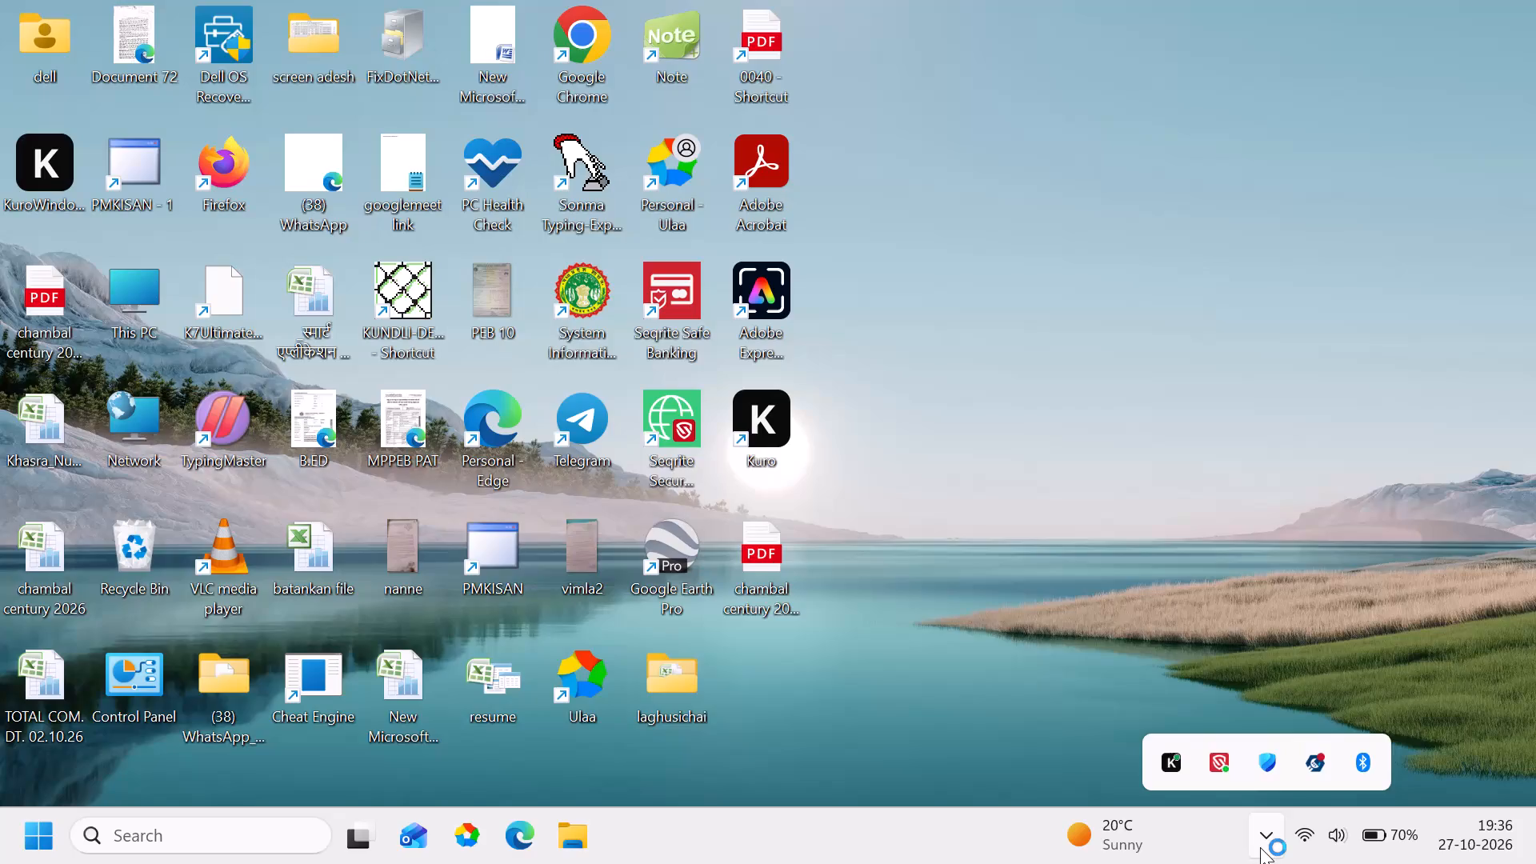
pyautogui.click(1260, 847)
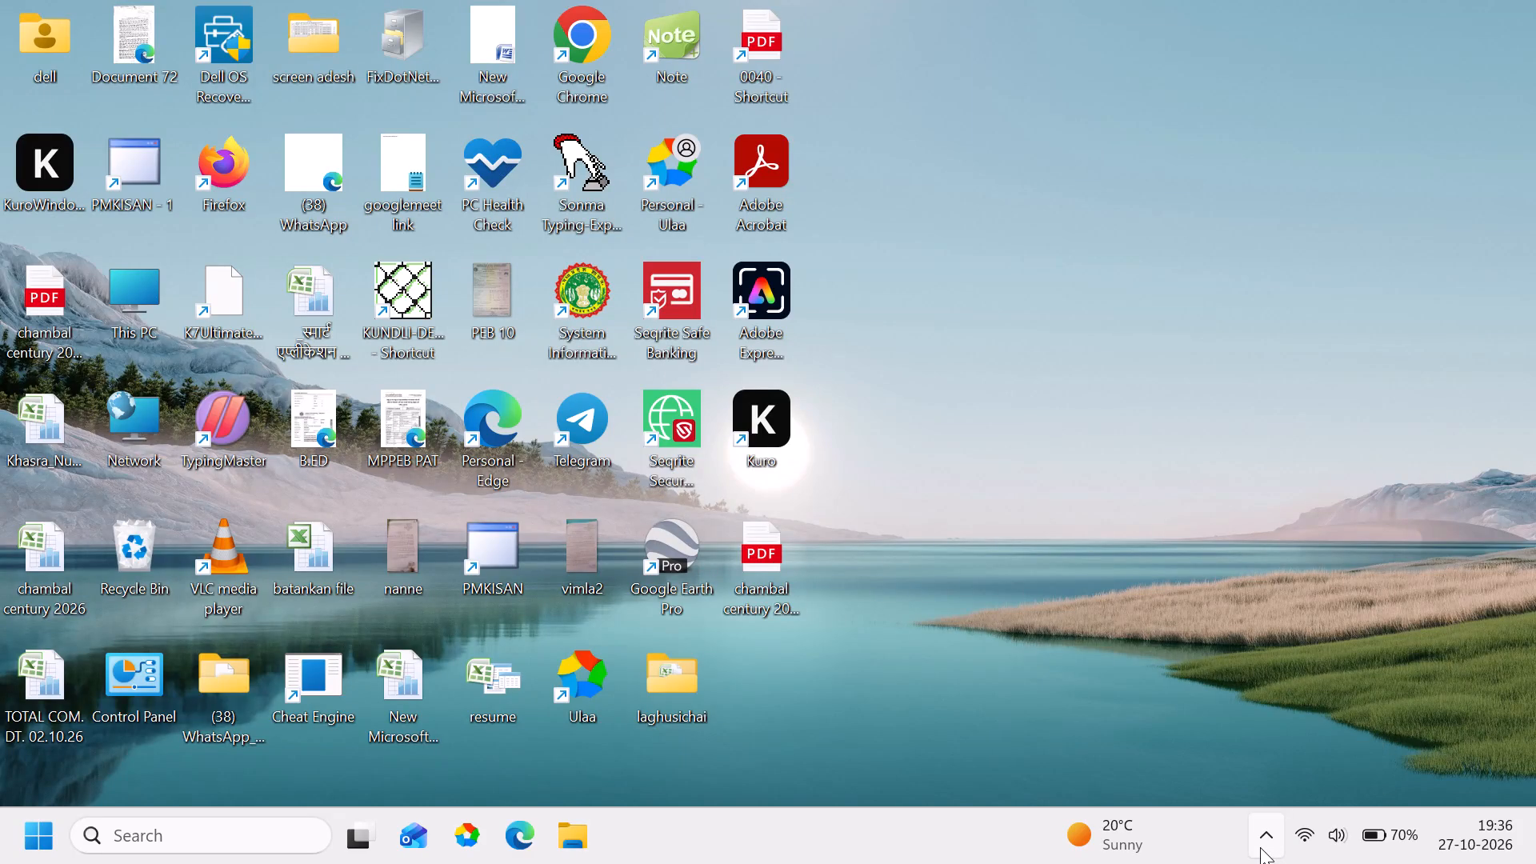
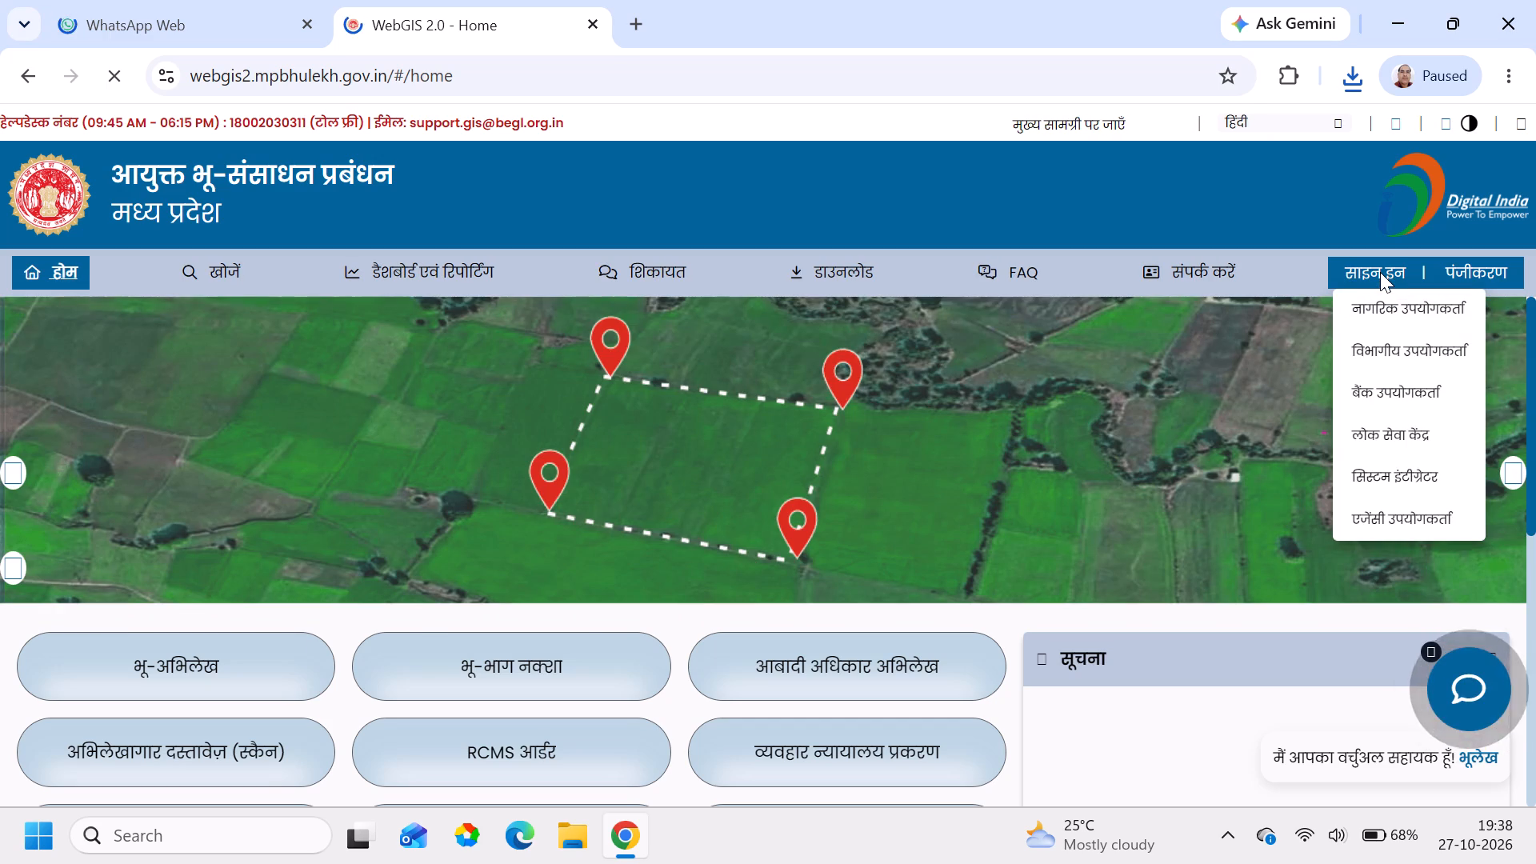
# Sign in as a departmental user (विभागीय उपयोगकर्ता) with the prefilled credentials and the displayed captcha, minimising the chat assistant.
pyautogui.click(1404, 362)
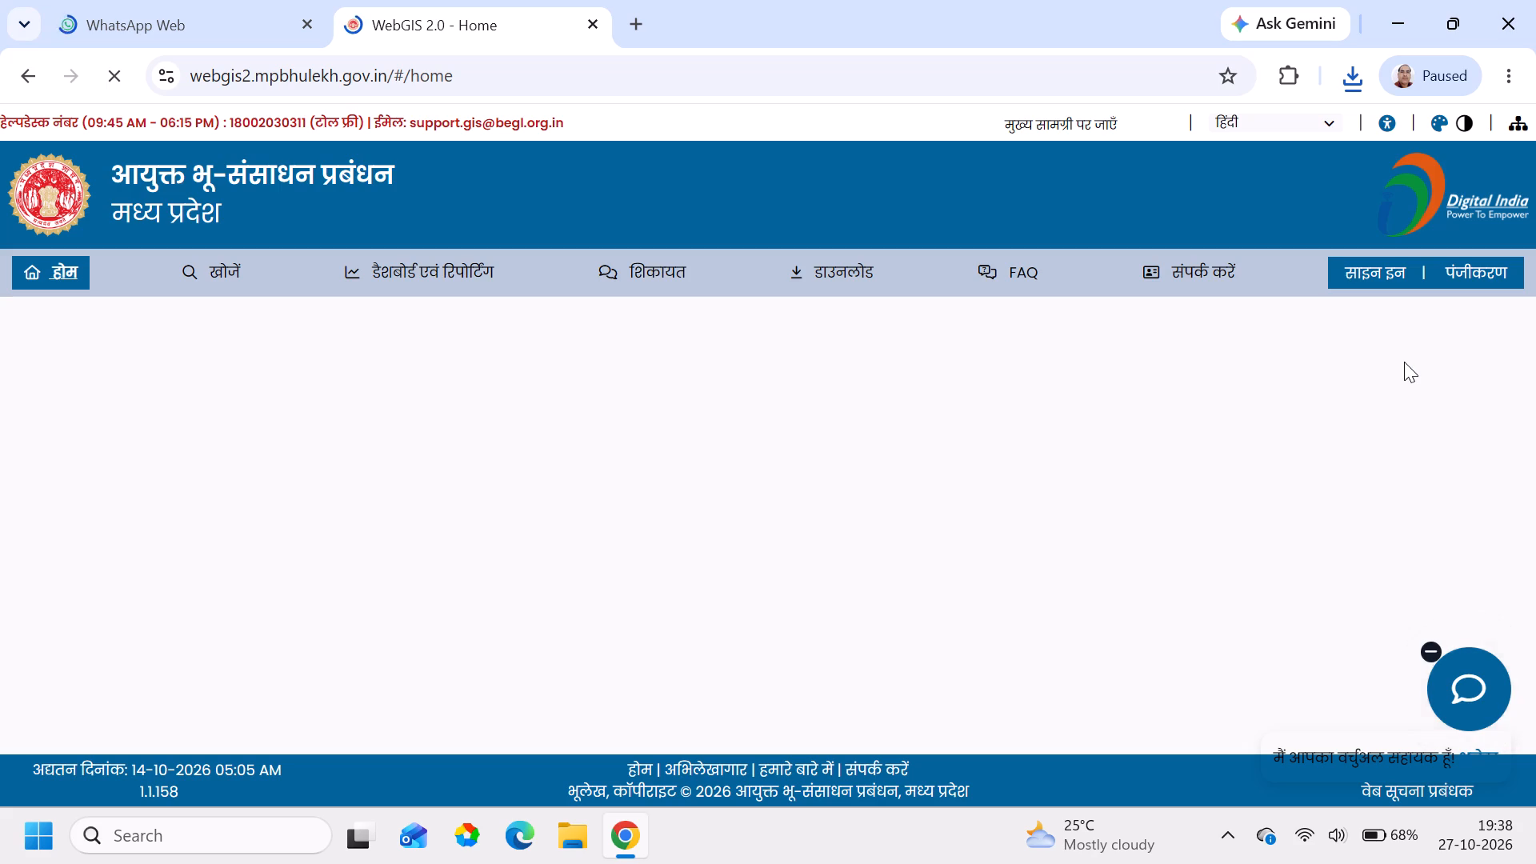
pyautogui.click(1426, 657)
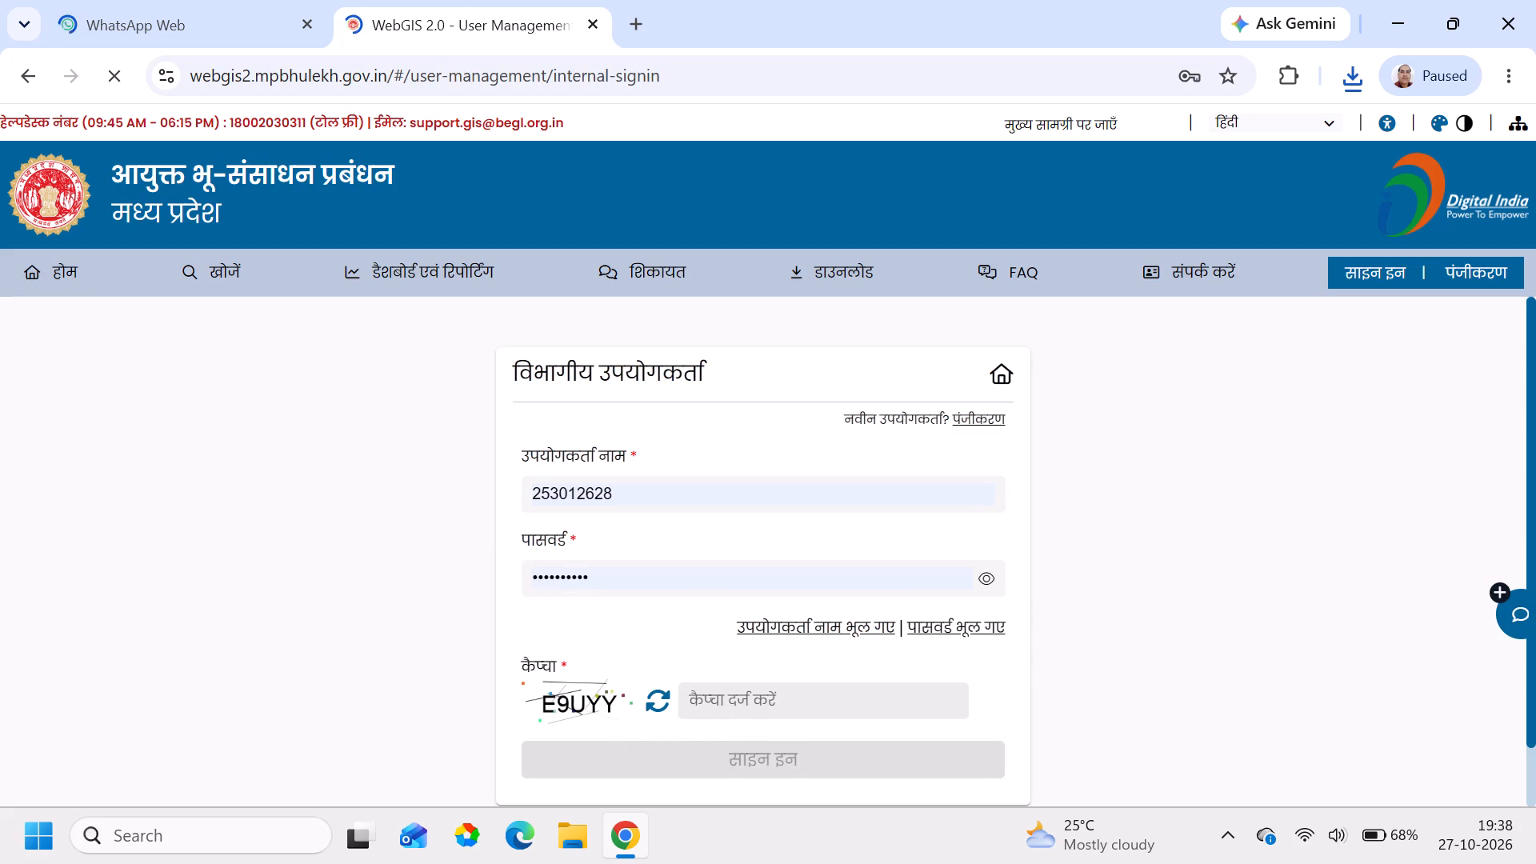
pyautogui.click(750, 702)
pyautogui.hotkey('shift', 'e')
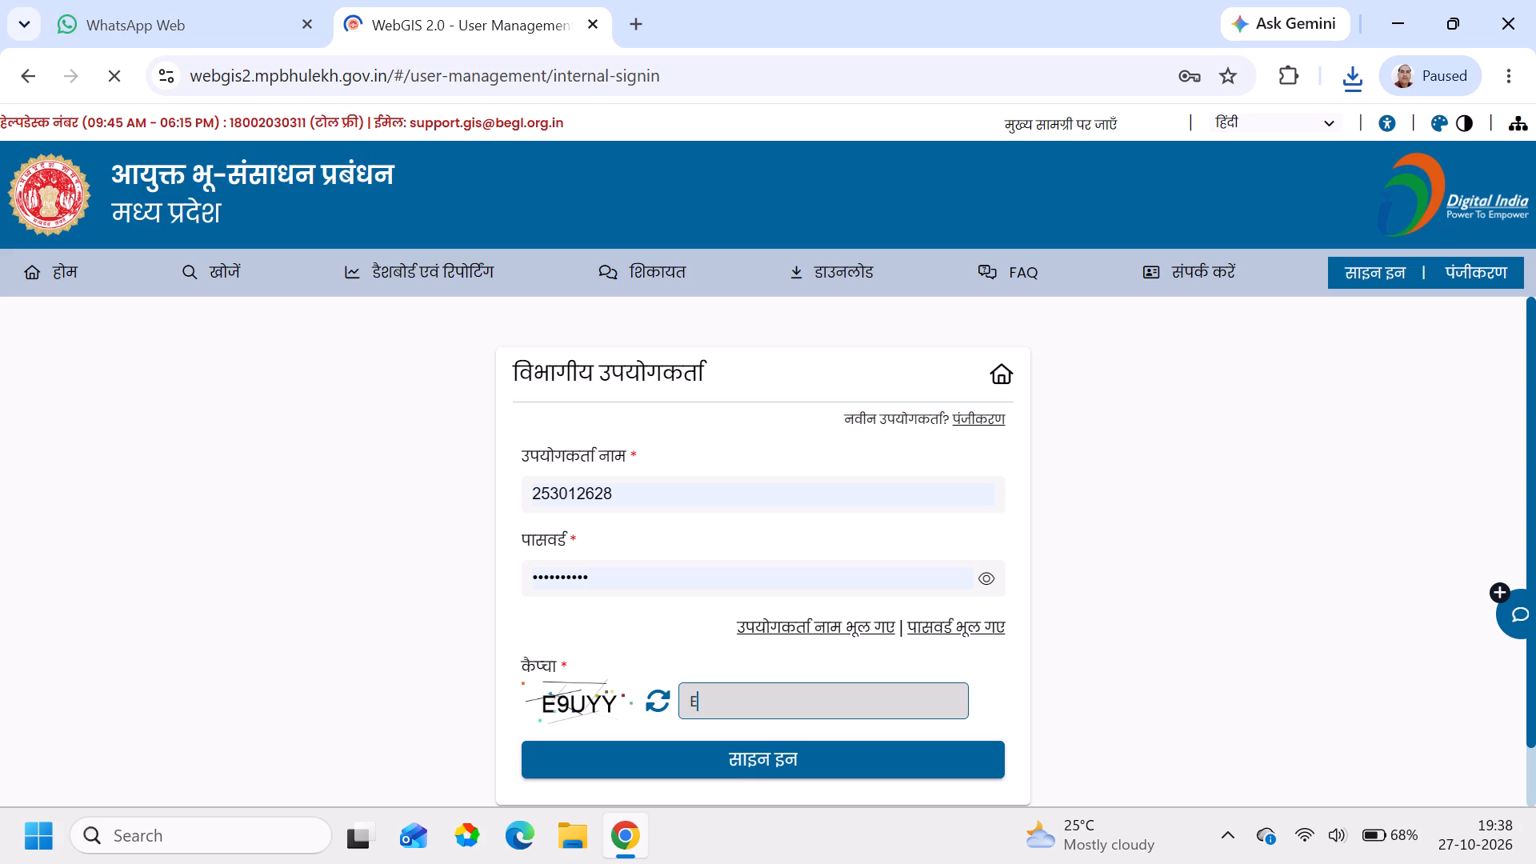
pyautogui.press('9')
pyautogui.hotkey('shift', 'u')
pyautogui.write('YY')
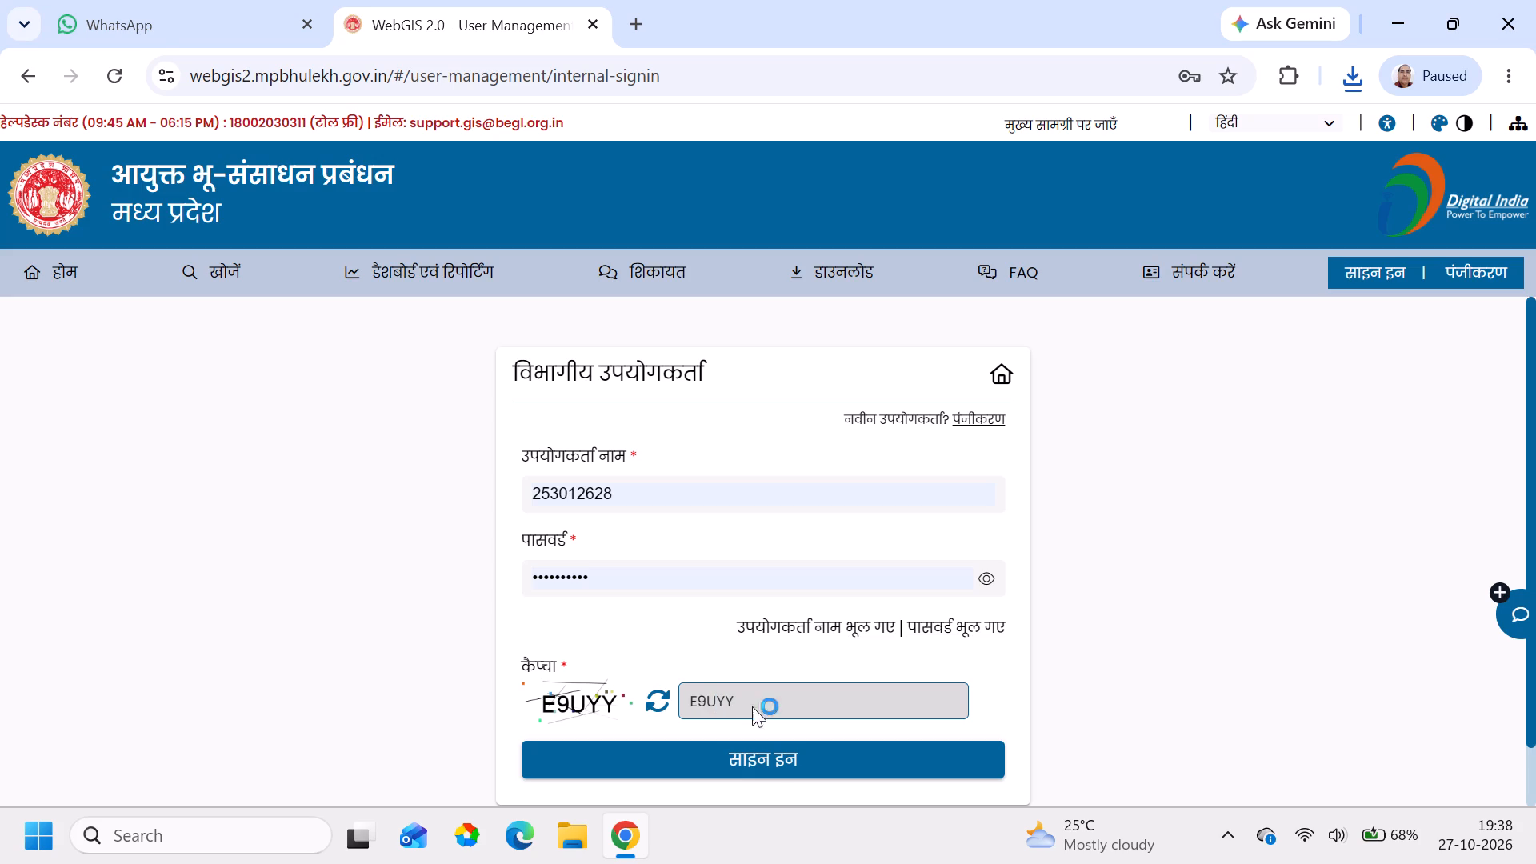
pyautogui.click(777, 759)
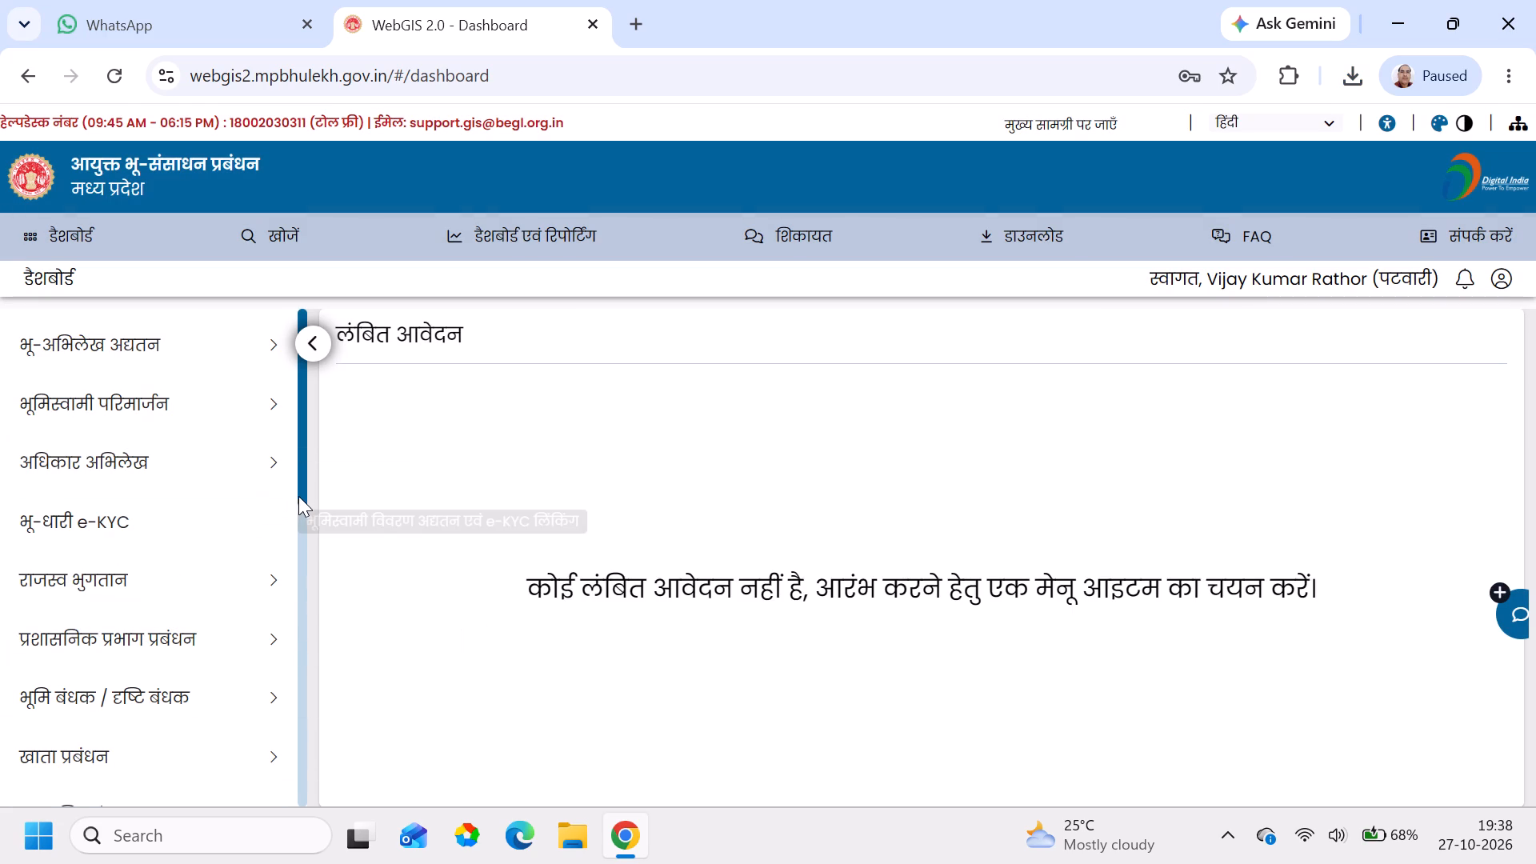
# Start a new application under the private mutation and partition section, नामांतरण एवं बटवारा (निजी).
pyautogui.moveTo(299, 495); pyautogui.dragTo(299, 536)
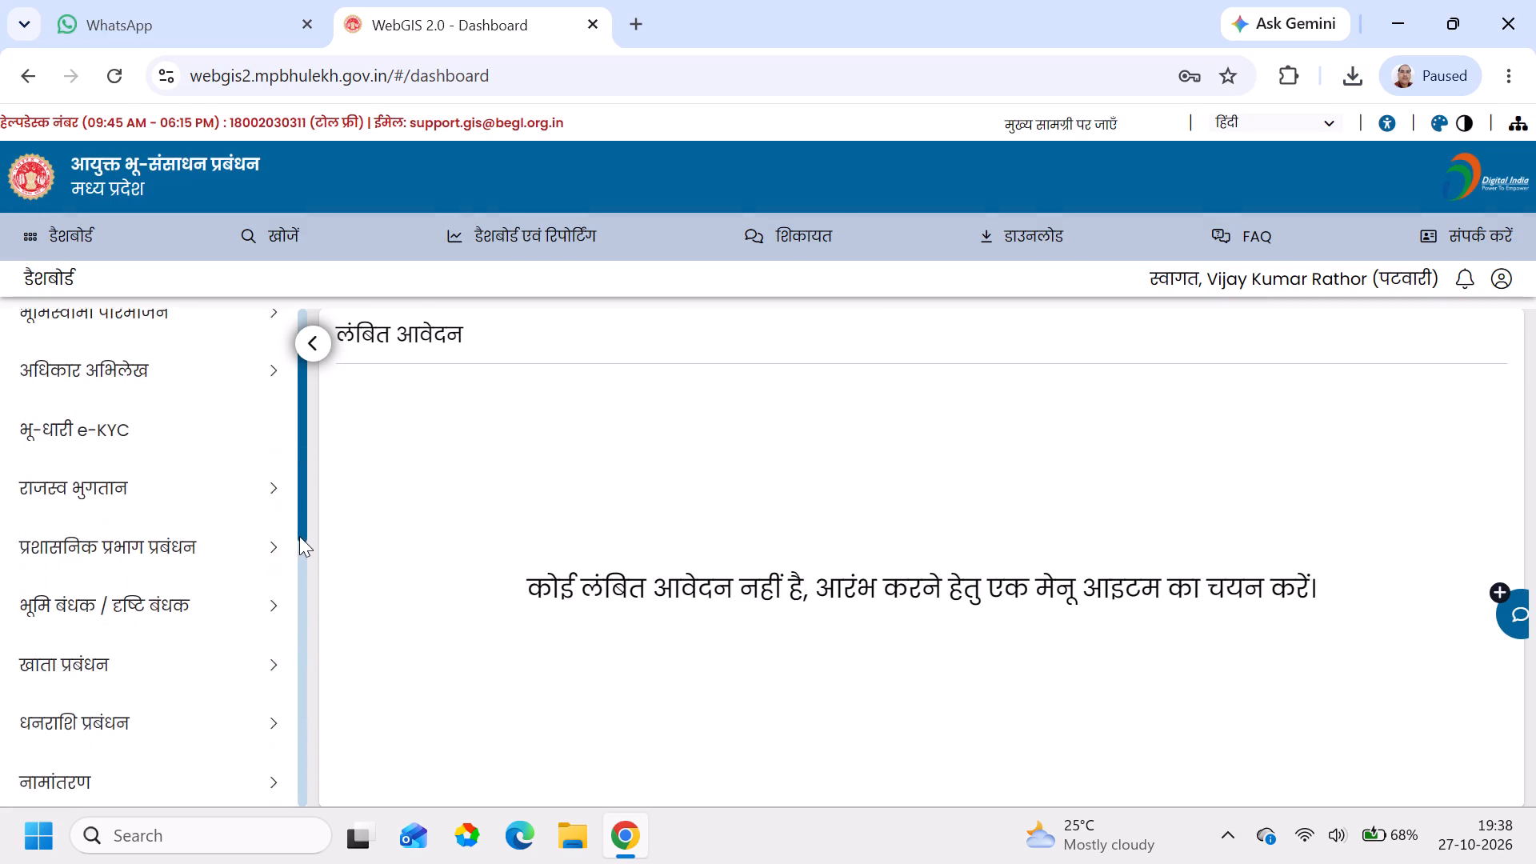
pyautogui.moveTo(299, 536); pyautogui.dragTo(302, 629)
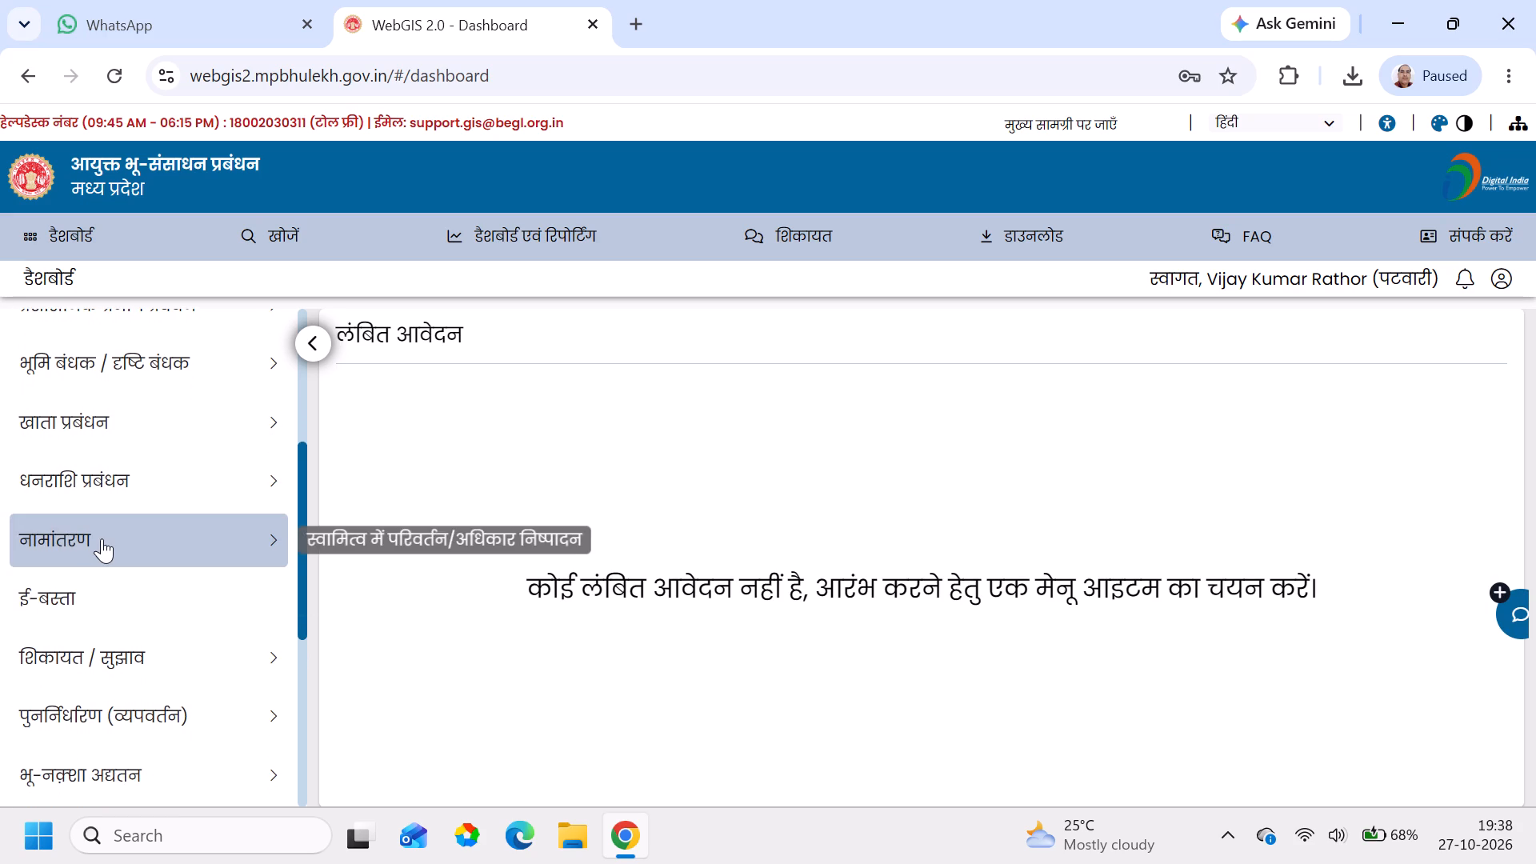
pyautogui.click(102, 538)
pyautogui.click(101, 597)
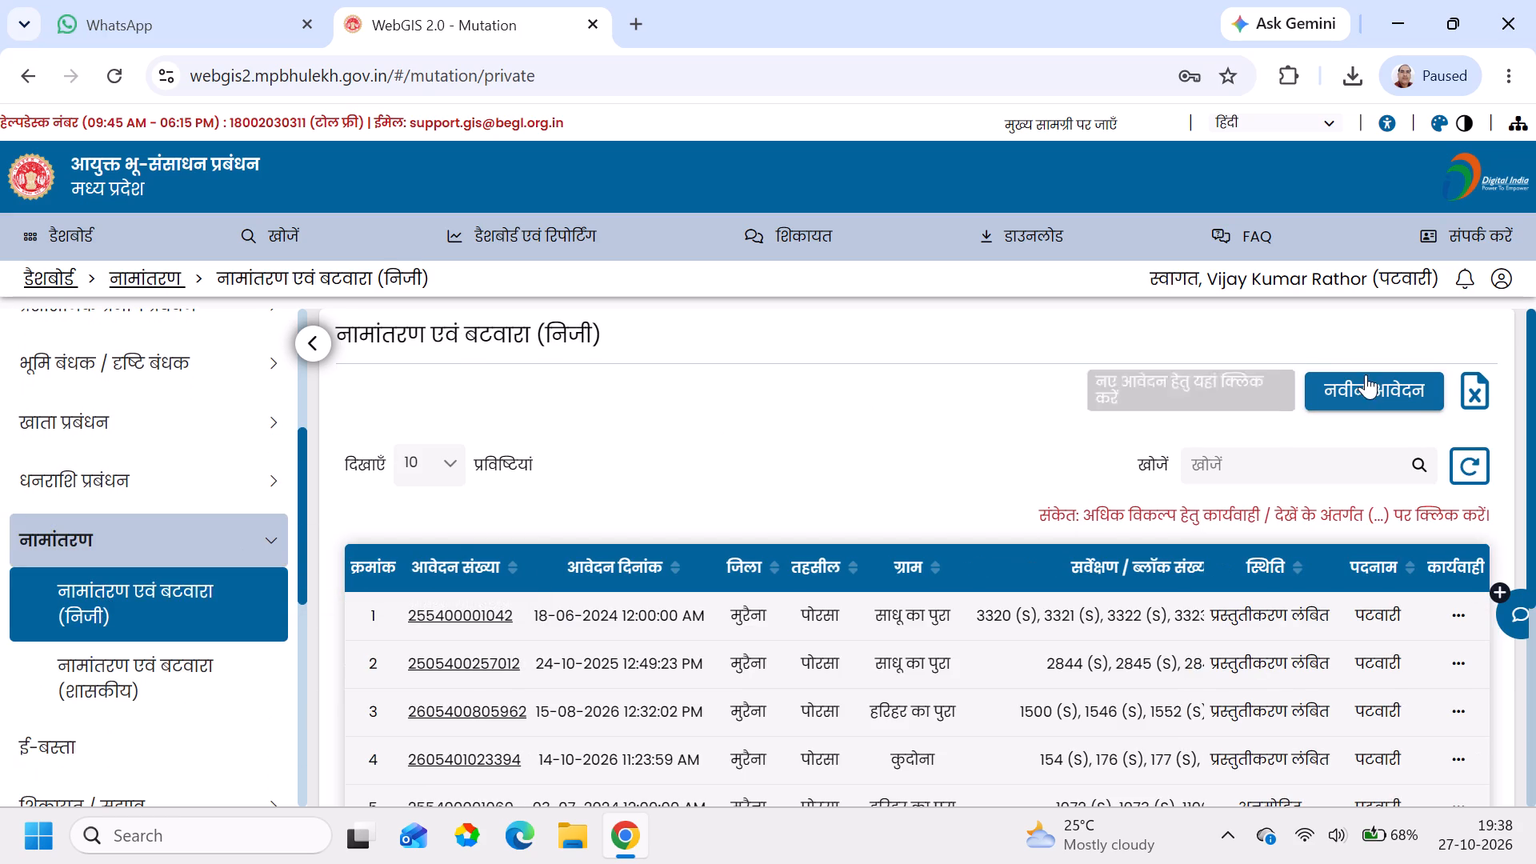
pyautogui.click(1372, 392)
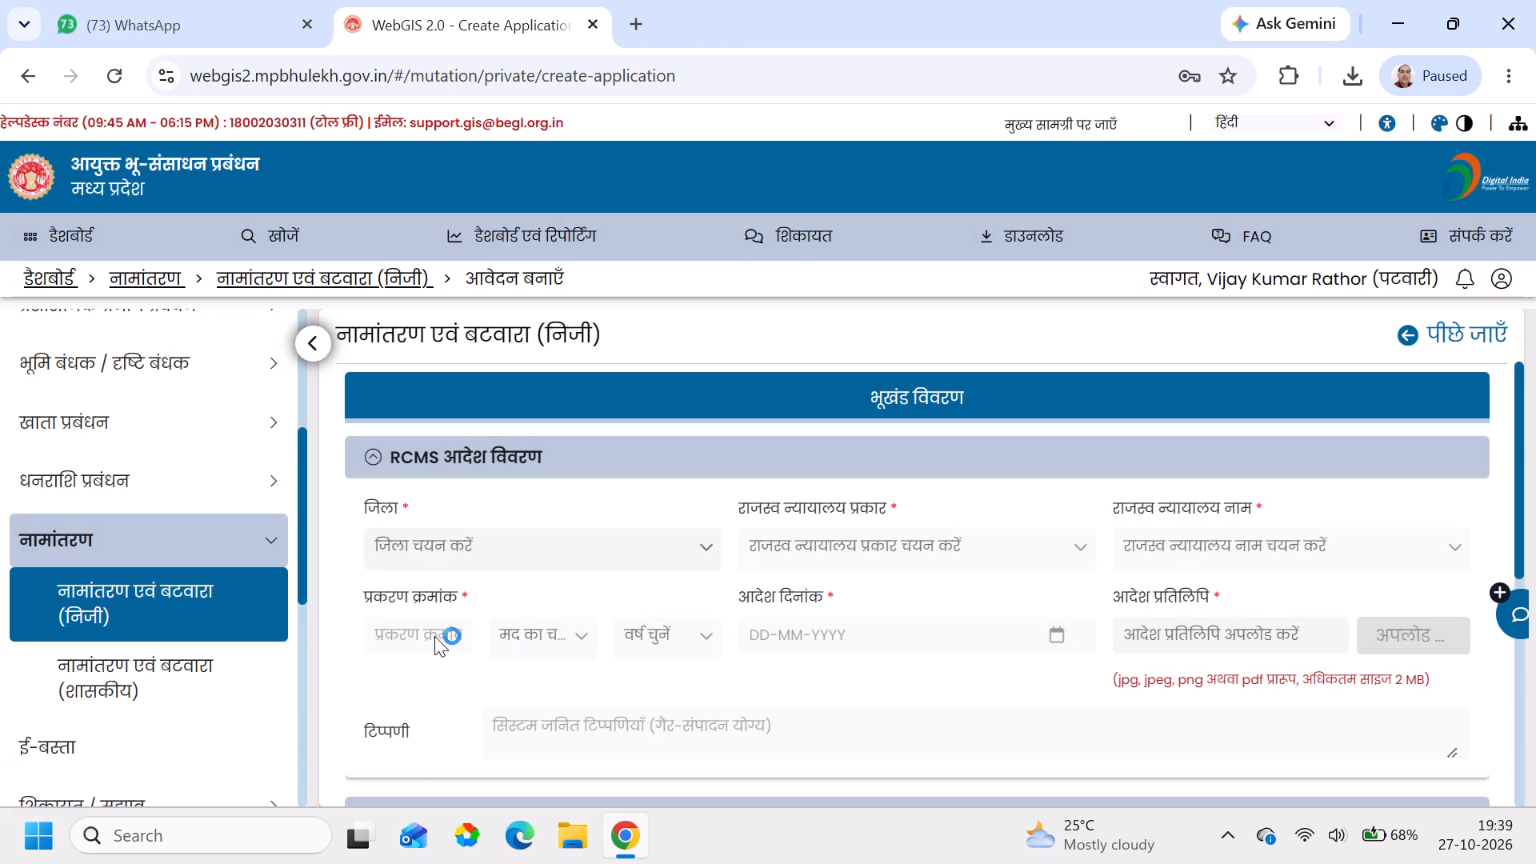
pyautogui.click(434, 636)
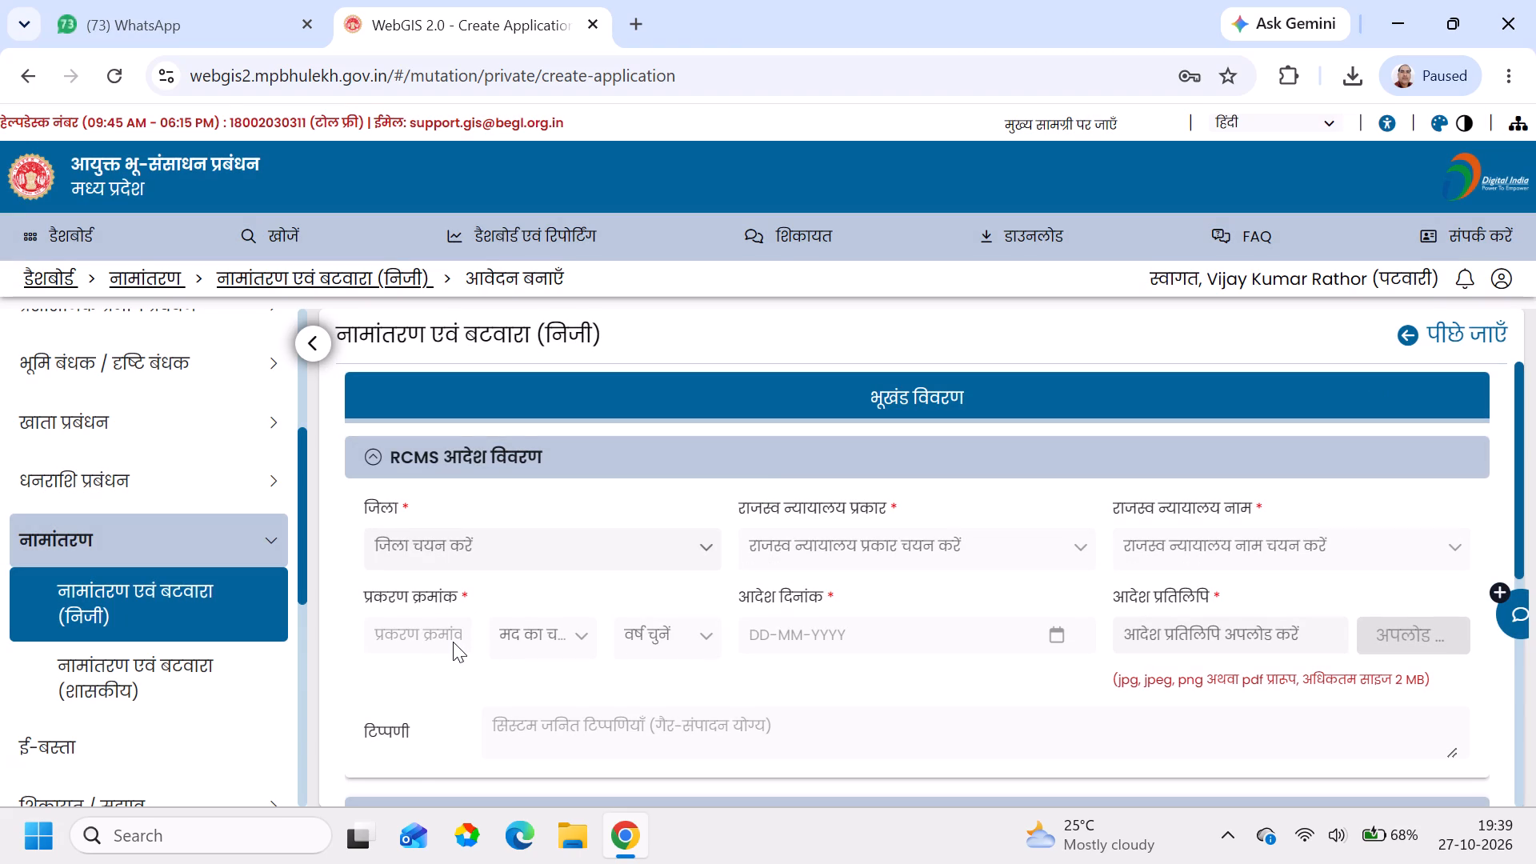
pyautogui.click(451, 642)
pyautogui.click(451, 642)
# In the RCMS order details, set district Morena, revenue court type Tehsil and court Naib Tehsildar, Mahua, Tehsil Porsa.
pyautogui.click(548, 536)
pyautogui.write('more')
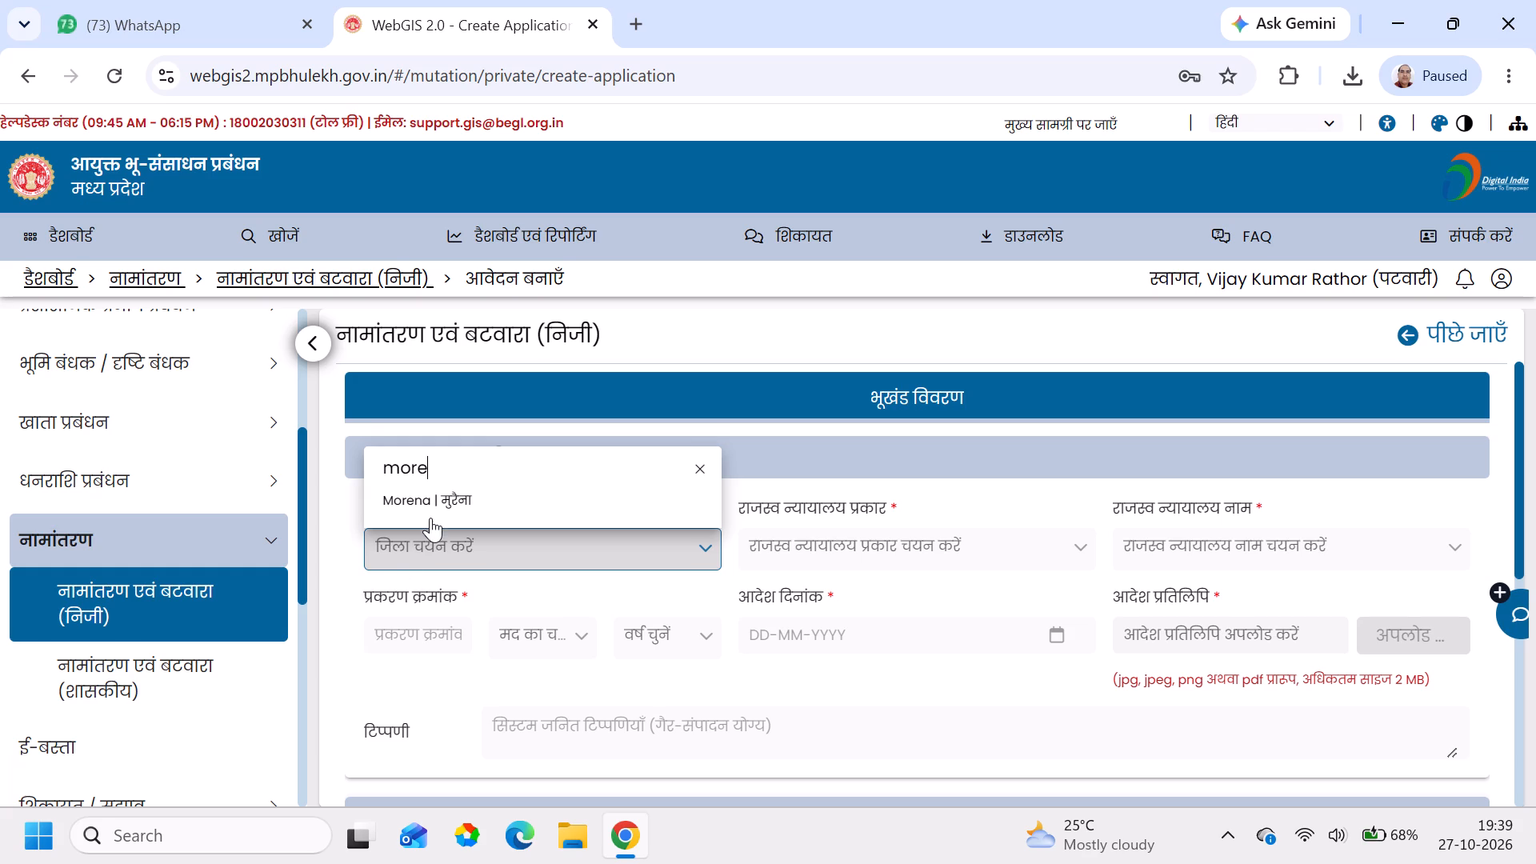
pyautogui.click(430, 511)
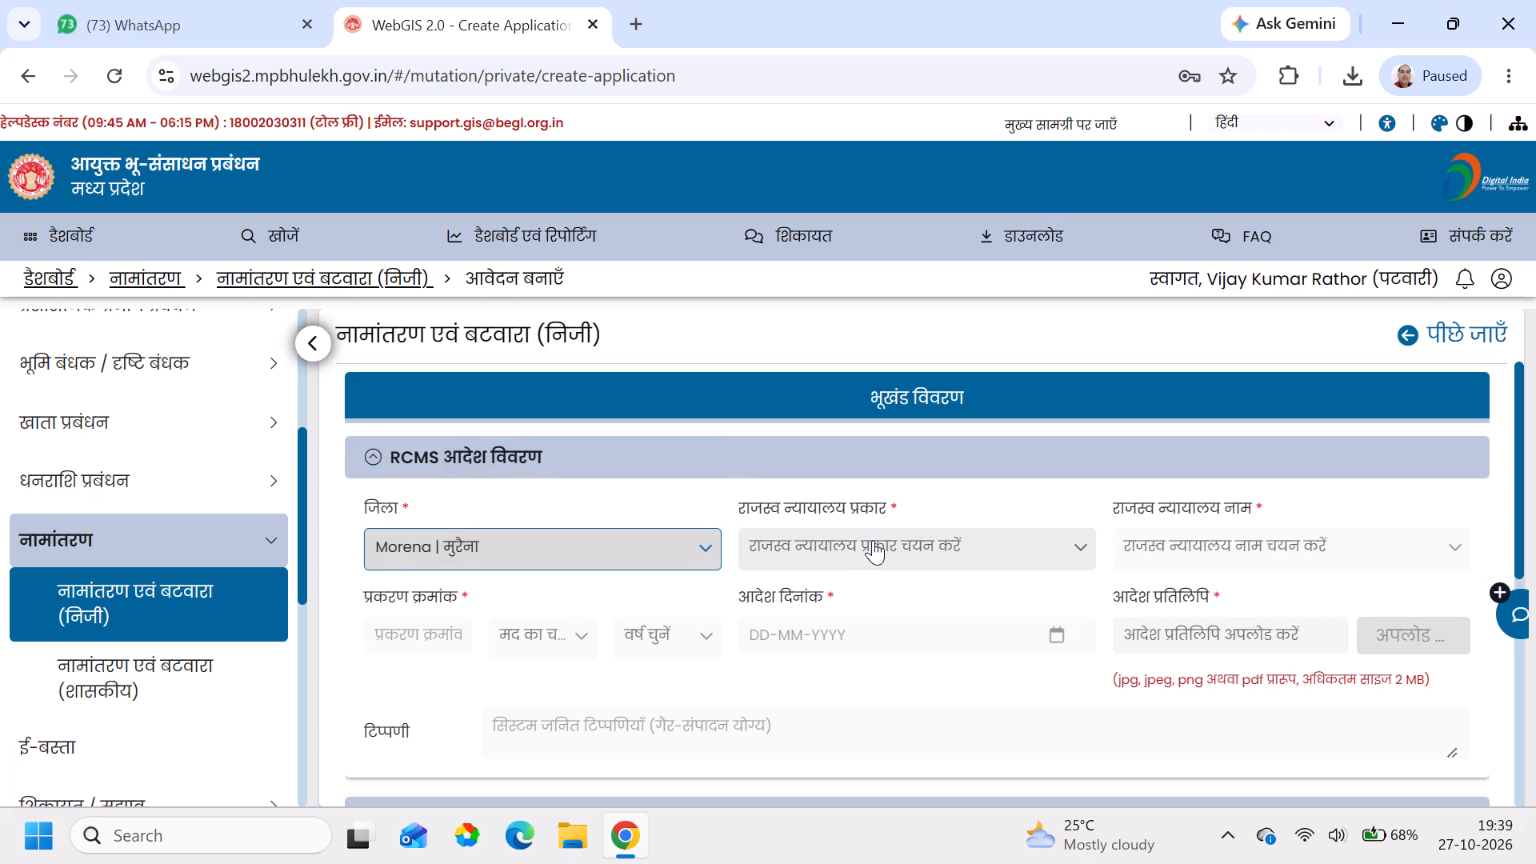
pyautogui.click(873, 540)
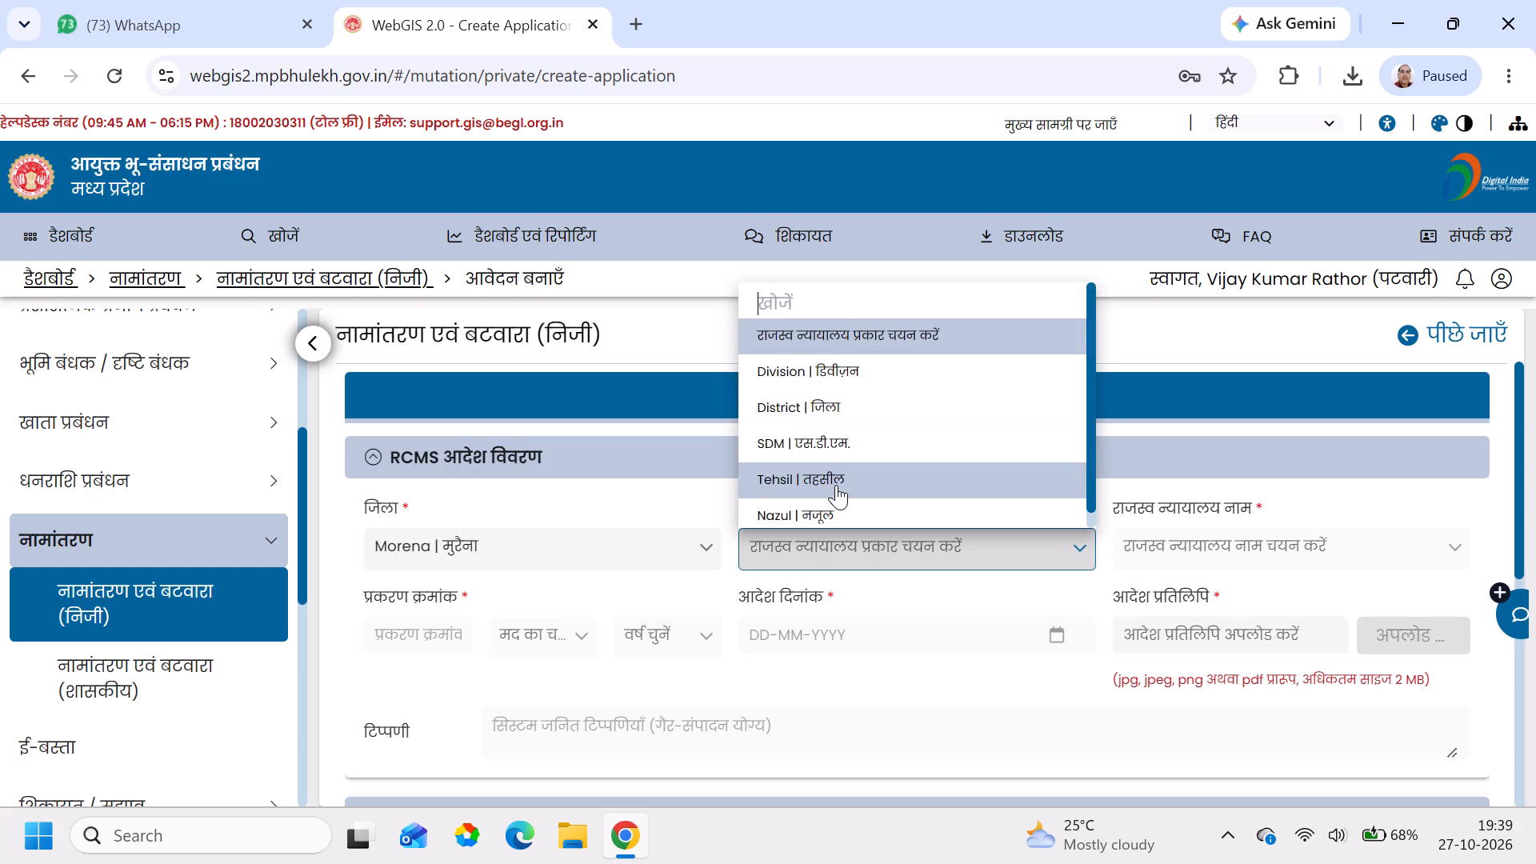
pyautogui.click(835, 485)
pyautogui.click(1206, 542)
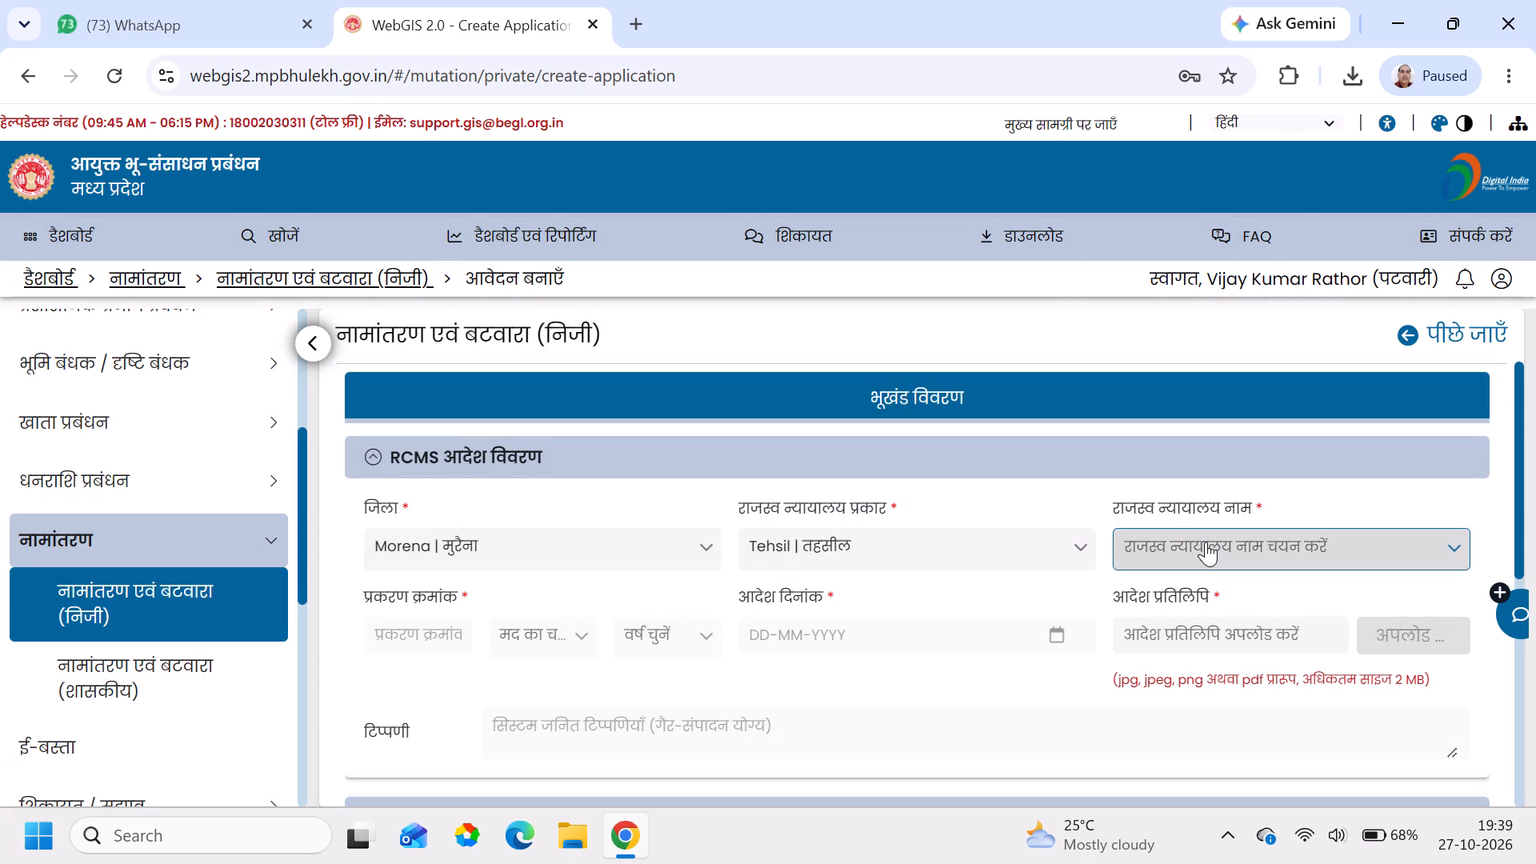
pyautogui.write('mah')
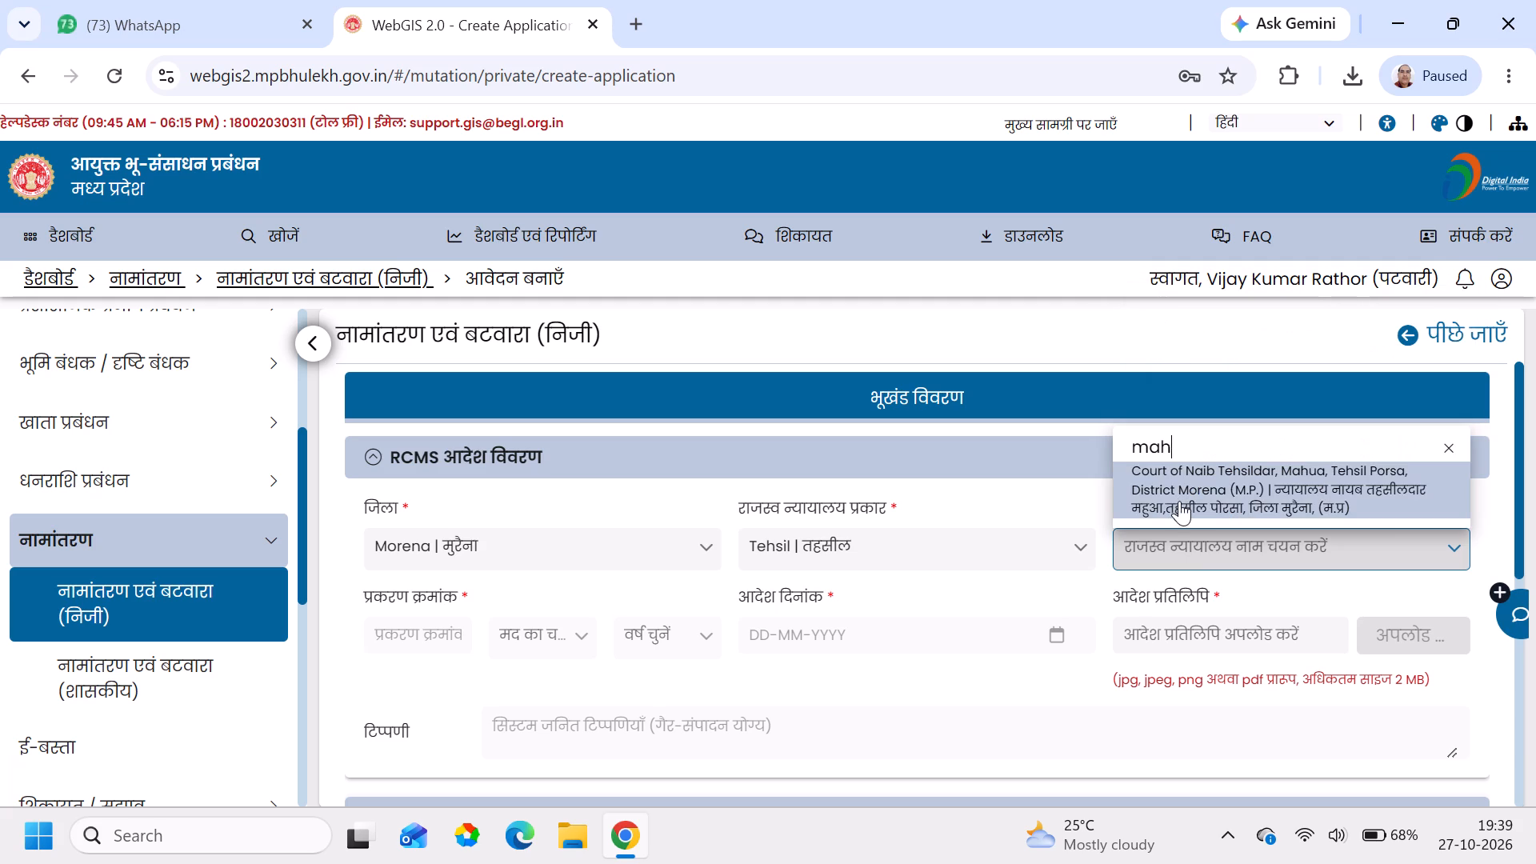
pyautogui.click(1179, 501)
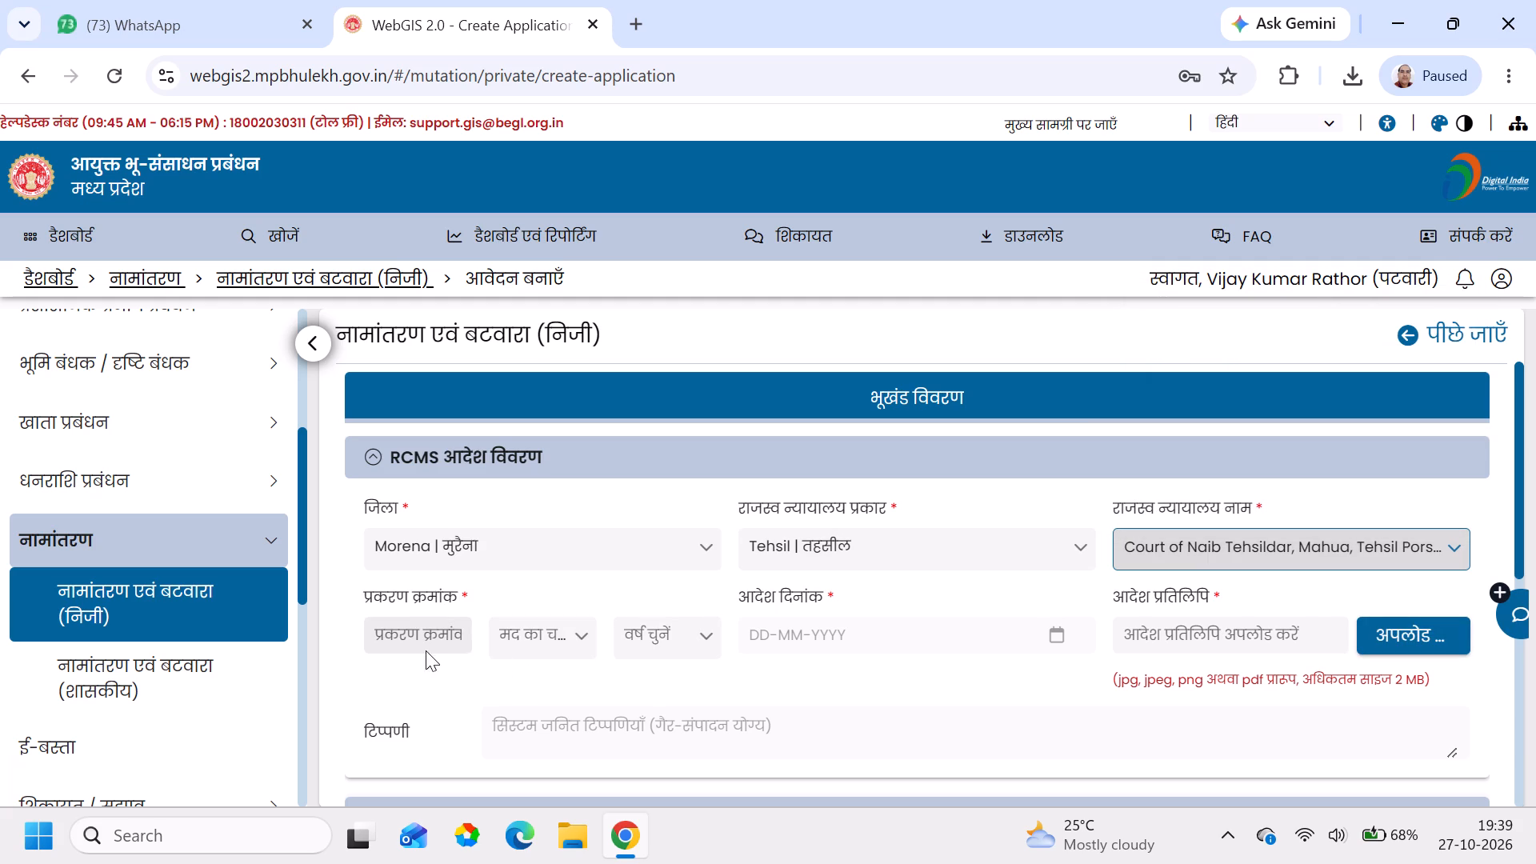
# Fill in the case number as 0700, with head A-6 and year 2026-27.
pyautogui.click(421, 644)
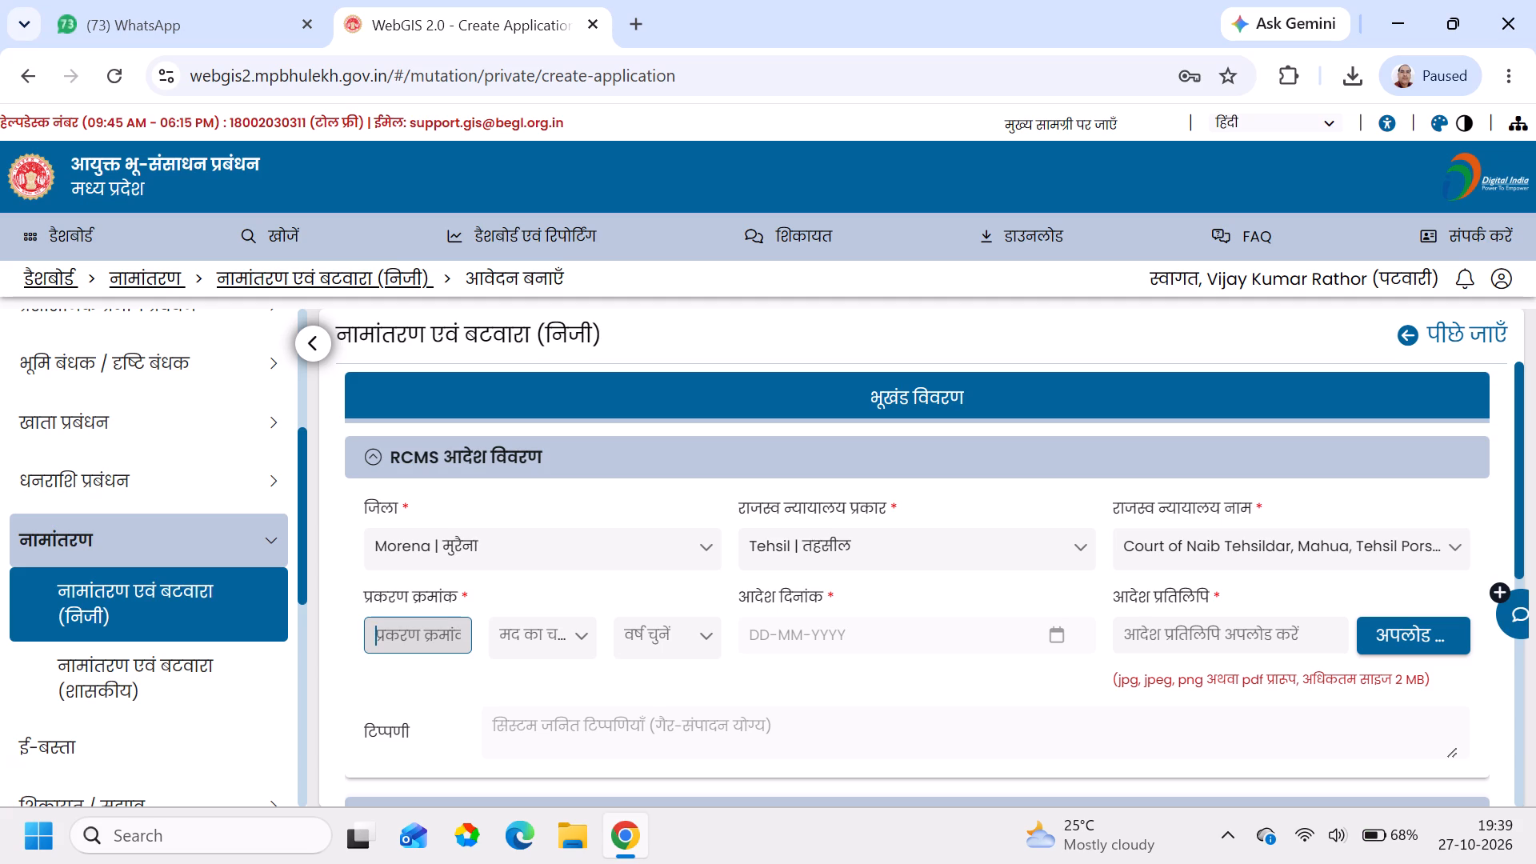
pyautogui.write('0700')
pyautogui.click(580, 646)
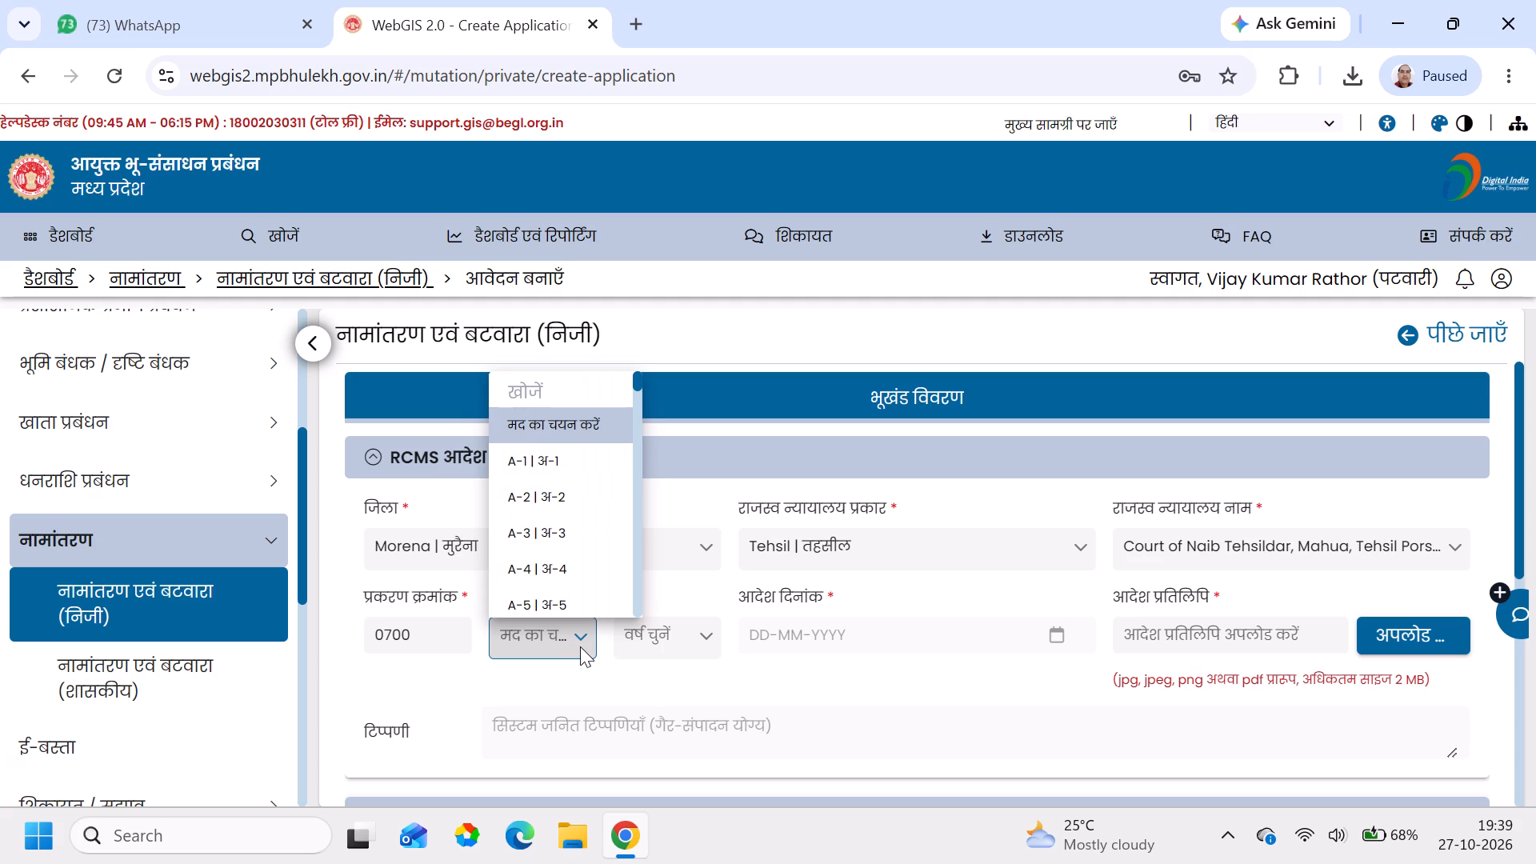
pyautogui.click(639, 610)
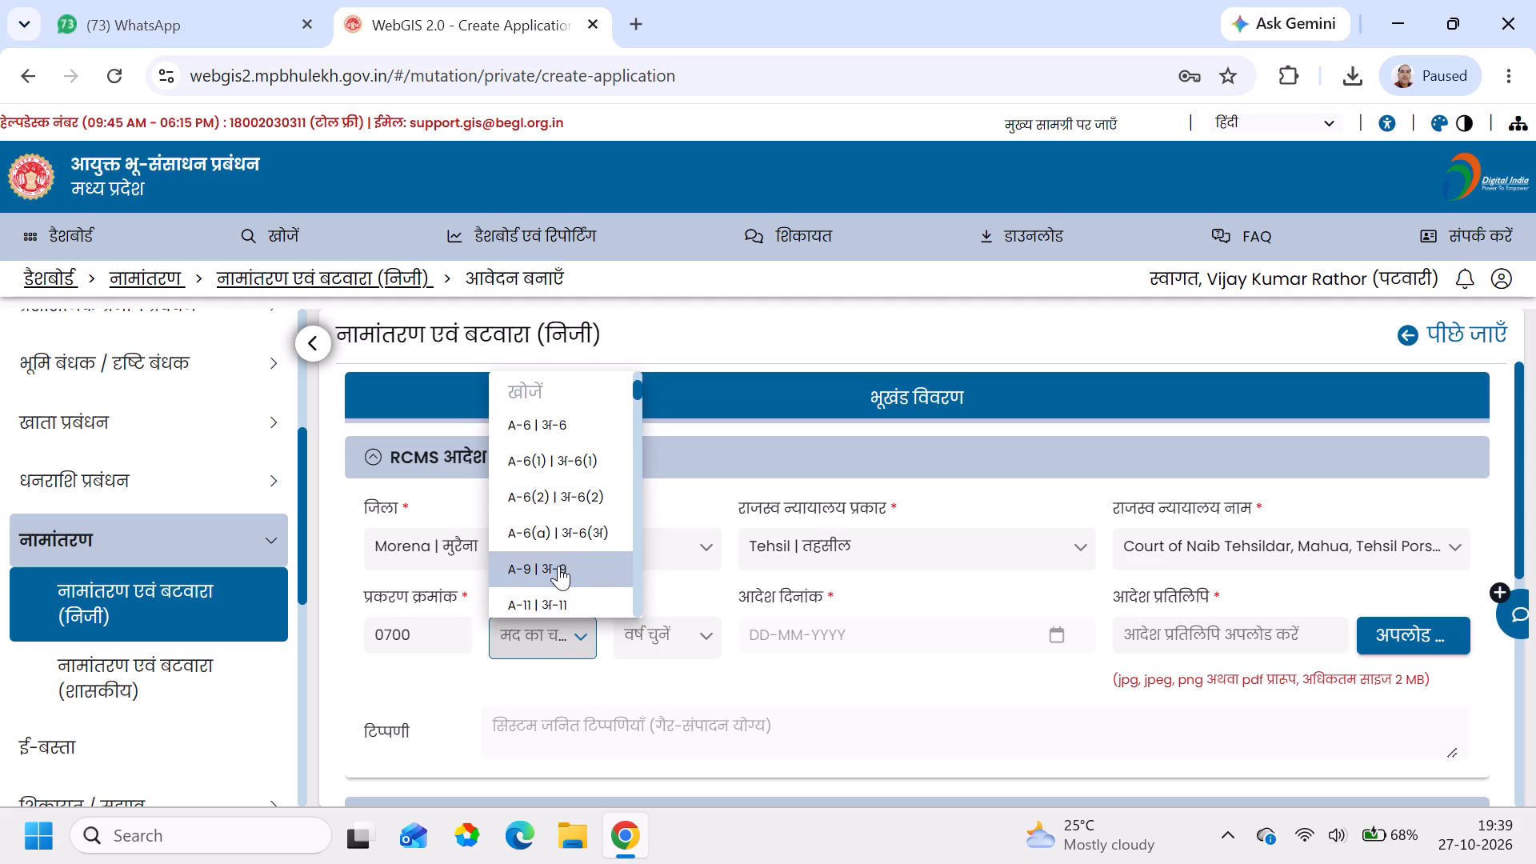
pyautogui.click(537, 422)
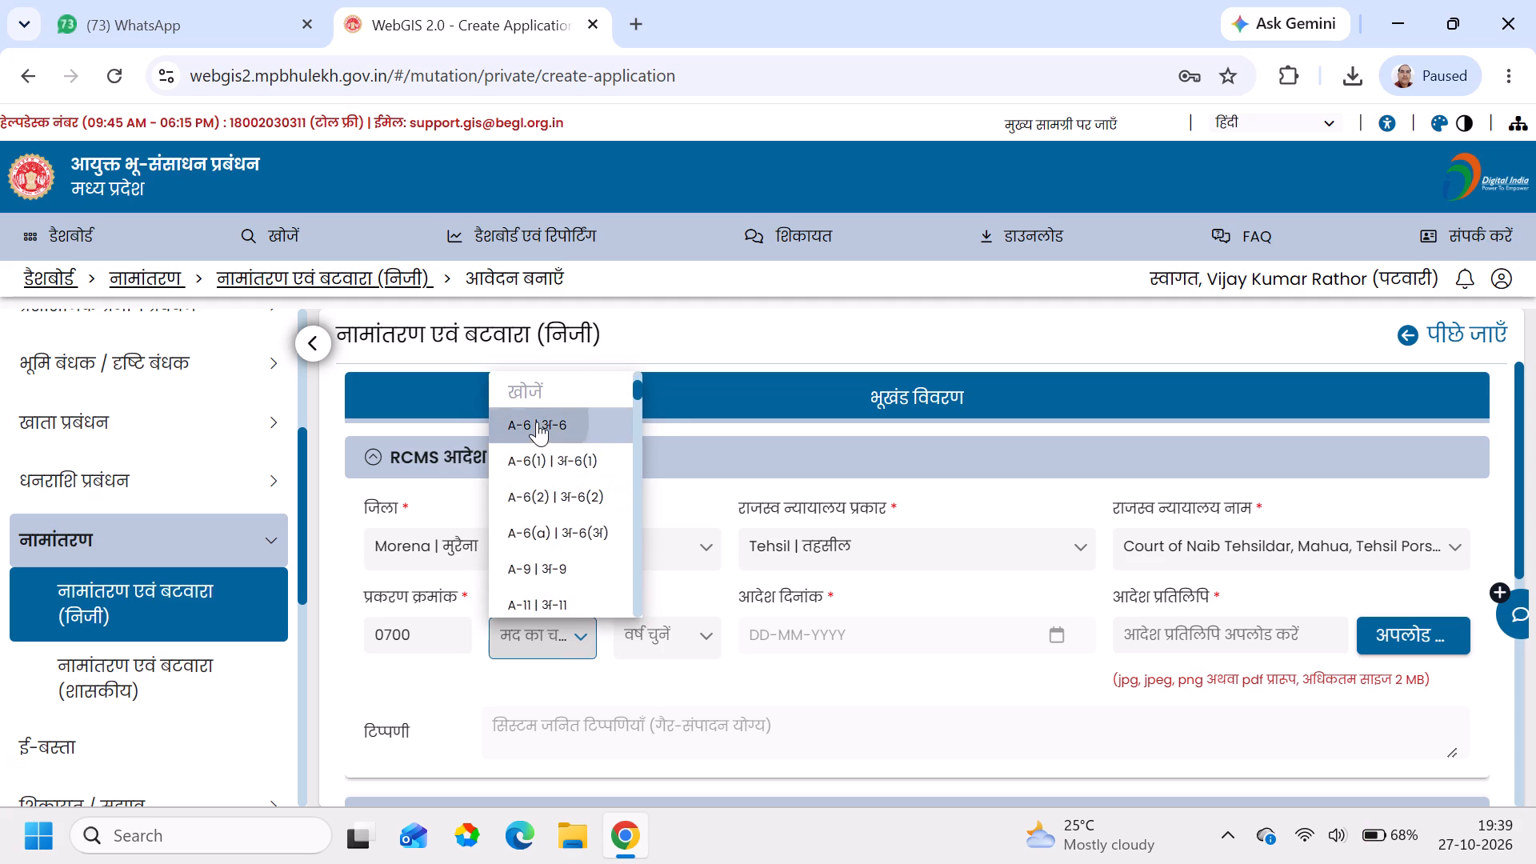
pyautogui.click(698, 638)
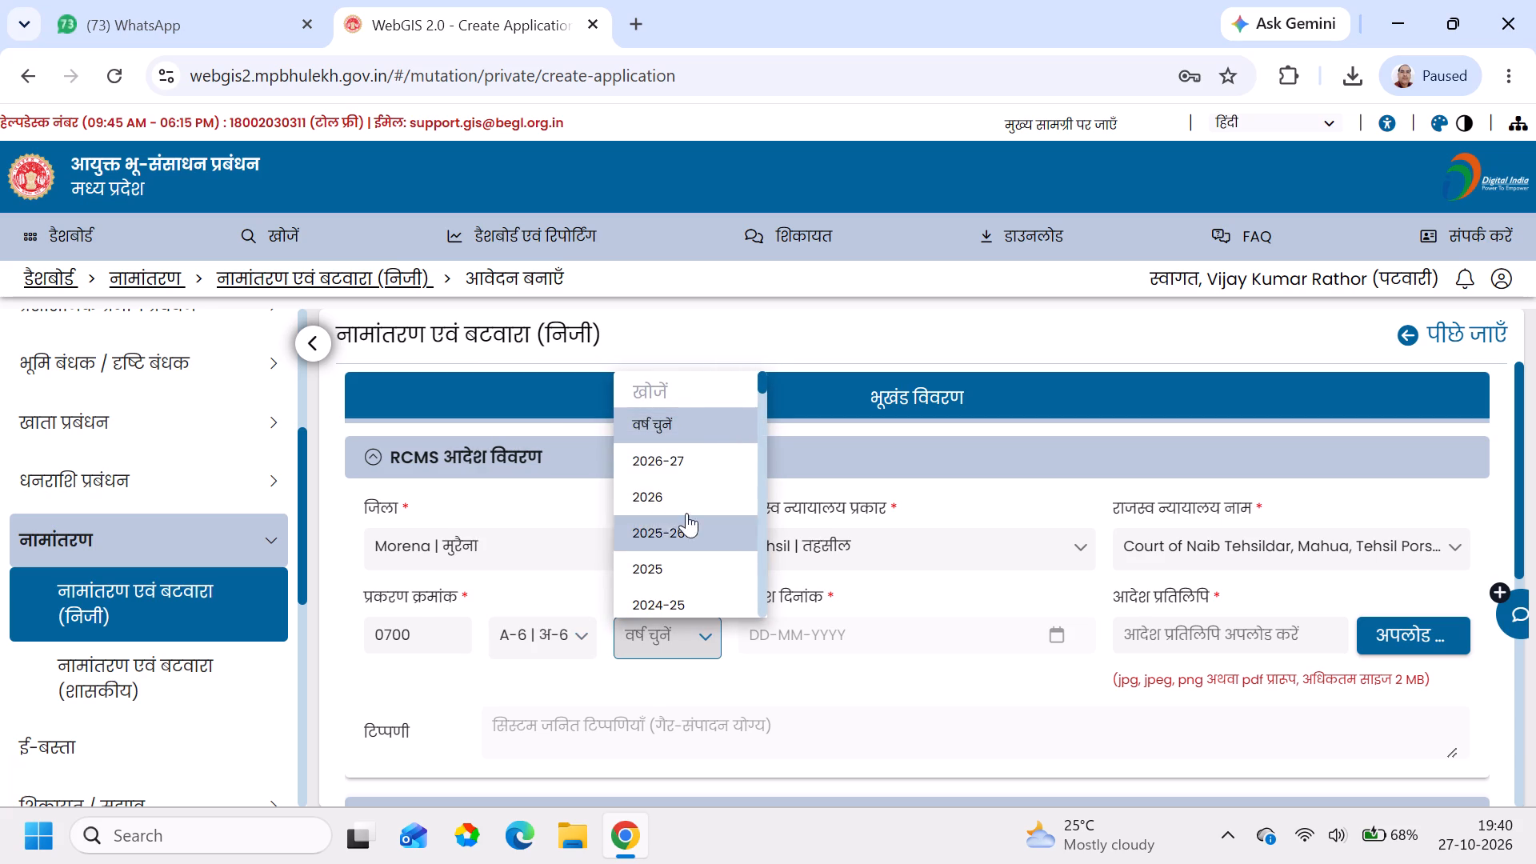
pyautogui.click(694, 468)
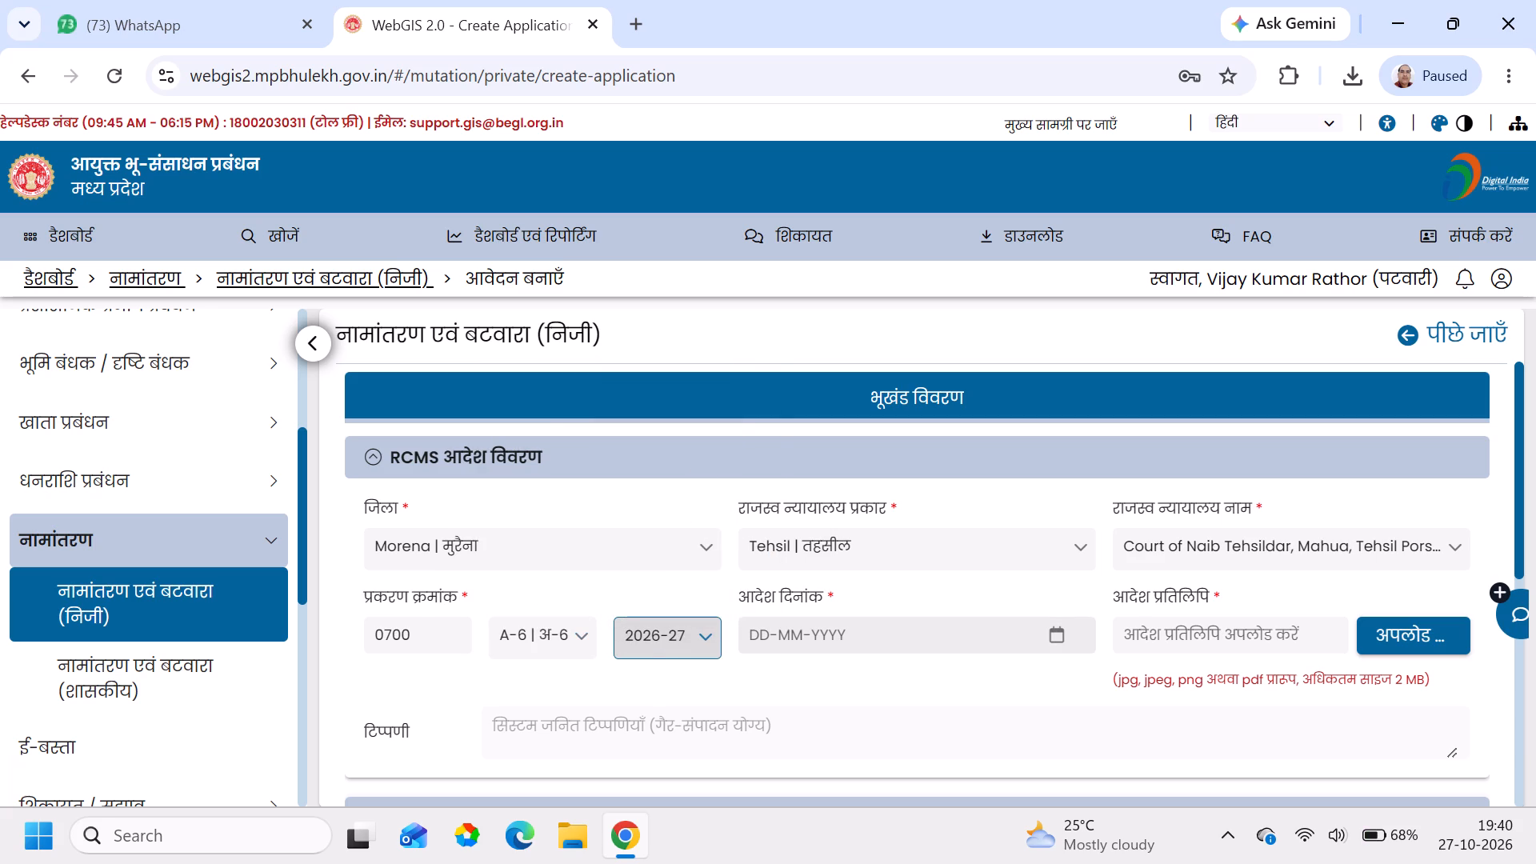
# Open the calendar for the order date (आदेश दिनांक).
pyautogui.click(1060, 637)
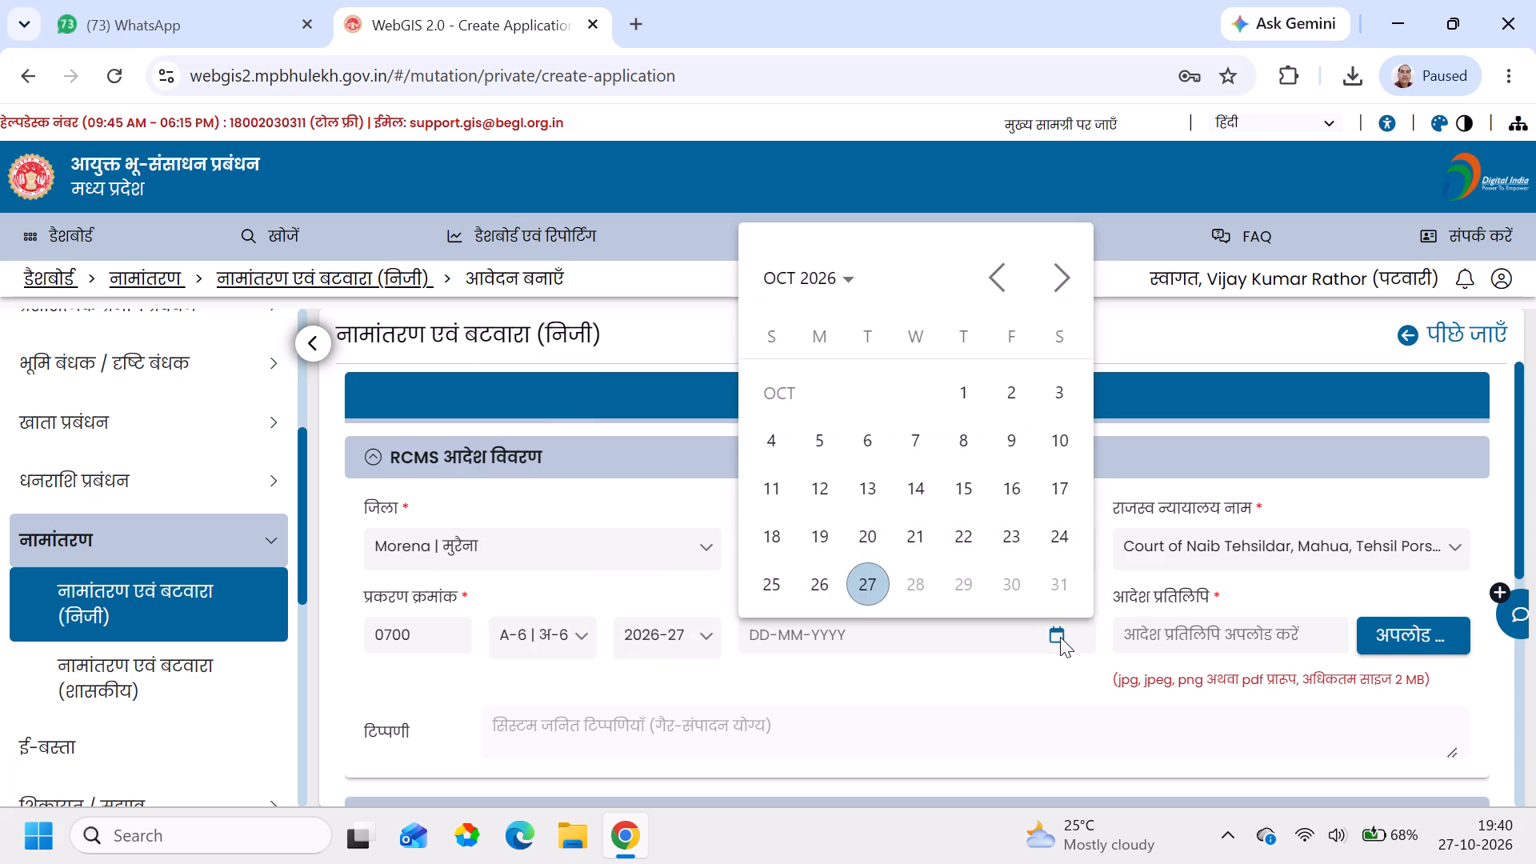
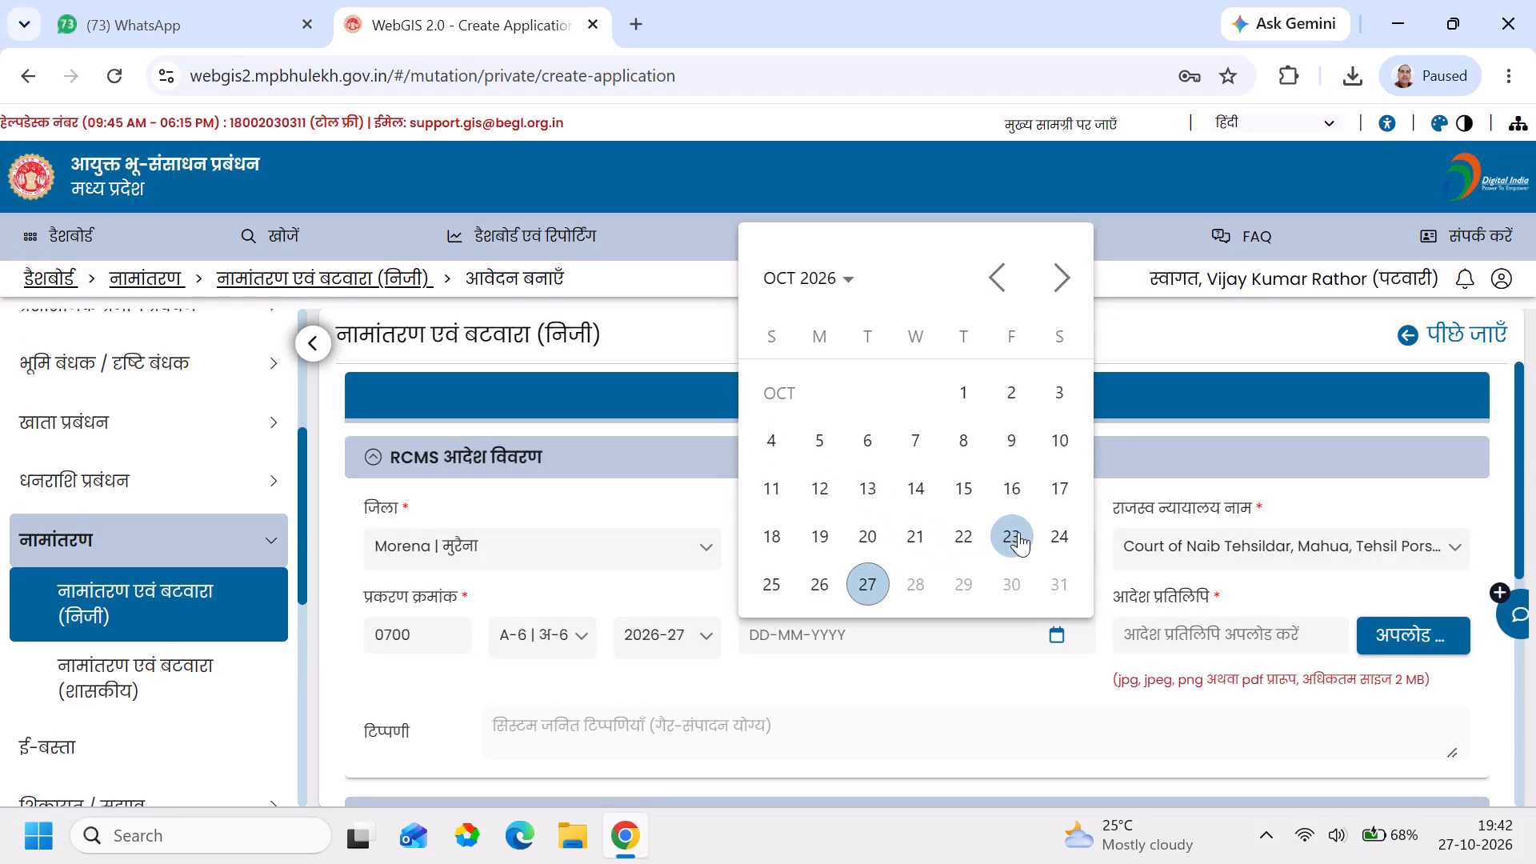
# Set the order date (आदेश दिनांक) to 21-10-2026.
pyautogui.click(922, 540)
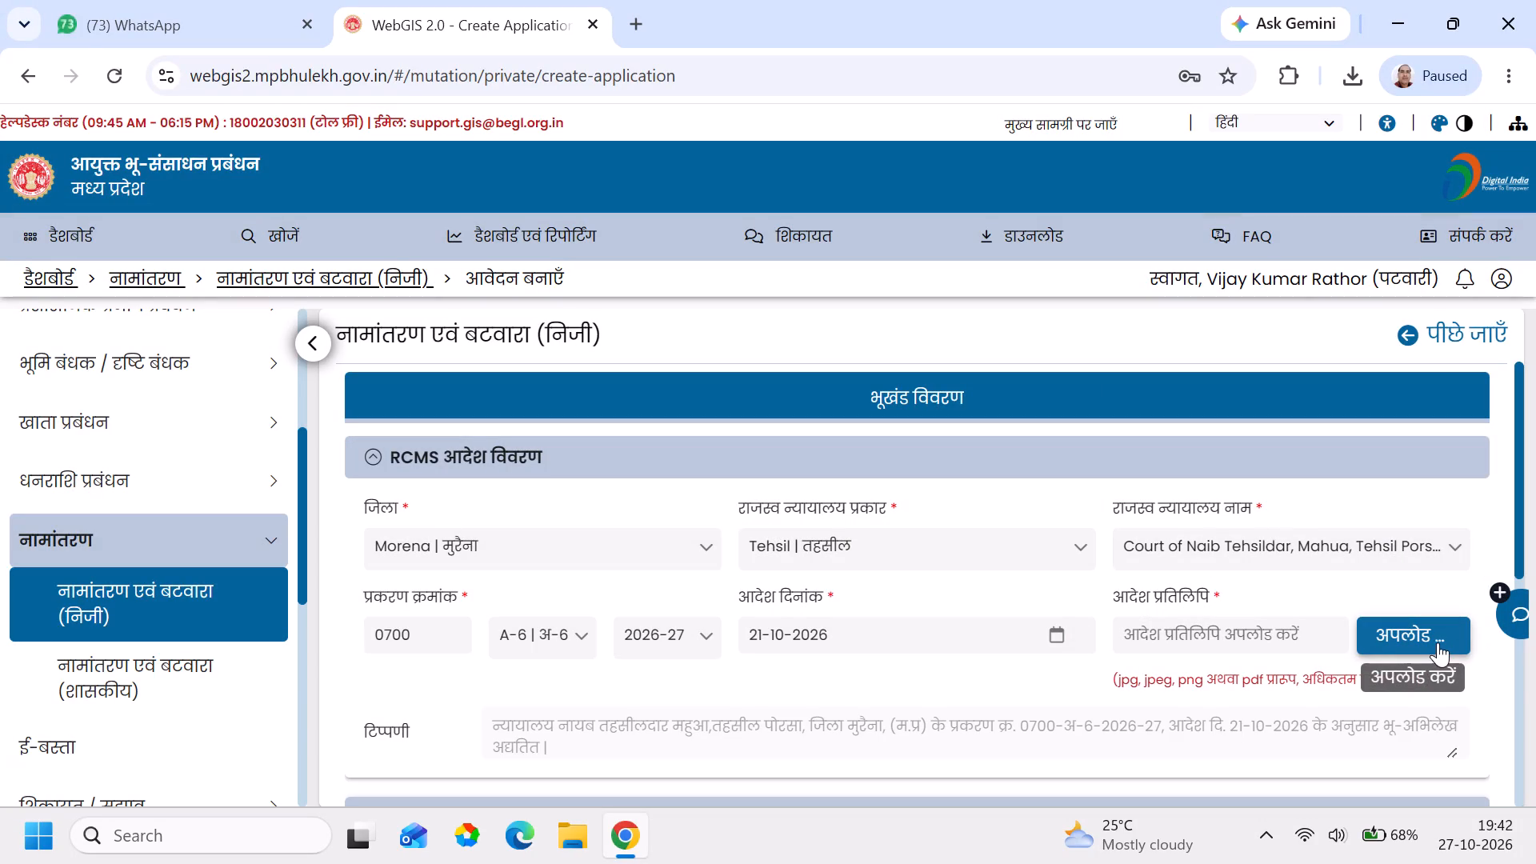
# Start uploading the order copy (आदेश प्रतिलिपि) in the RCMS order details.
pyautogui.click(1433, 642)
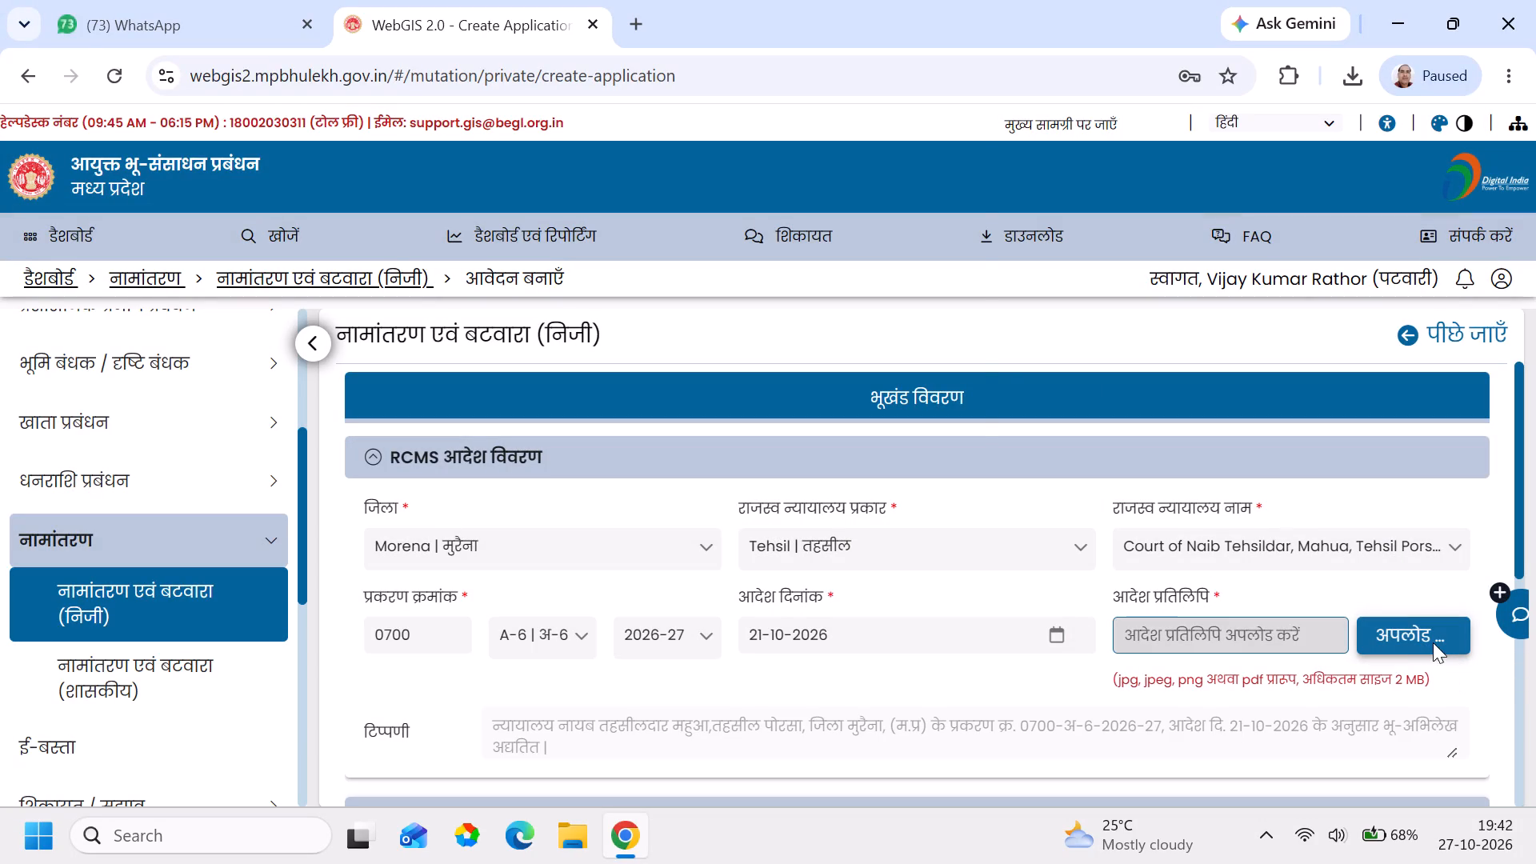
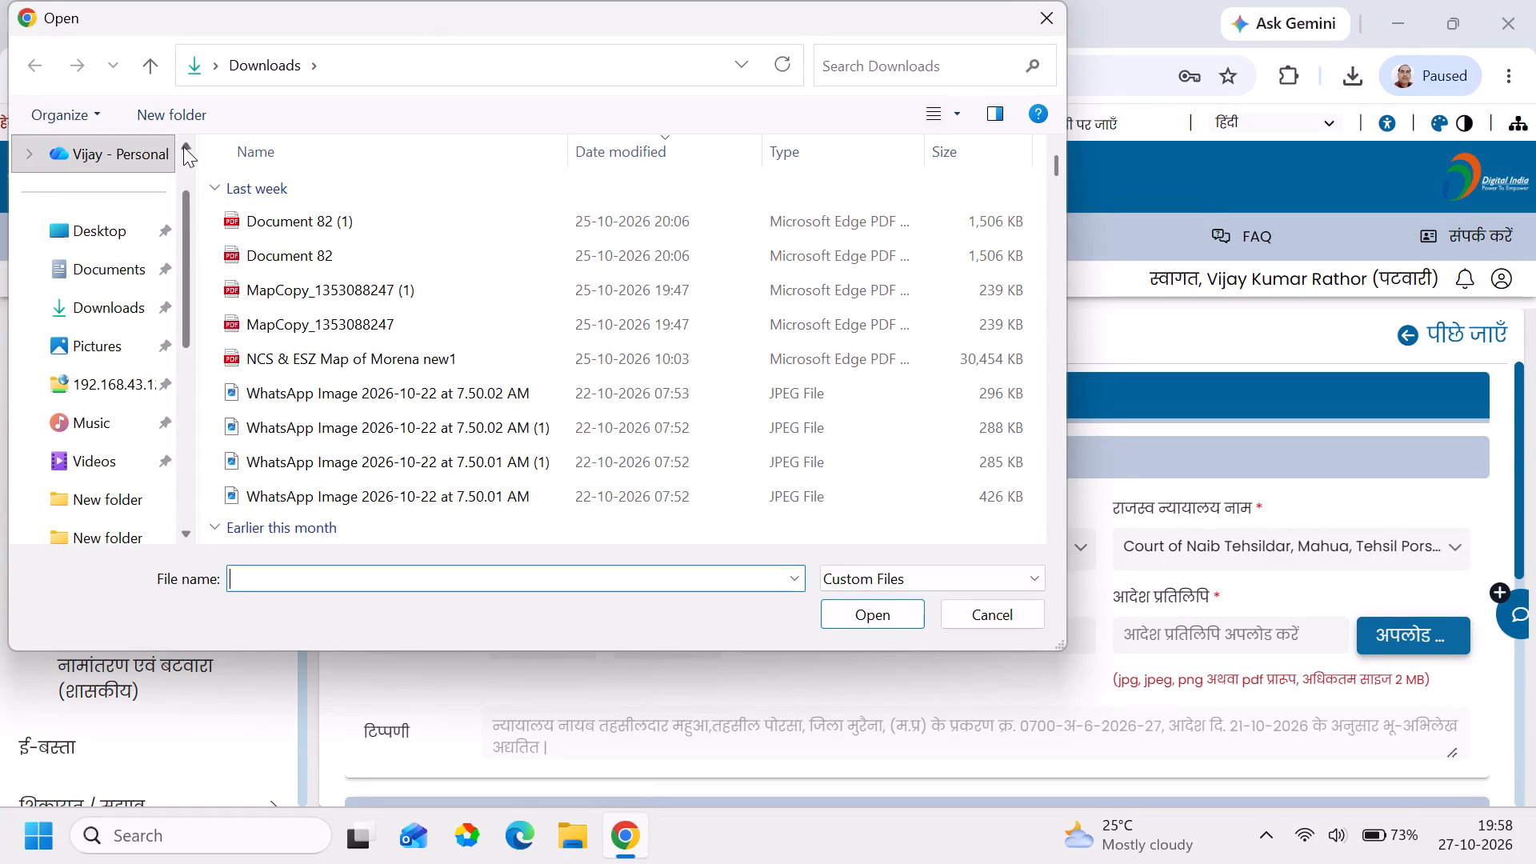
# Go to the Downloads folder to locate the order copy file for upload.
pyautogui.click(183, 146)
pyautogui.tripleClick(183, 146)
pyautogui.tripleClick(183, 146)
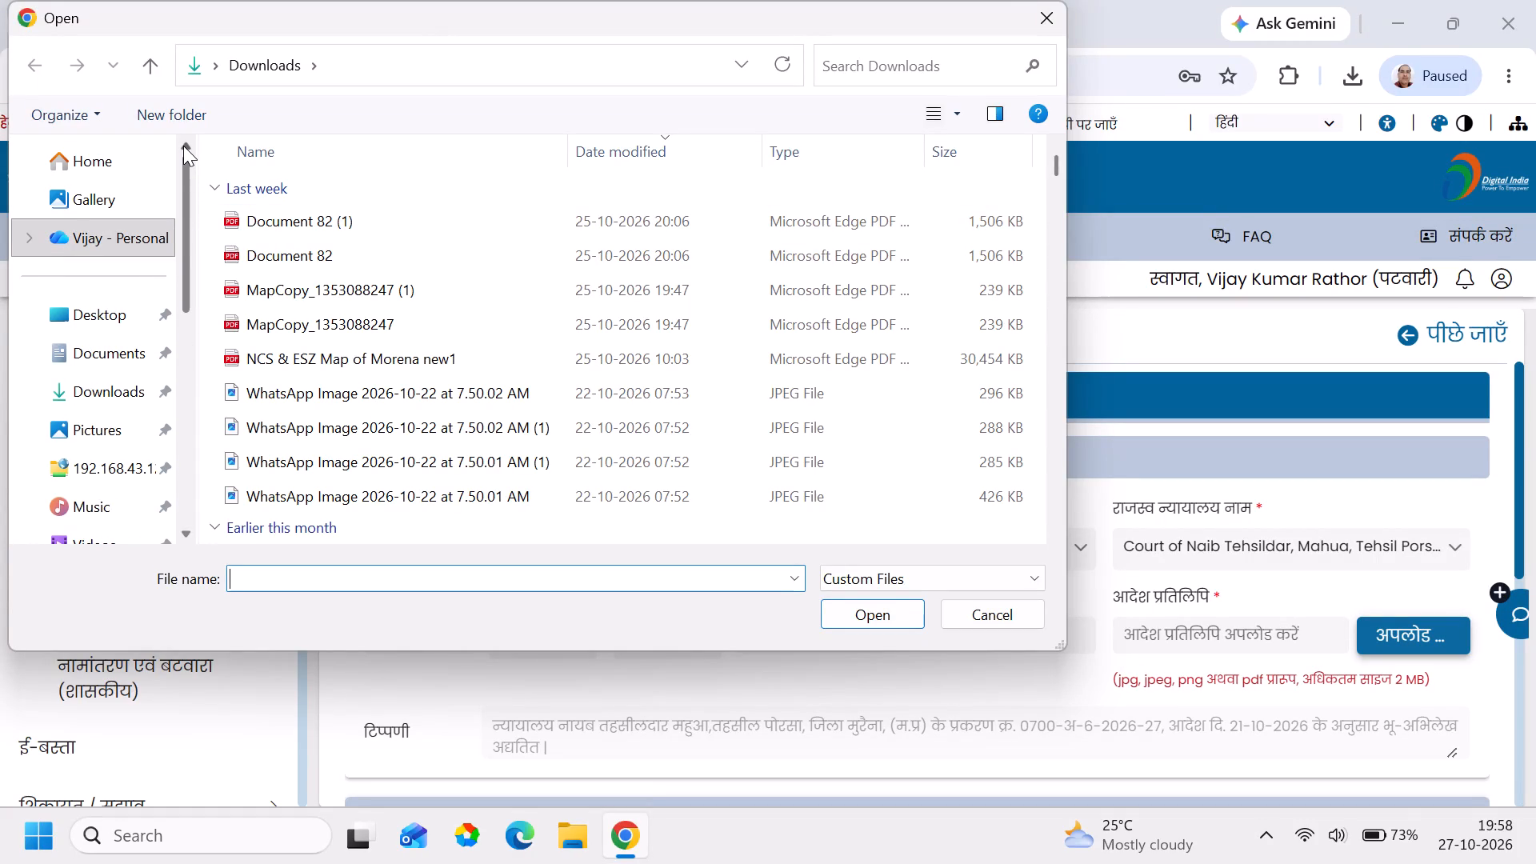
pyautogui.click(122, 397)
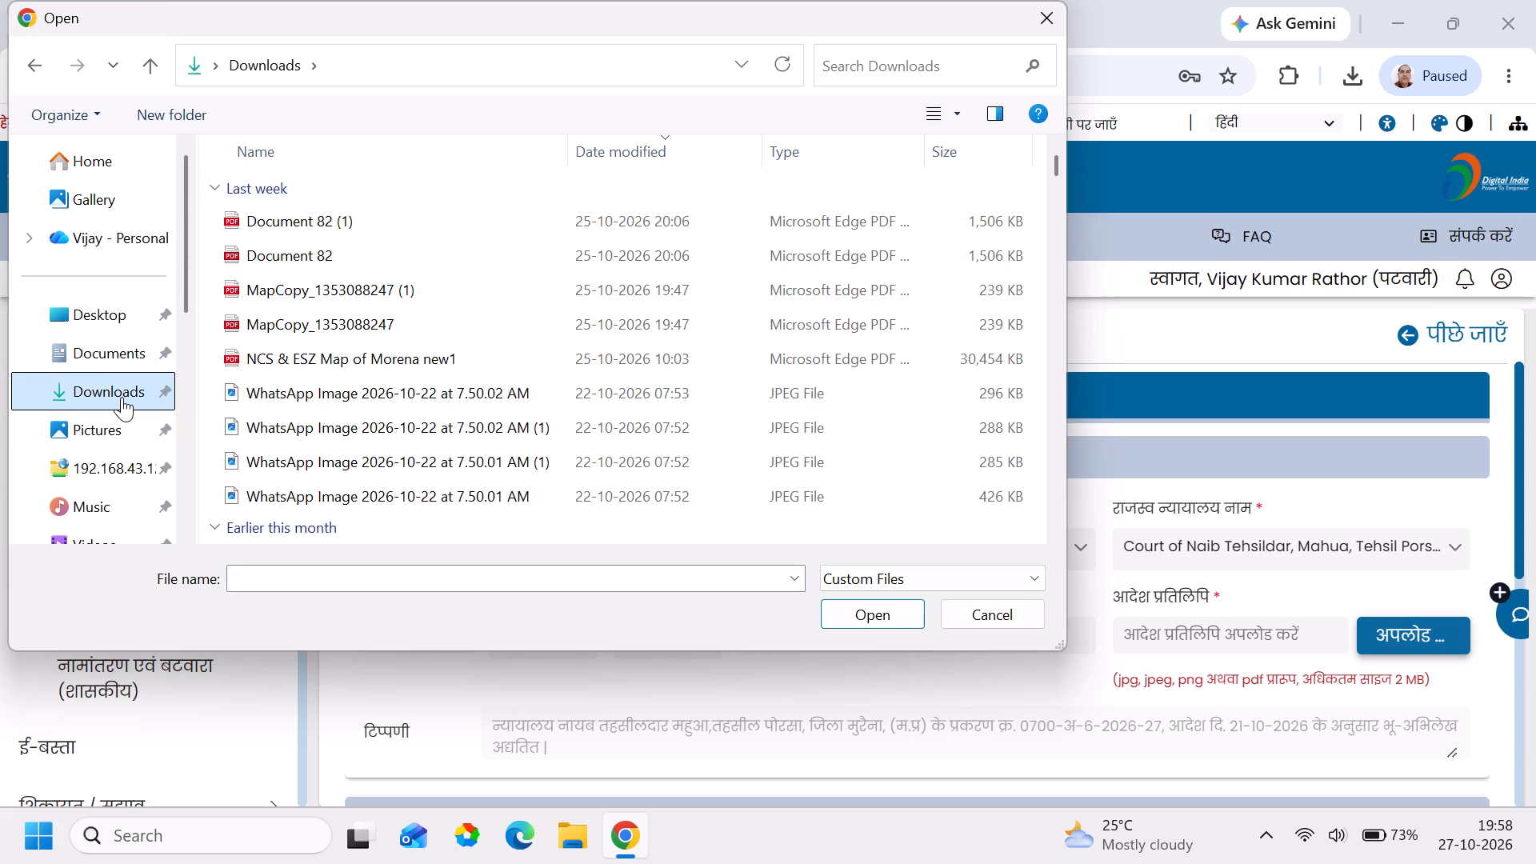
pyautogui.click(122, 397)
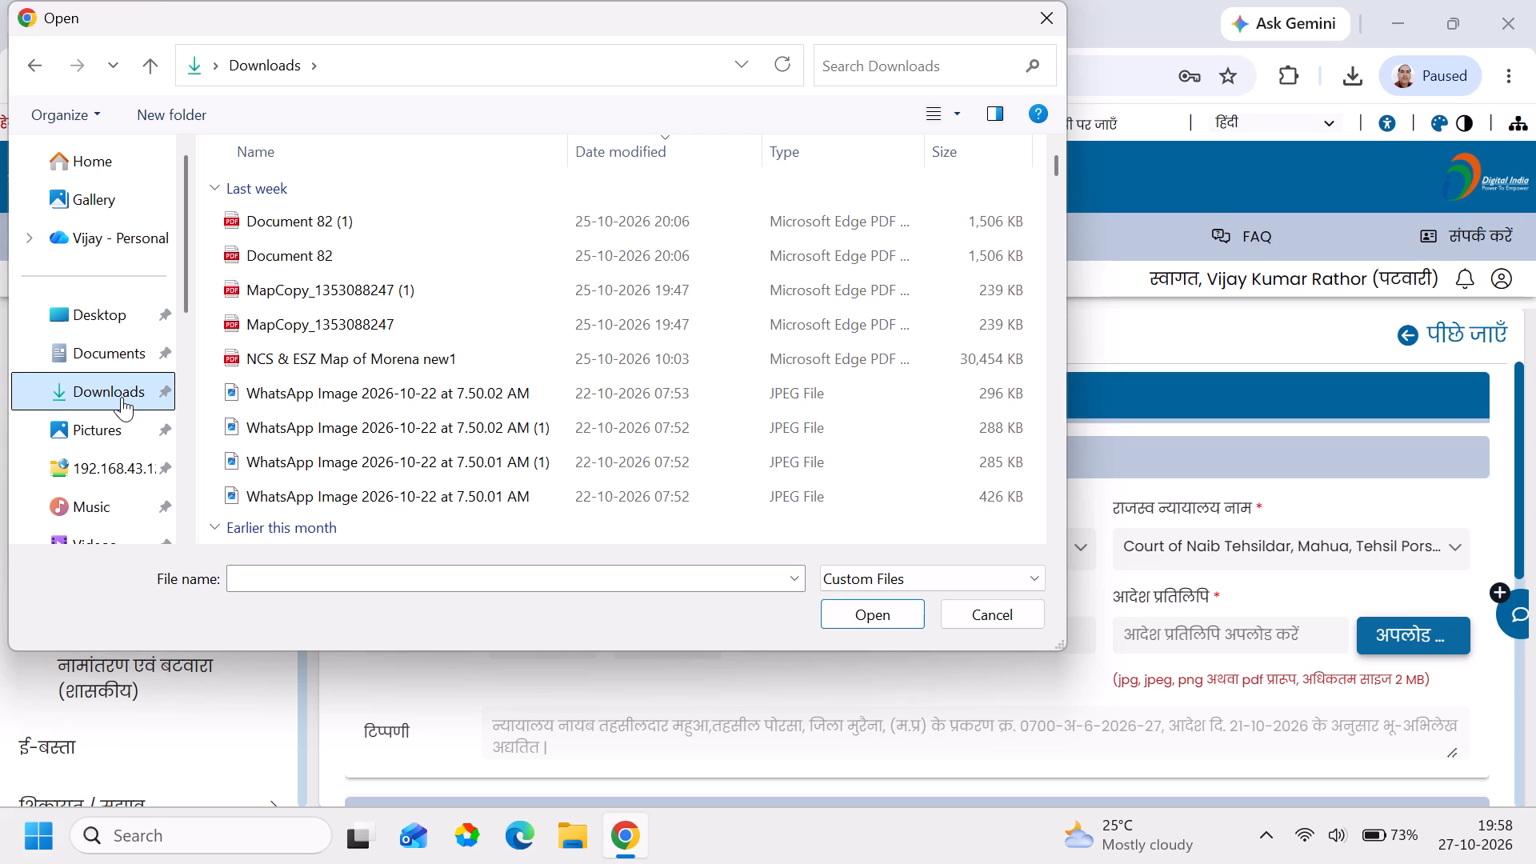
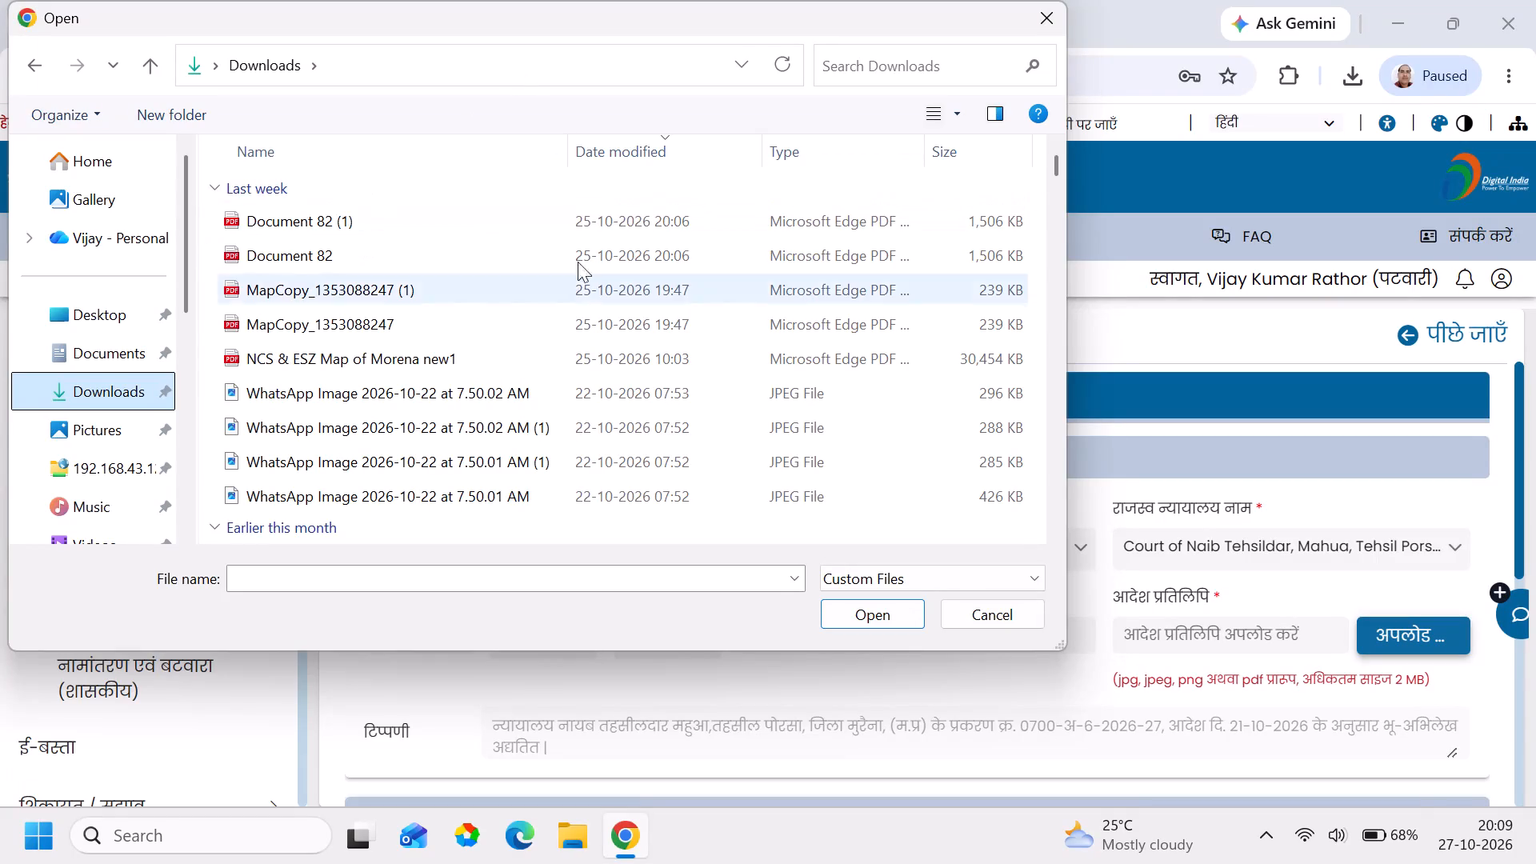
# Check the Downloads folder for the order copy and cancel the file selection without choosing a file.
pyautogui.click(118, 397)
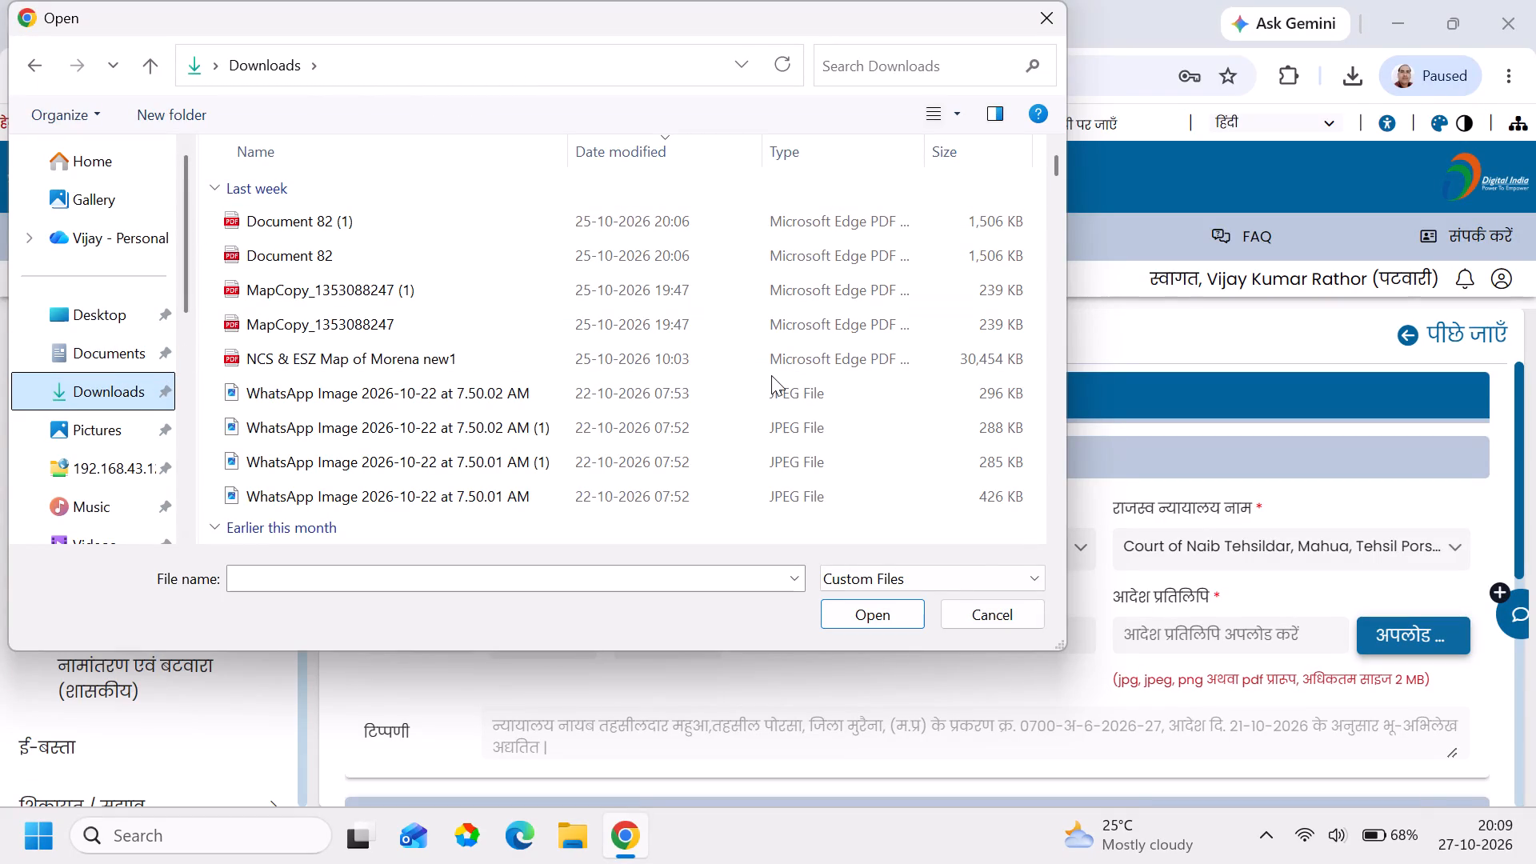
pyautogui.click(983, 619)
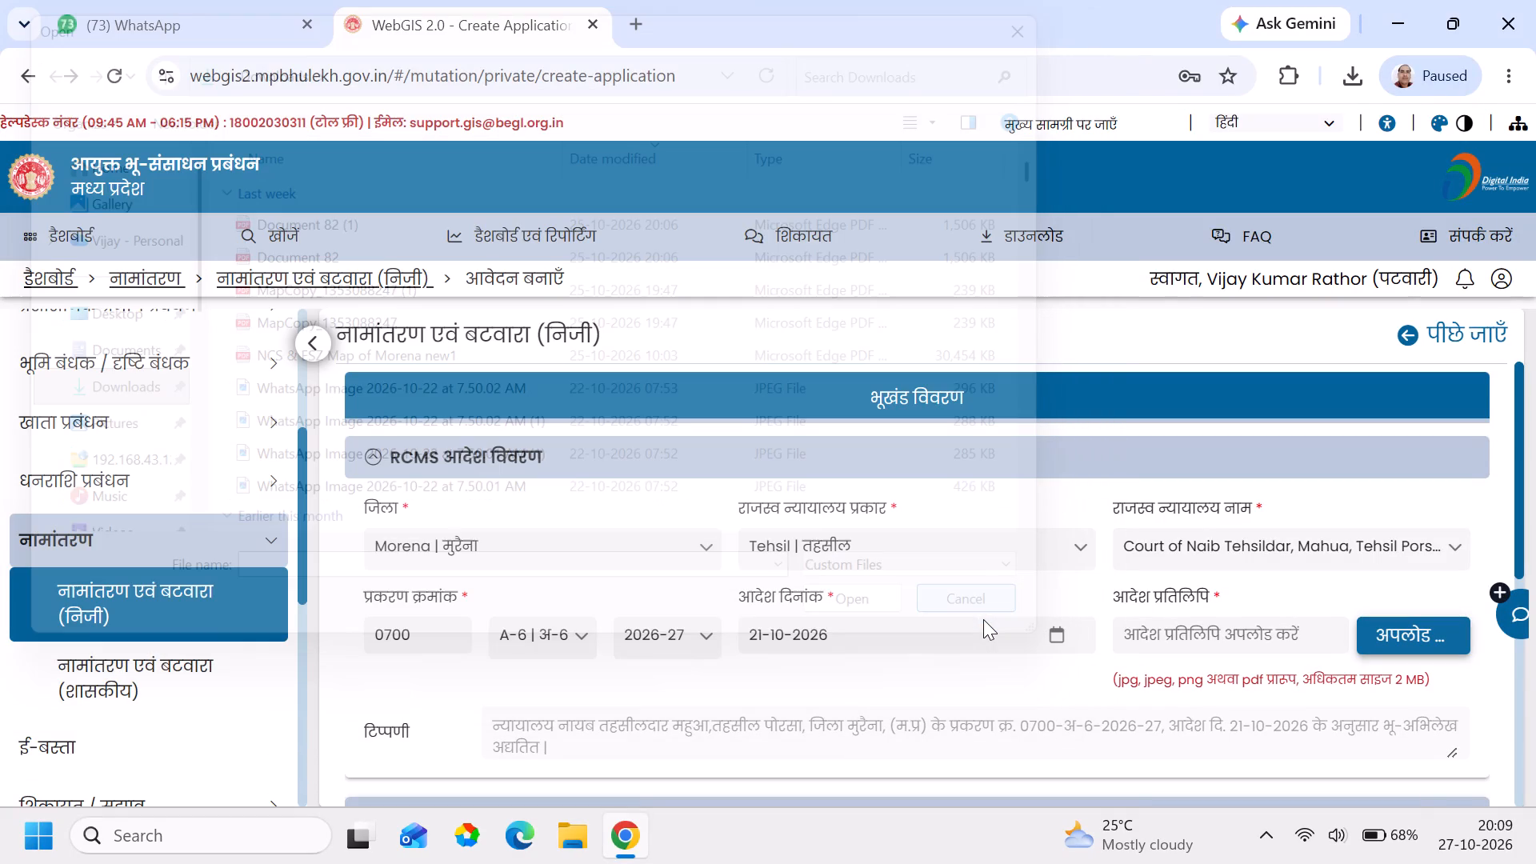
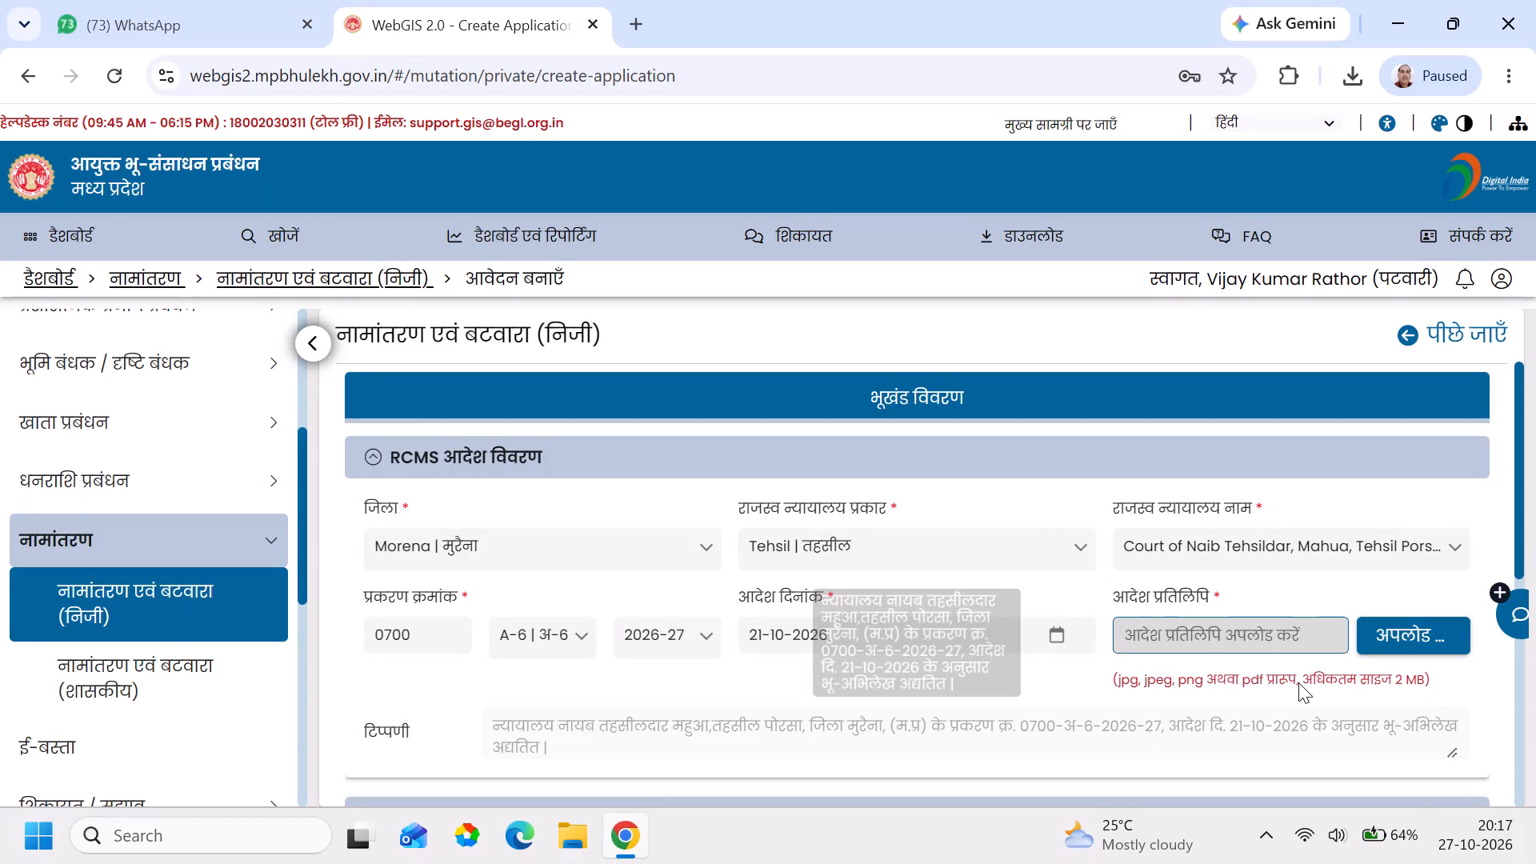
# Check the browser's recent download history for the order copy PDF.
pyautogui.click(1432, 633)
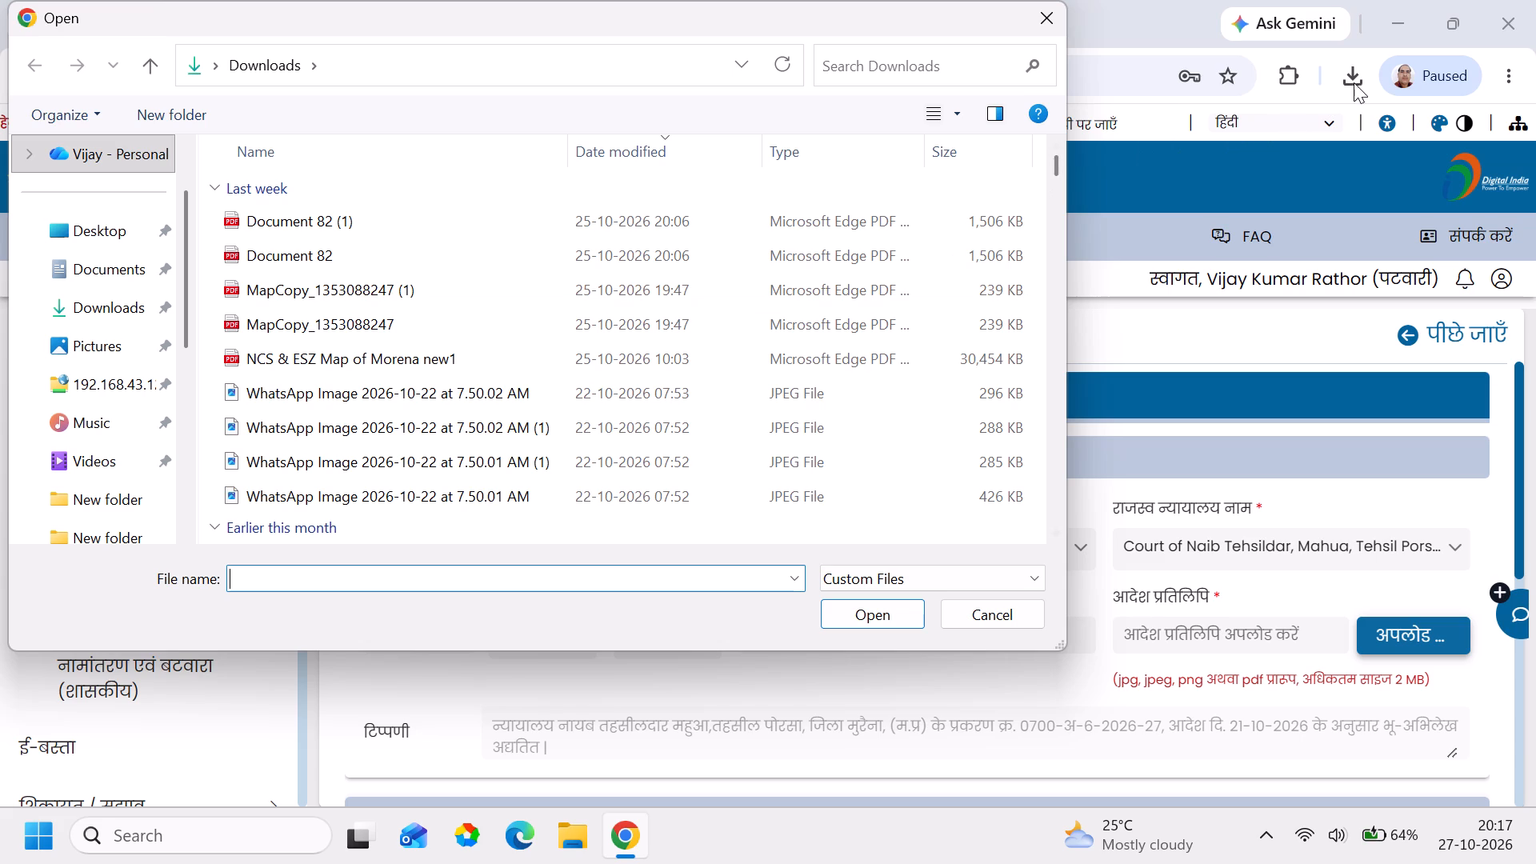
pyautogui.click(979, 618)
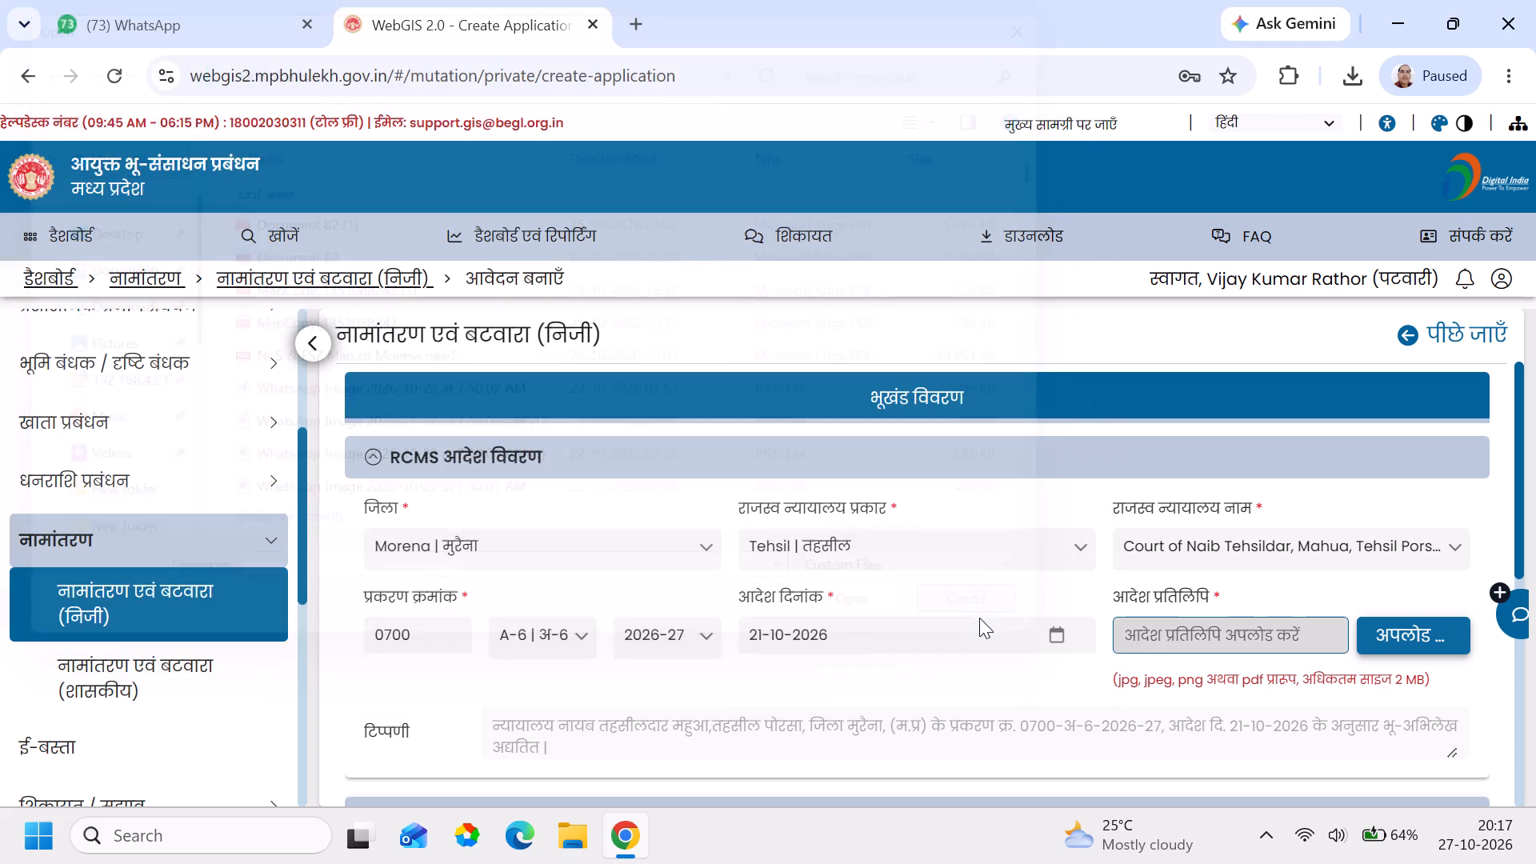
pyautogui.click(1354, 74)
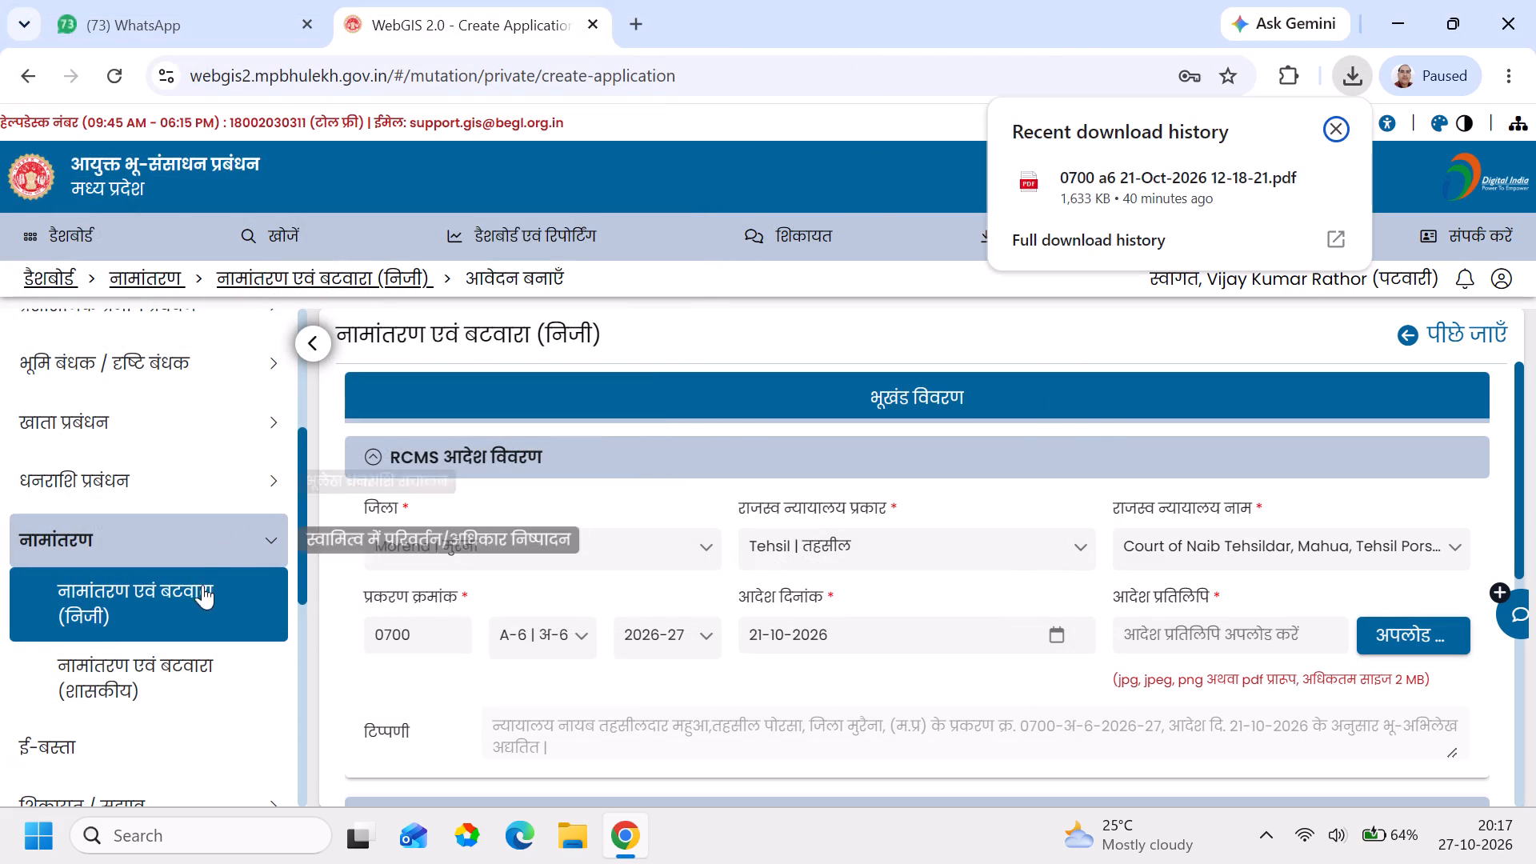
# Look for the order copy in the Downloads and Home folders for the upload, and cancel the file selection without choosing a file.
pyautogui.click(1414, 641)
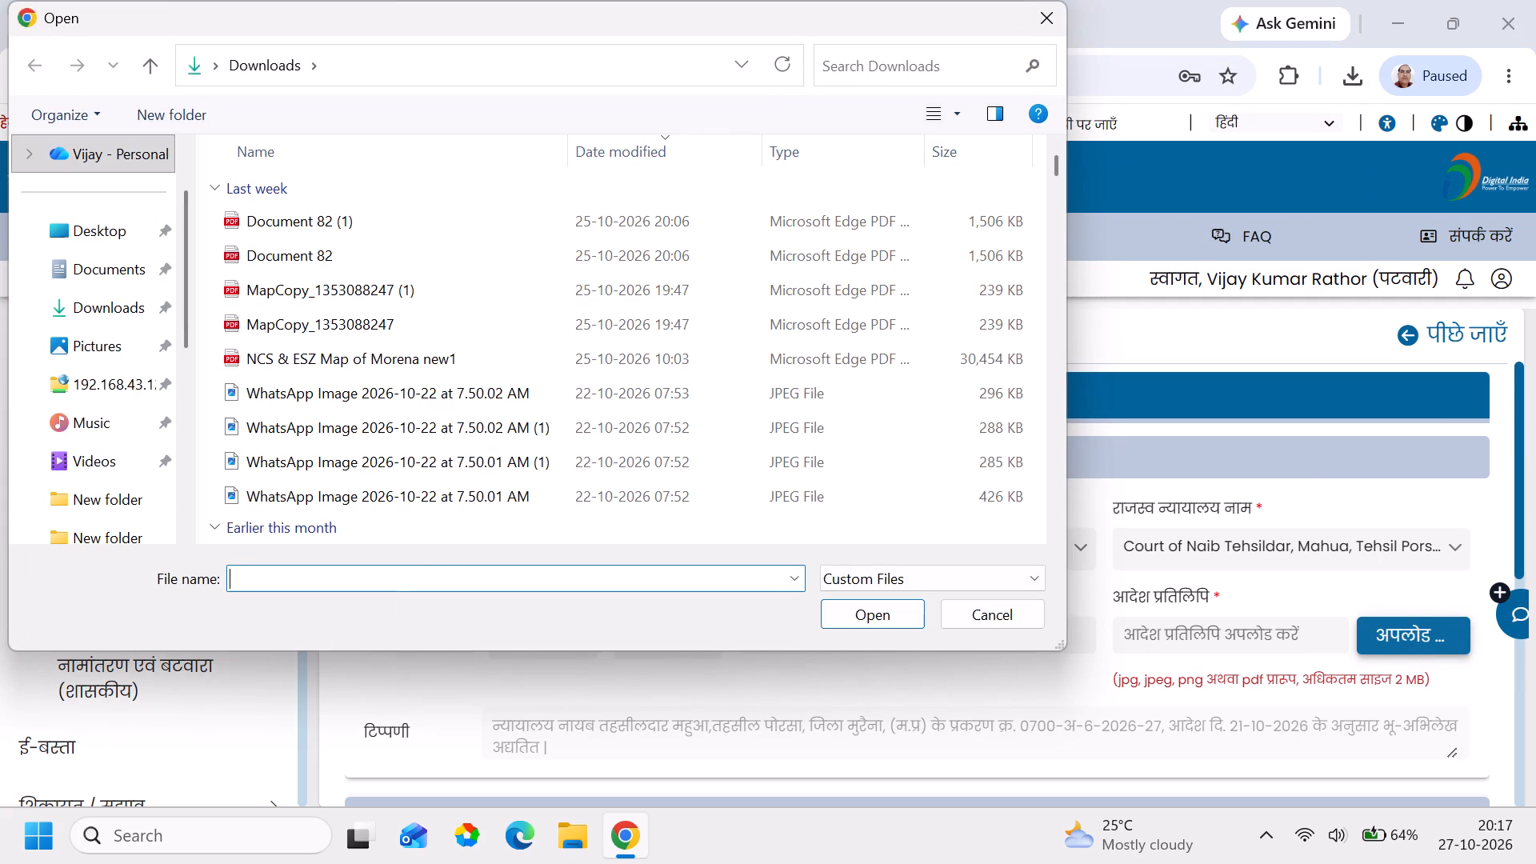
pyautogui.click(86, 322)
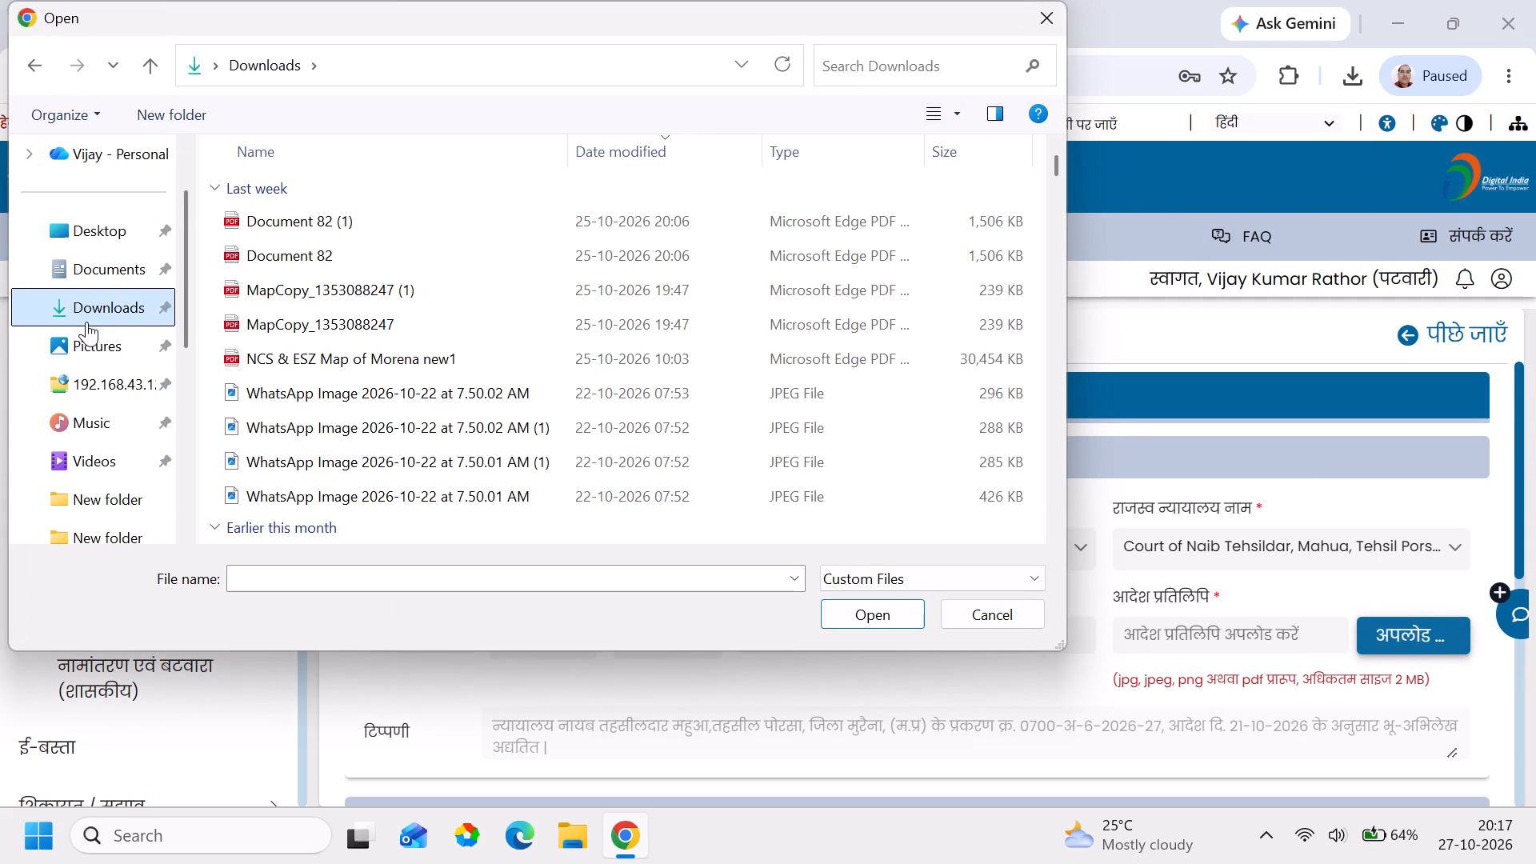
pyautogui.click(86, 322)
pyautogui.doubleClick(102, 306)
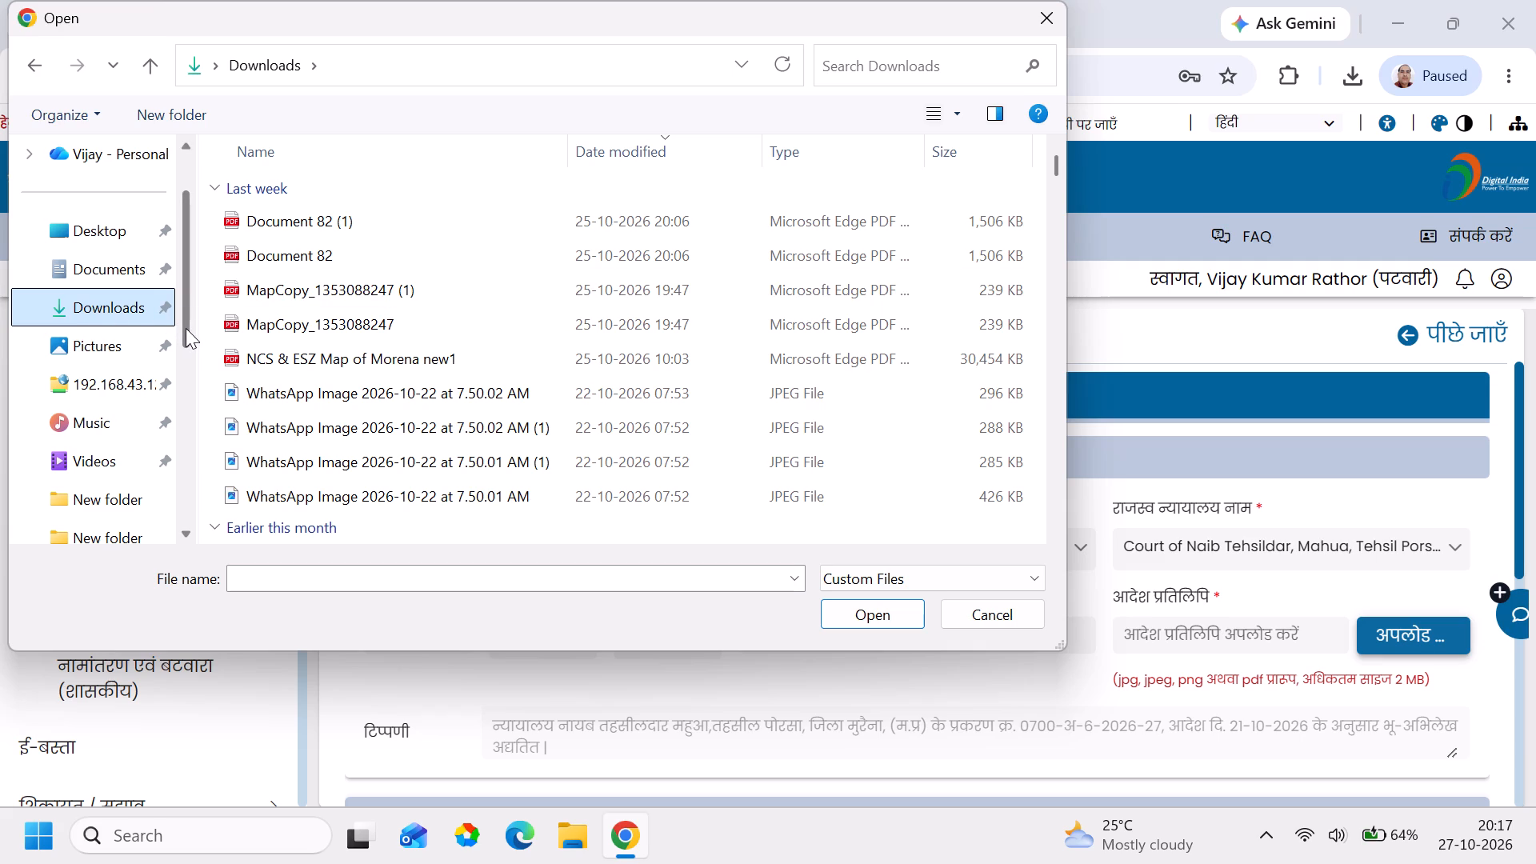
pyautogui.moveTo(186, 328); pyautogui.dragTo(186, 247)
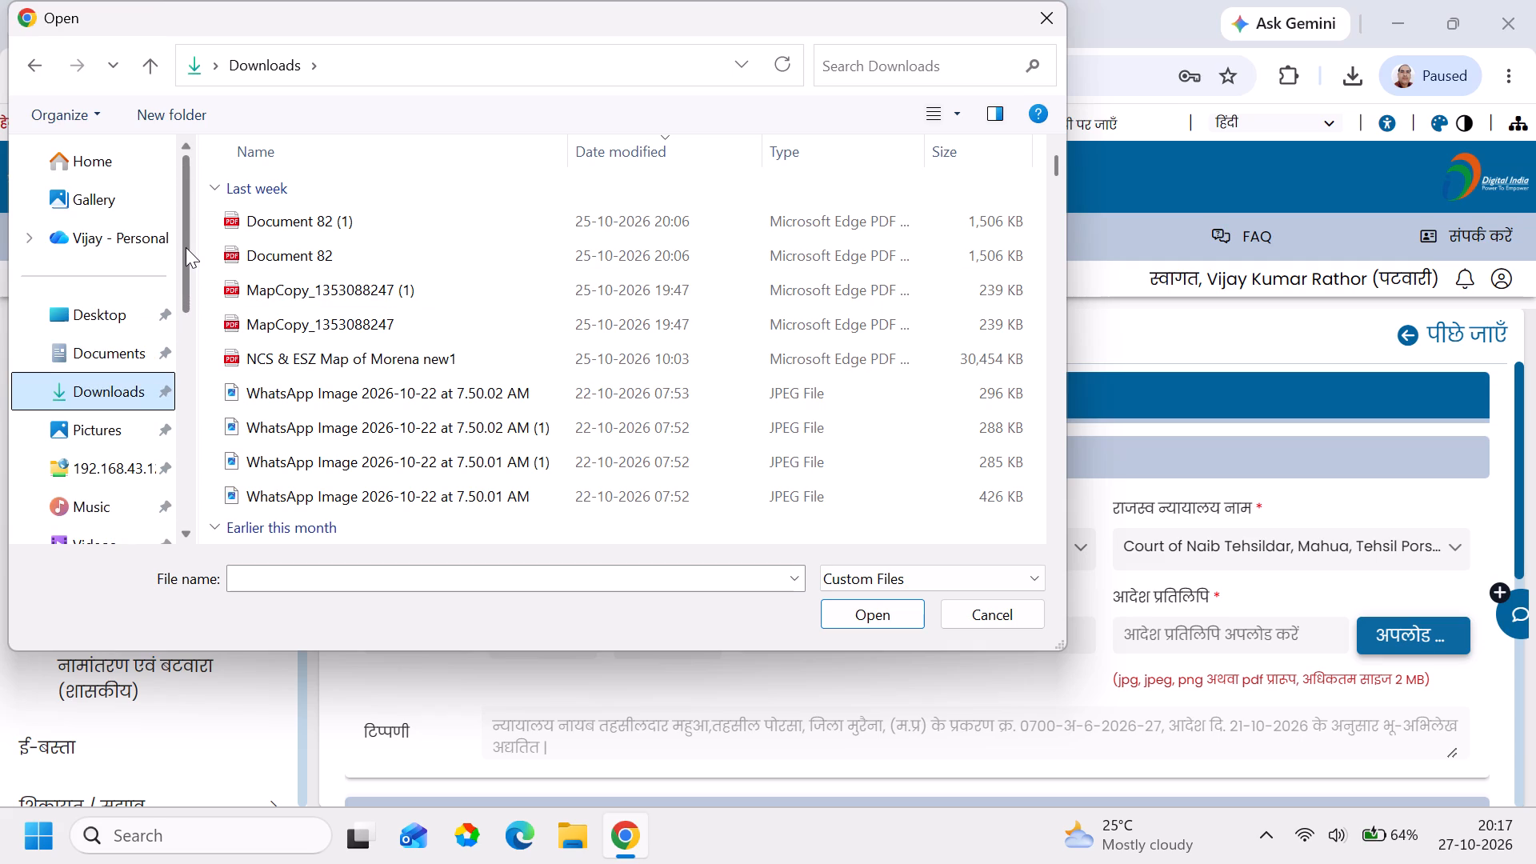
pyautogui.moveTo(186, 247); pyautogui.dragTo(186, 238)
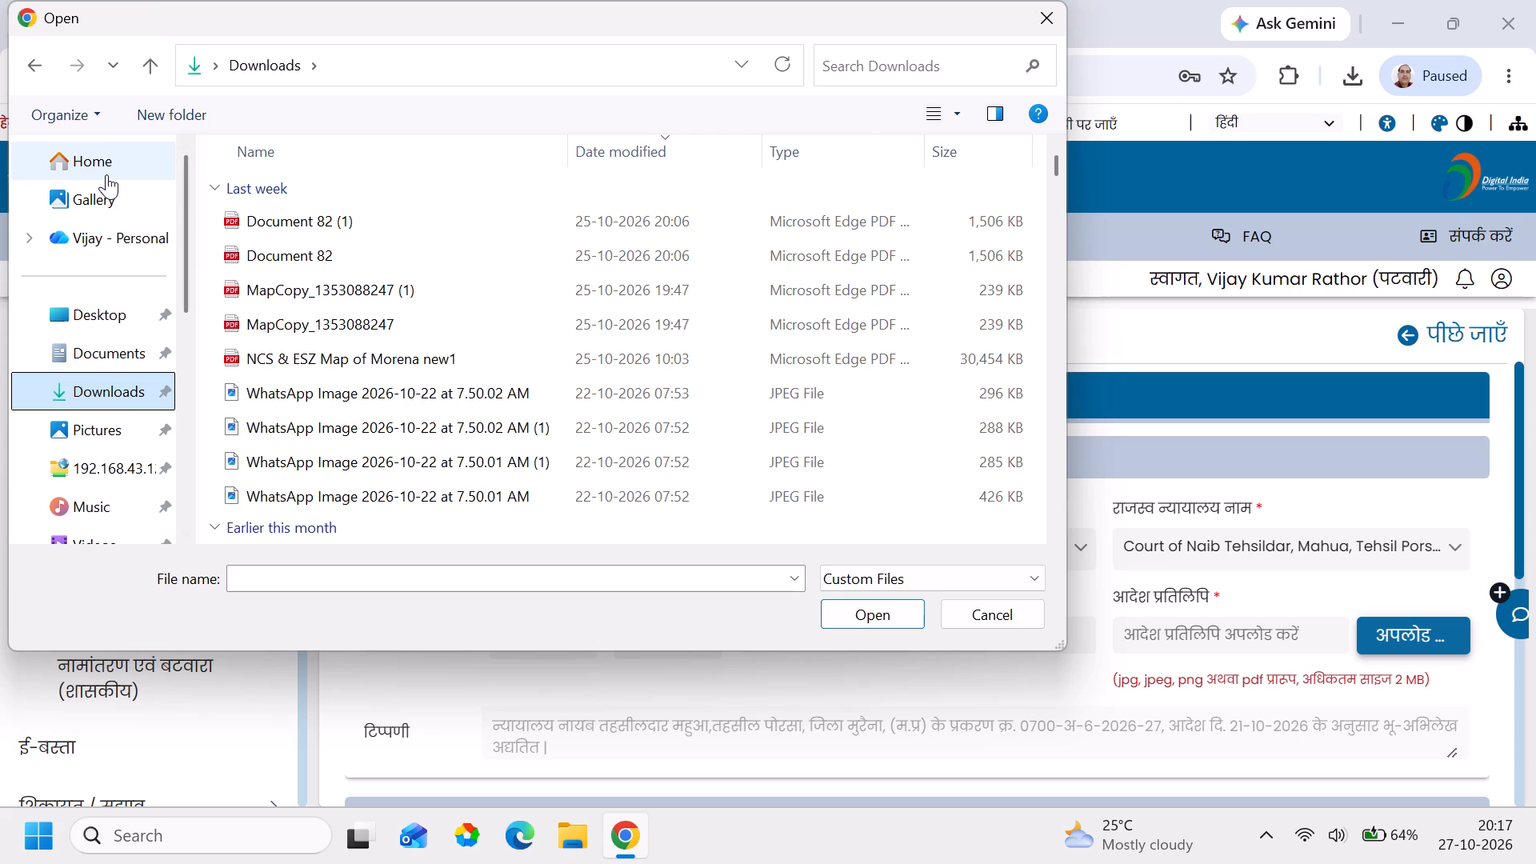
pyautogui.click(106, 174)
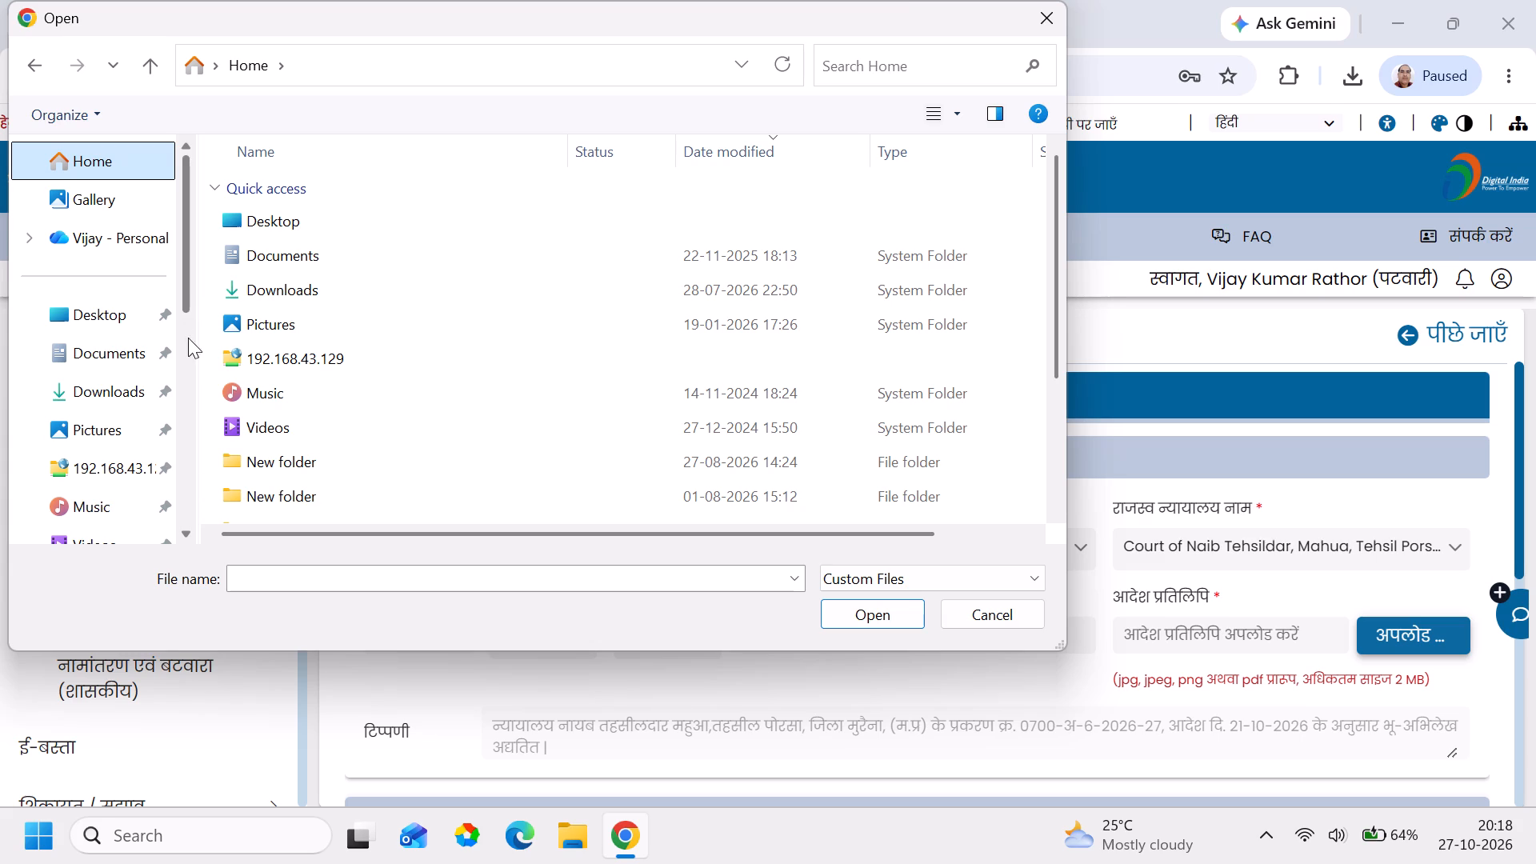
pyautogui.click(982, 620)
# Open the order PDF "0700 a6 21-Oct-2026 12-18-21.pdf" from the recent downloads and dismiss the Text Annotations tip.
pyautogui.click(1348, 82)
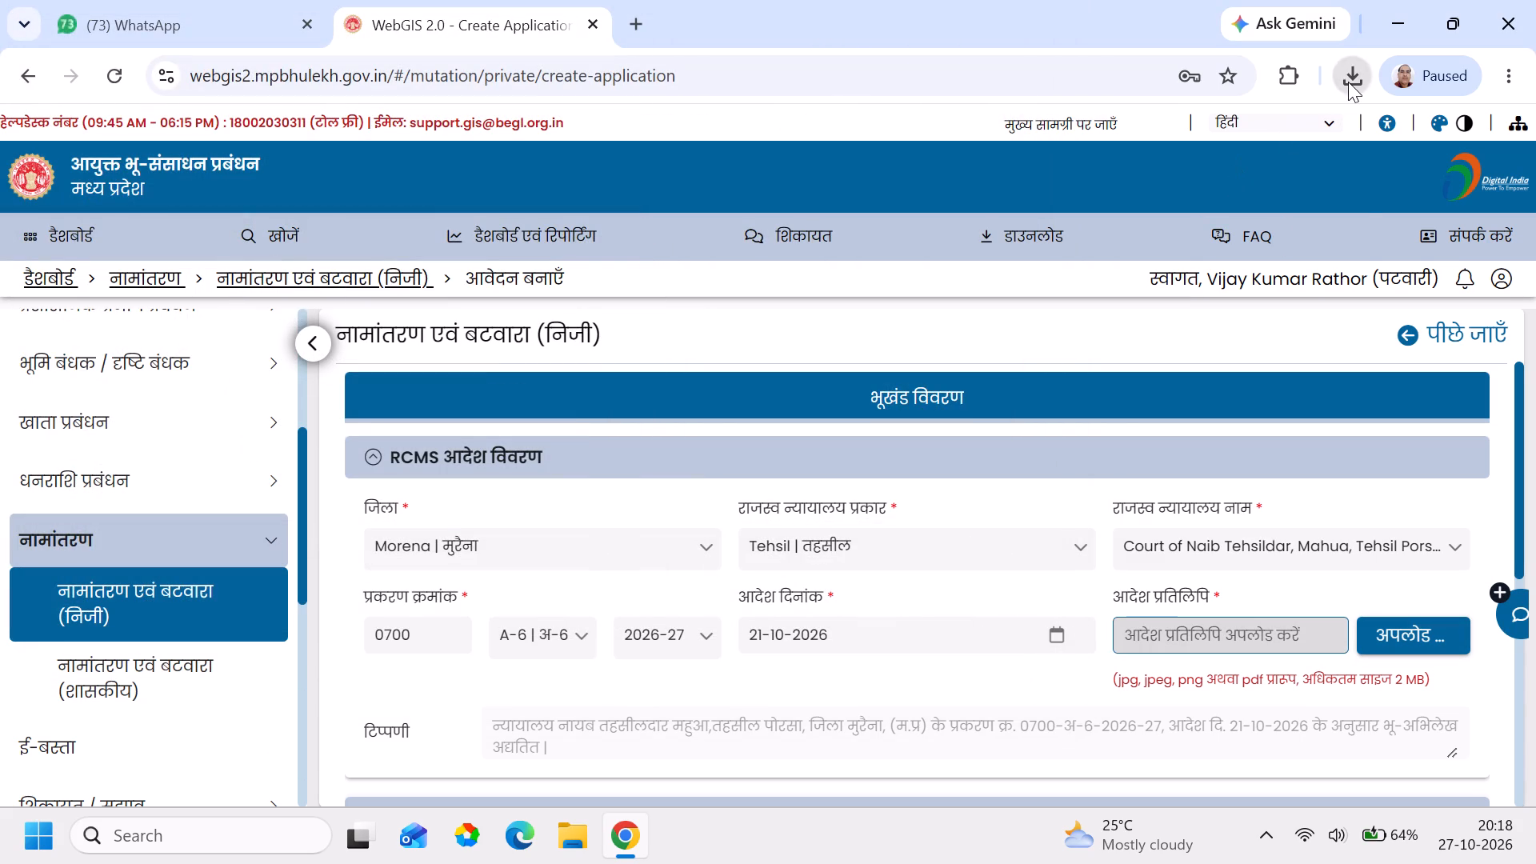
pyautogui.click(1125, 183)
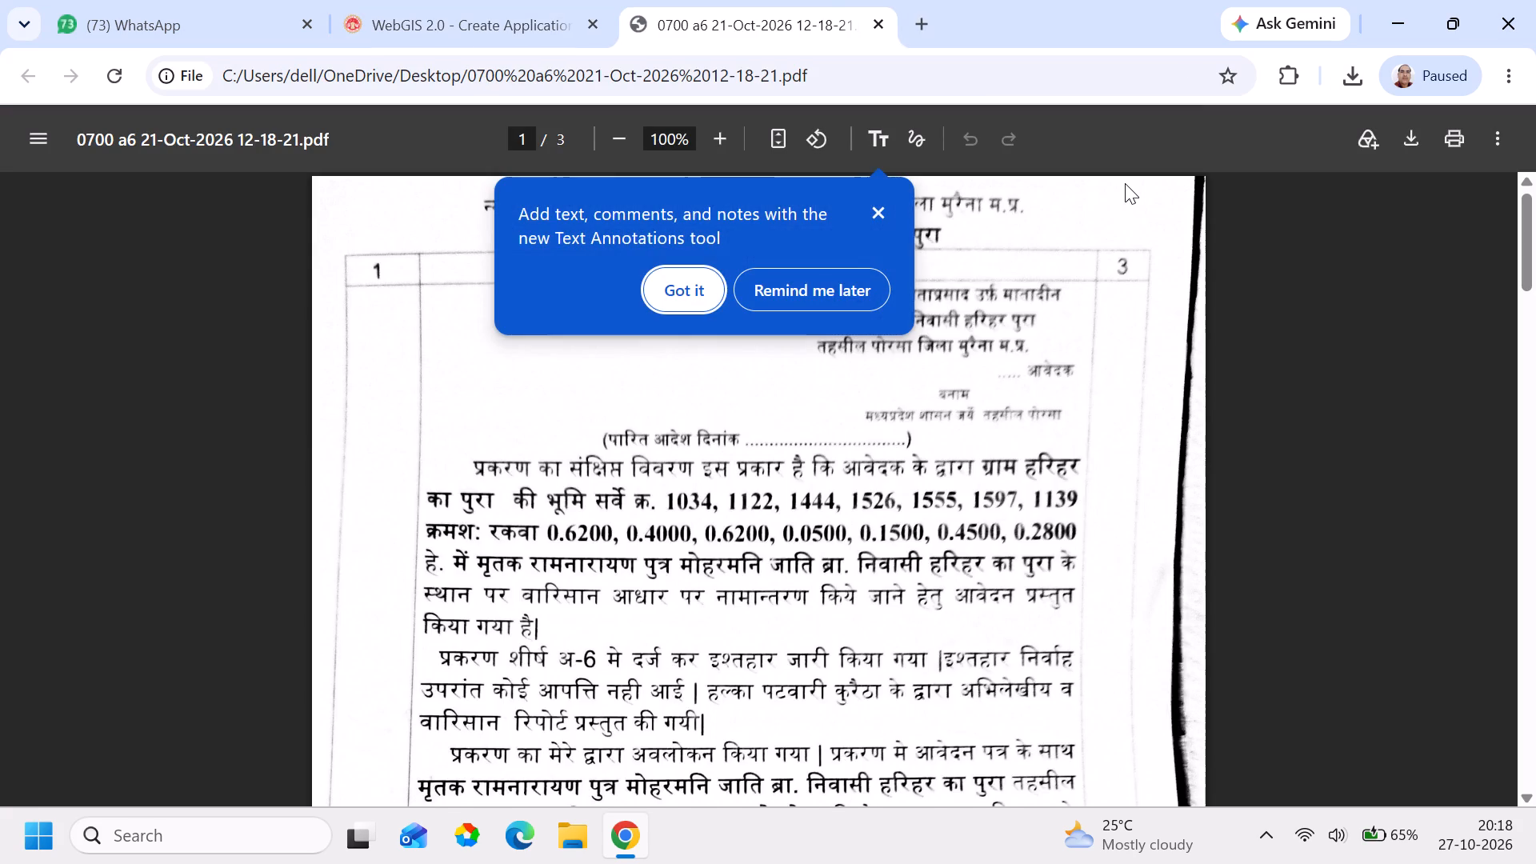
pyautogui.click(686, 279)
pyautogui.click(686, 450)
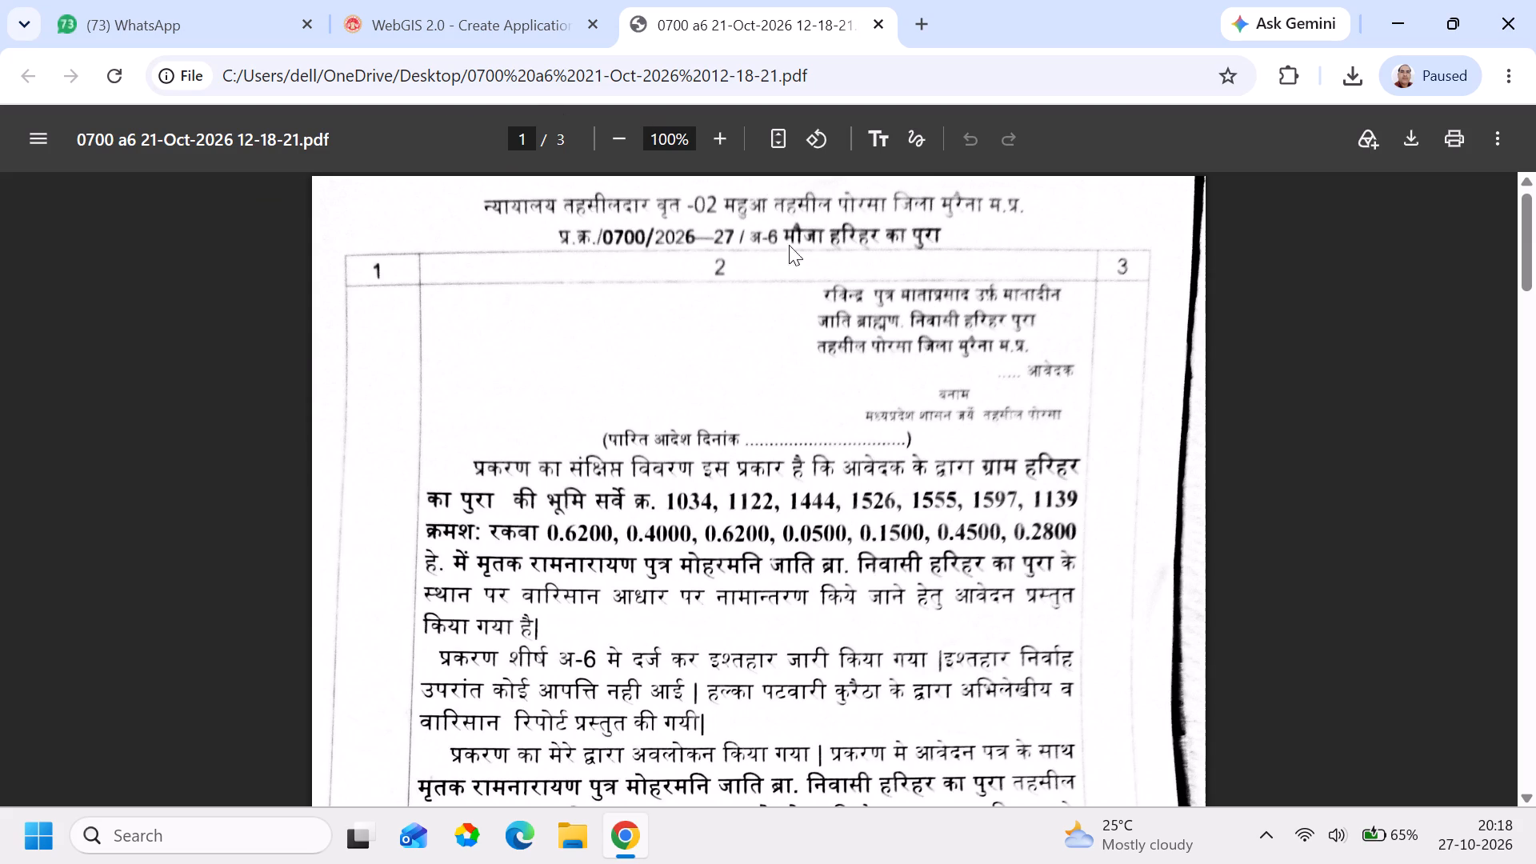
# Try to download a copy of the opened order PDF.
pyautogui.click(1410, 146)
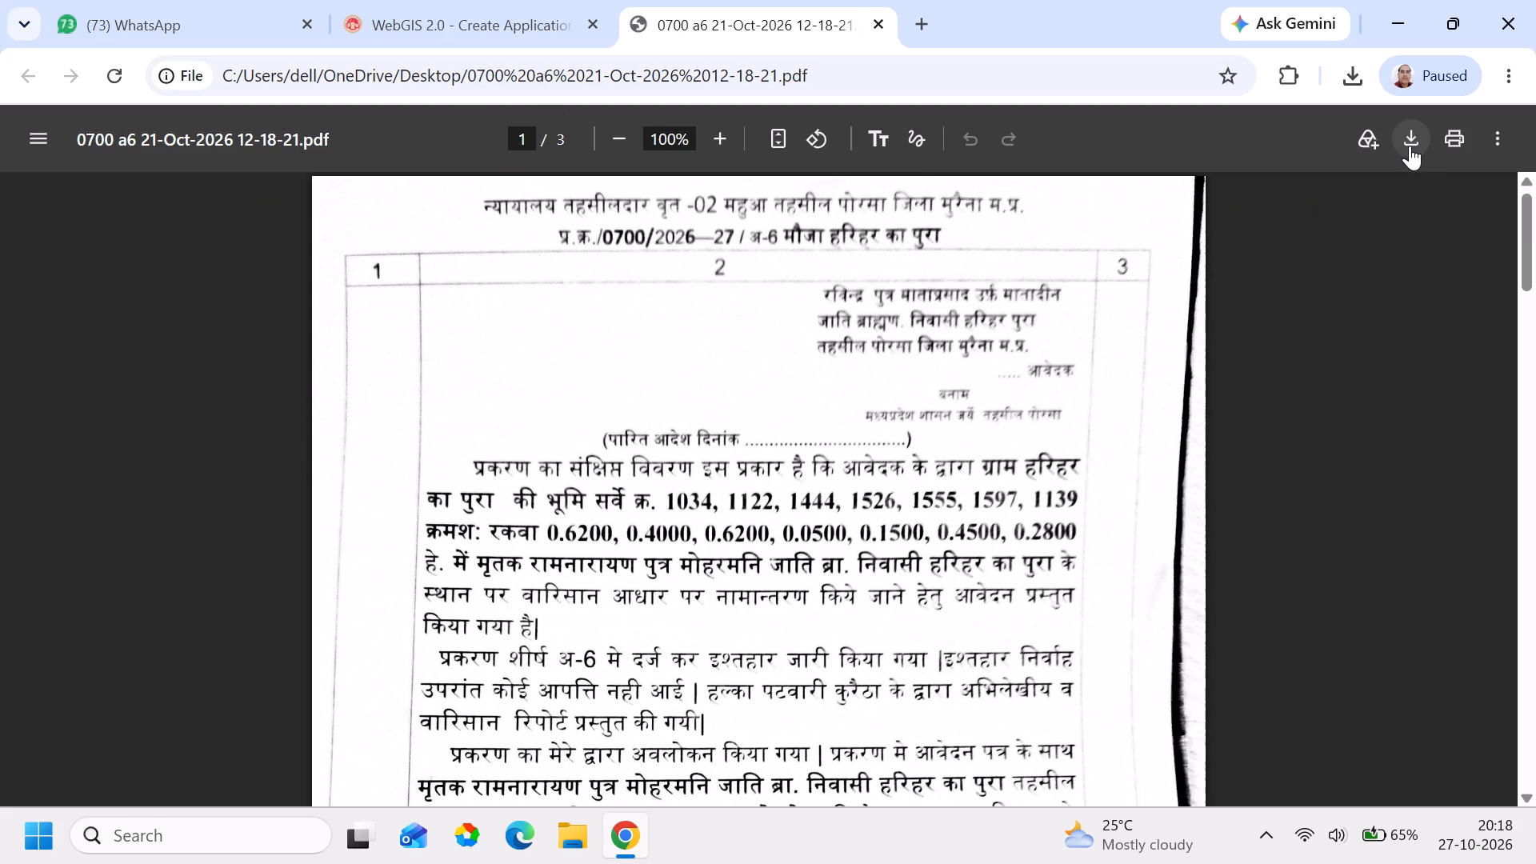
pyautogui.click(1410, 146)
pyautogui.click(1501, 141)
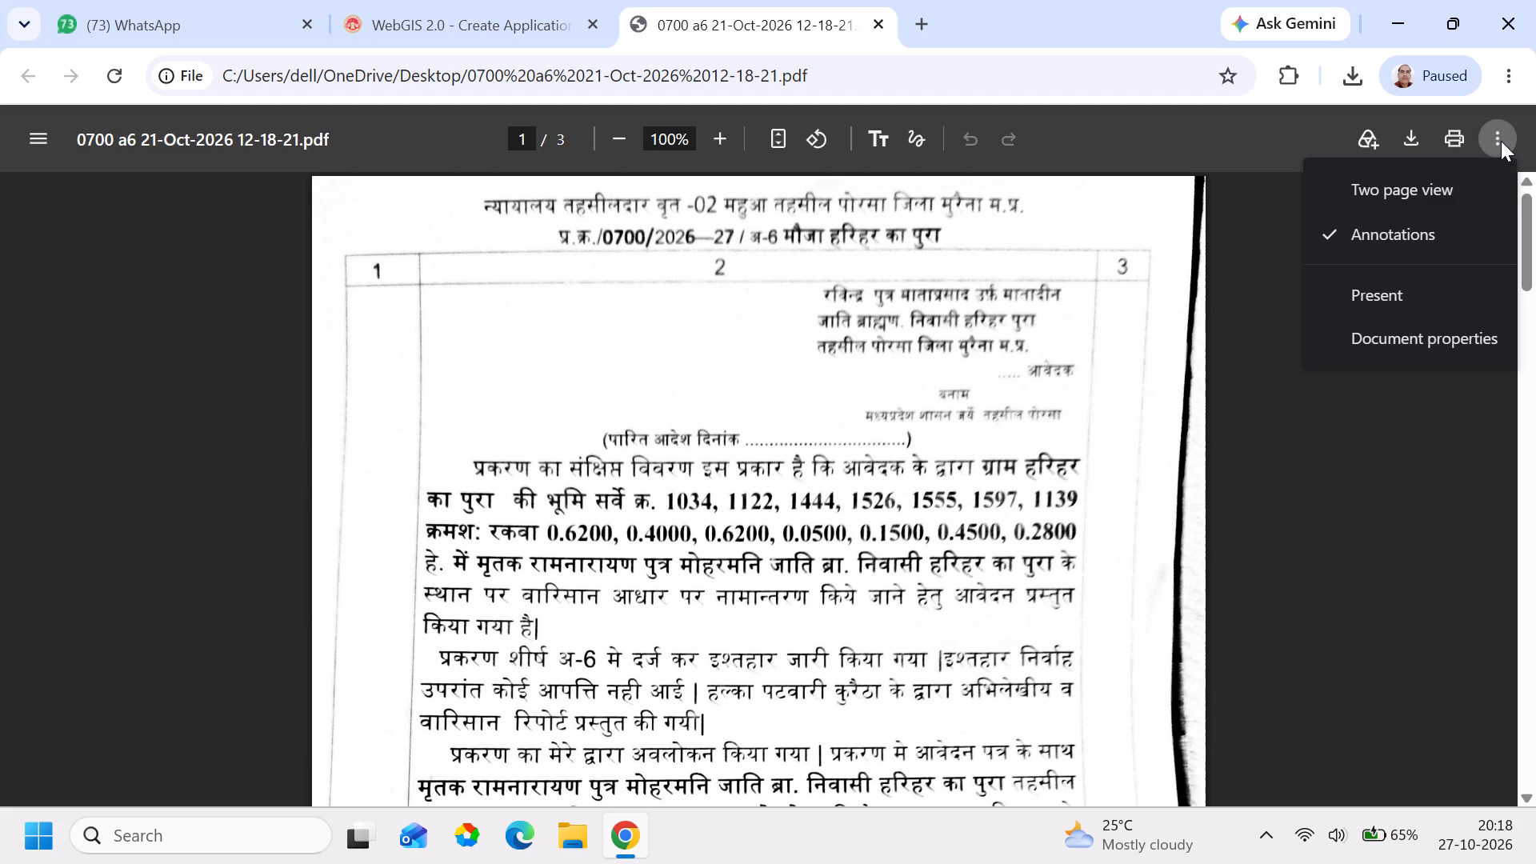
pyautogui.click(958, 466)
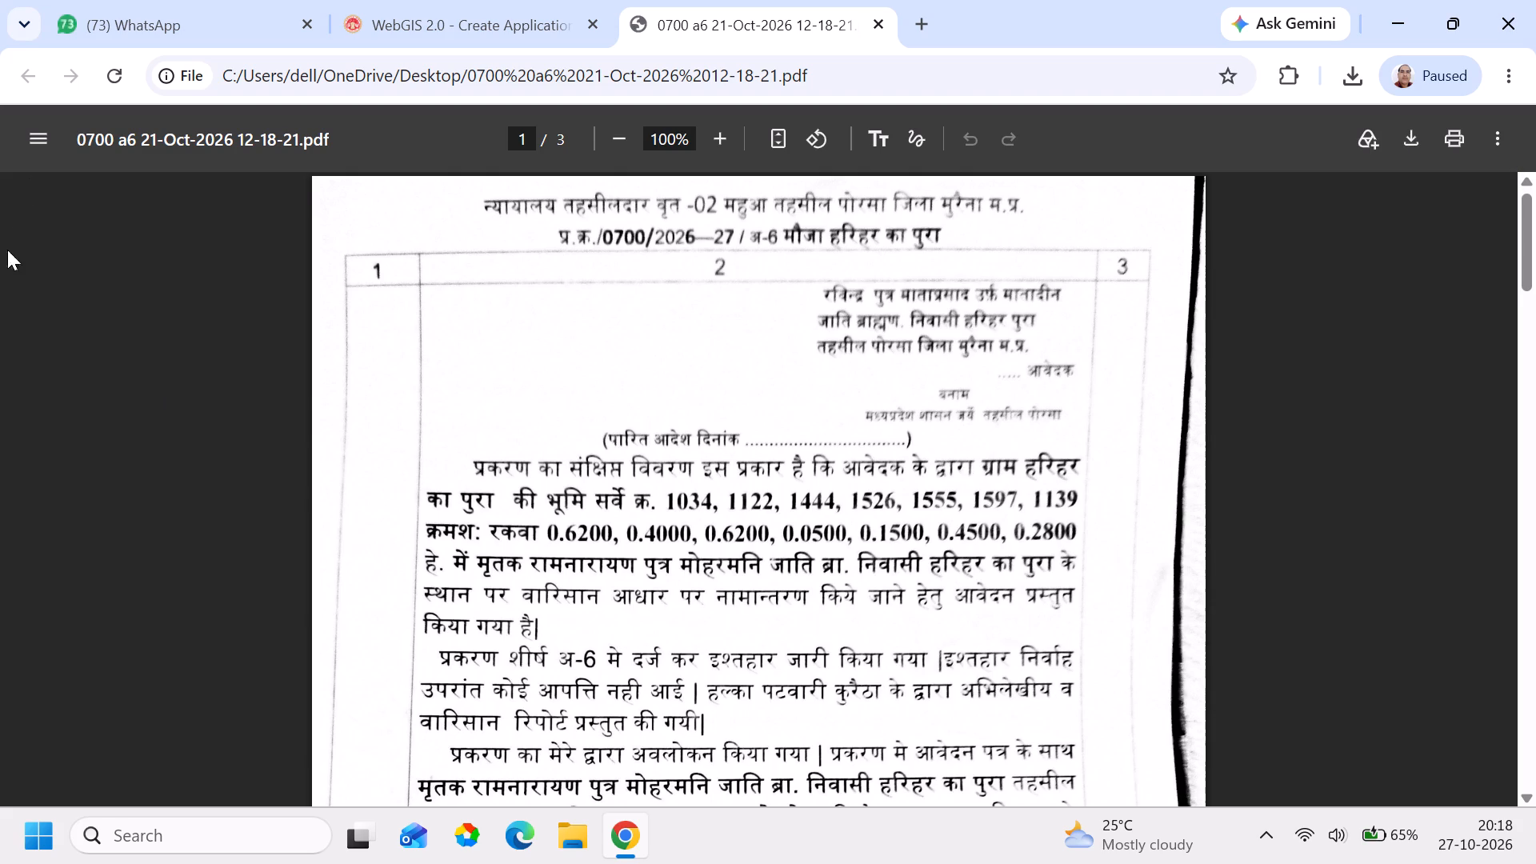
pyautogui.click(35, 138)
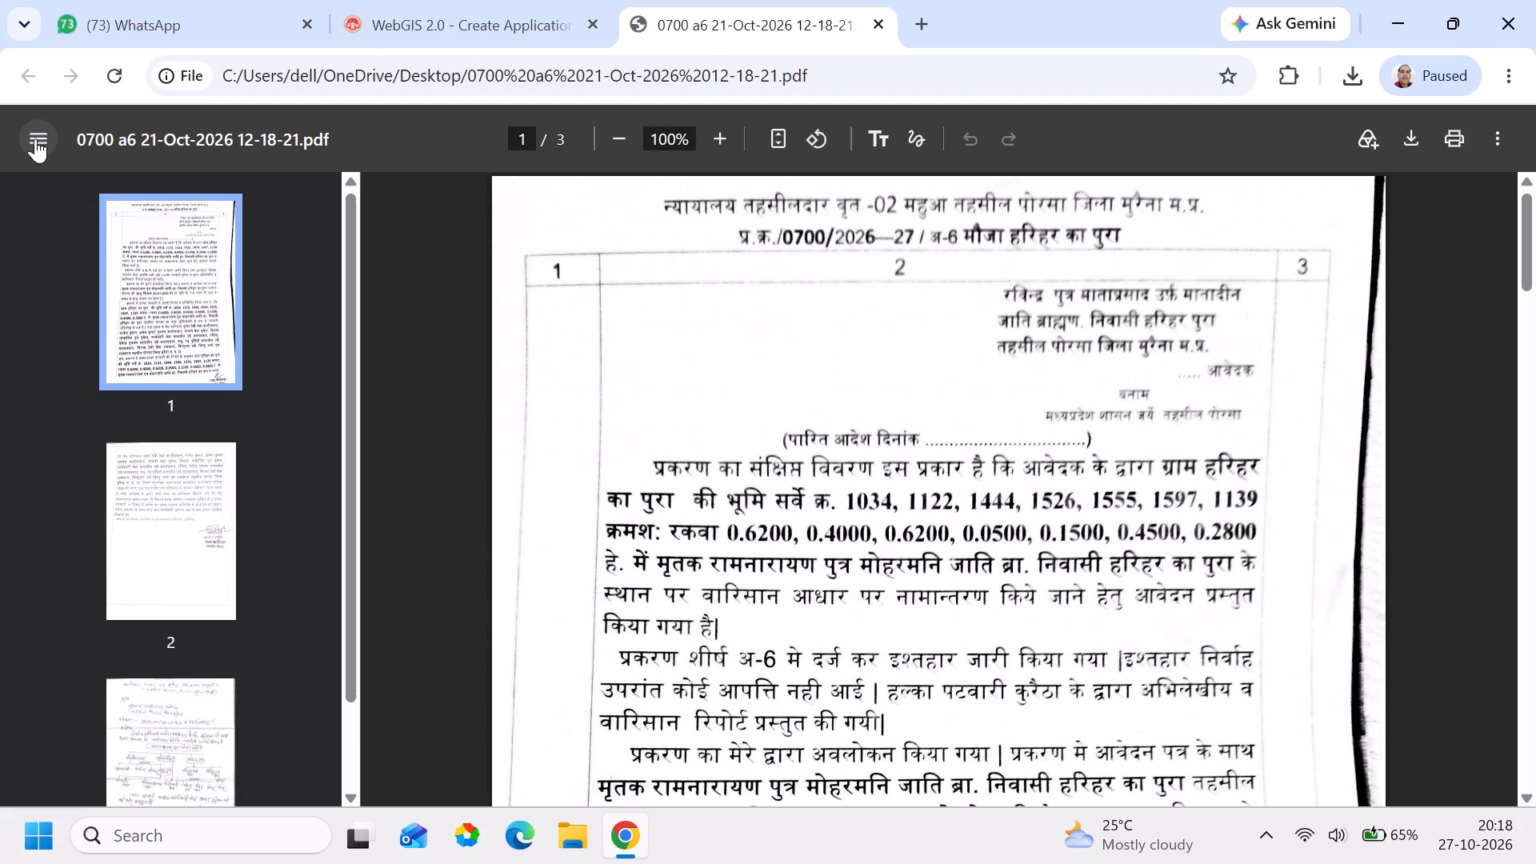
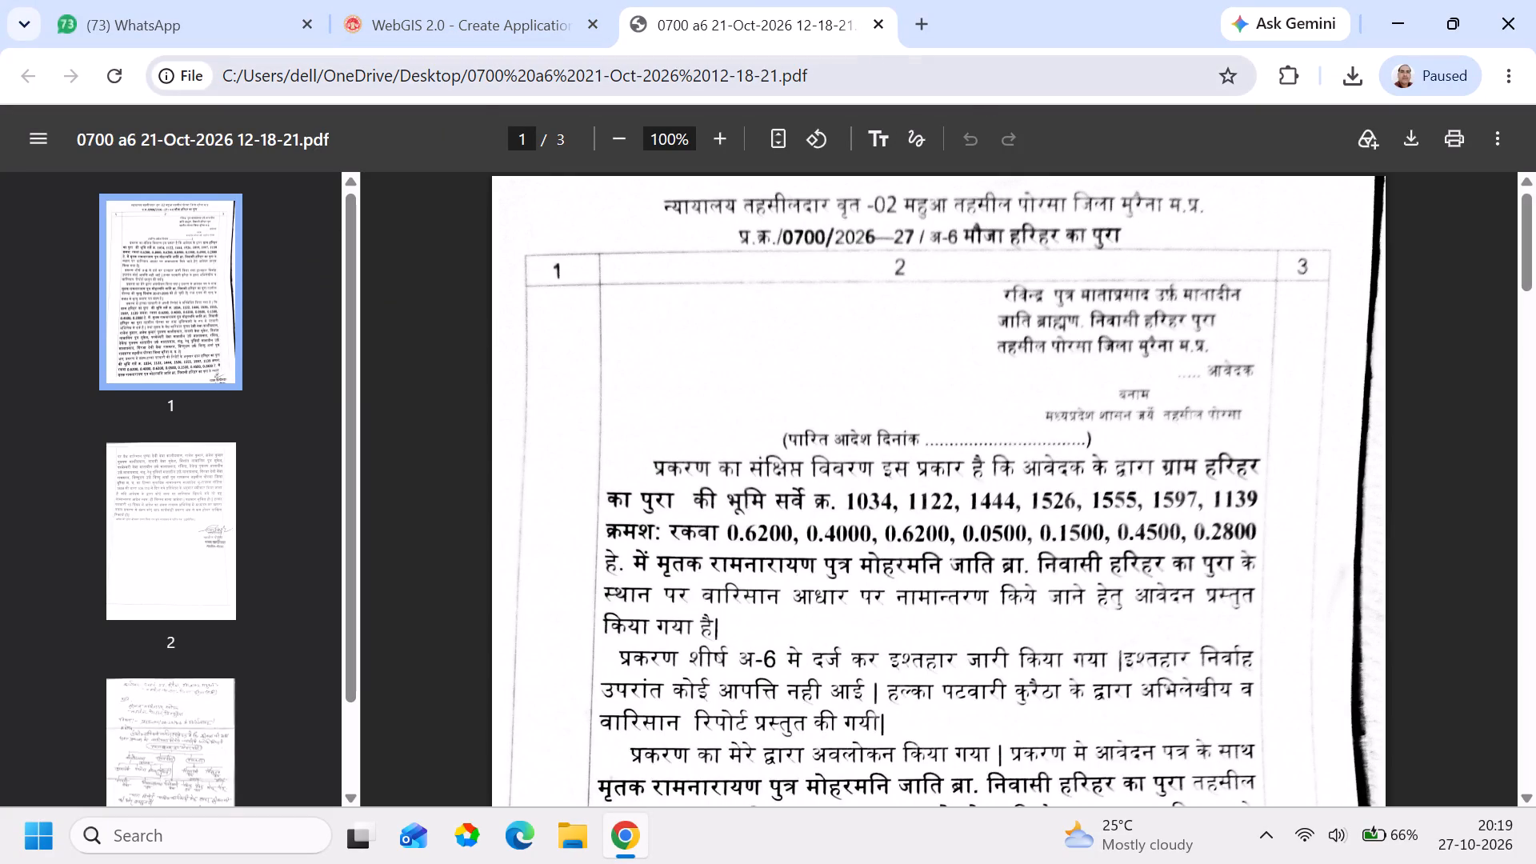
# Close the order PDF and look for the order copy in File Explorer's Downloads folder and on the OS (C:) drive.
pyautogui.click(871, 26)
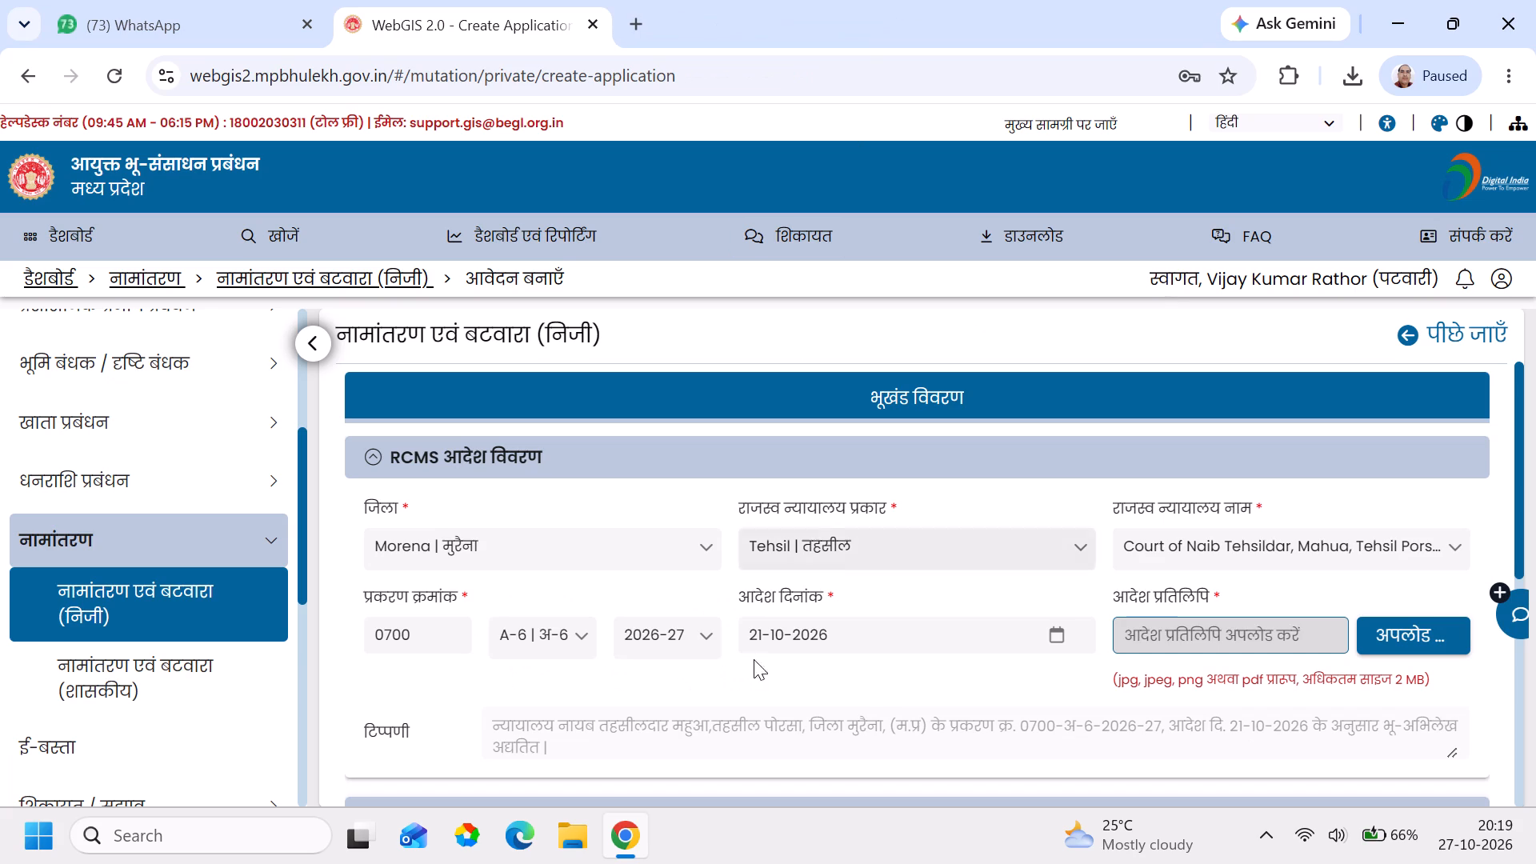
pyautogui.click(579, 842)
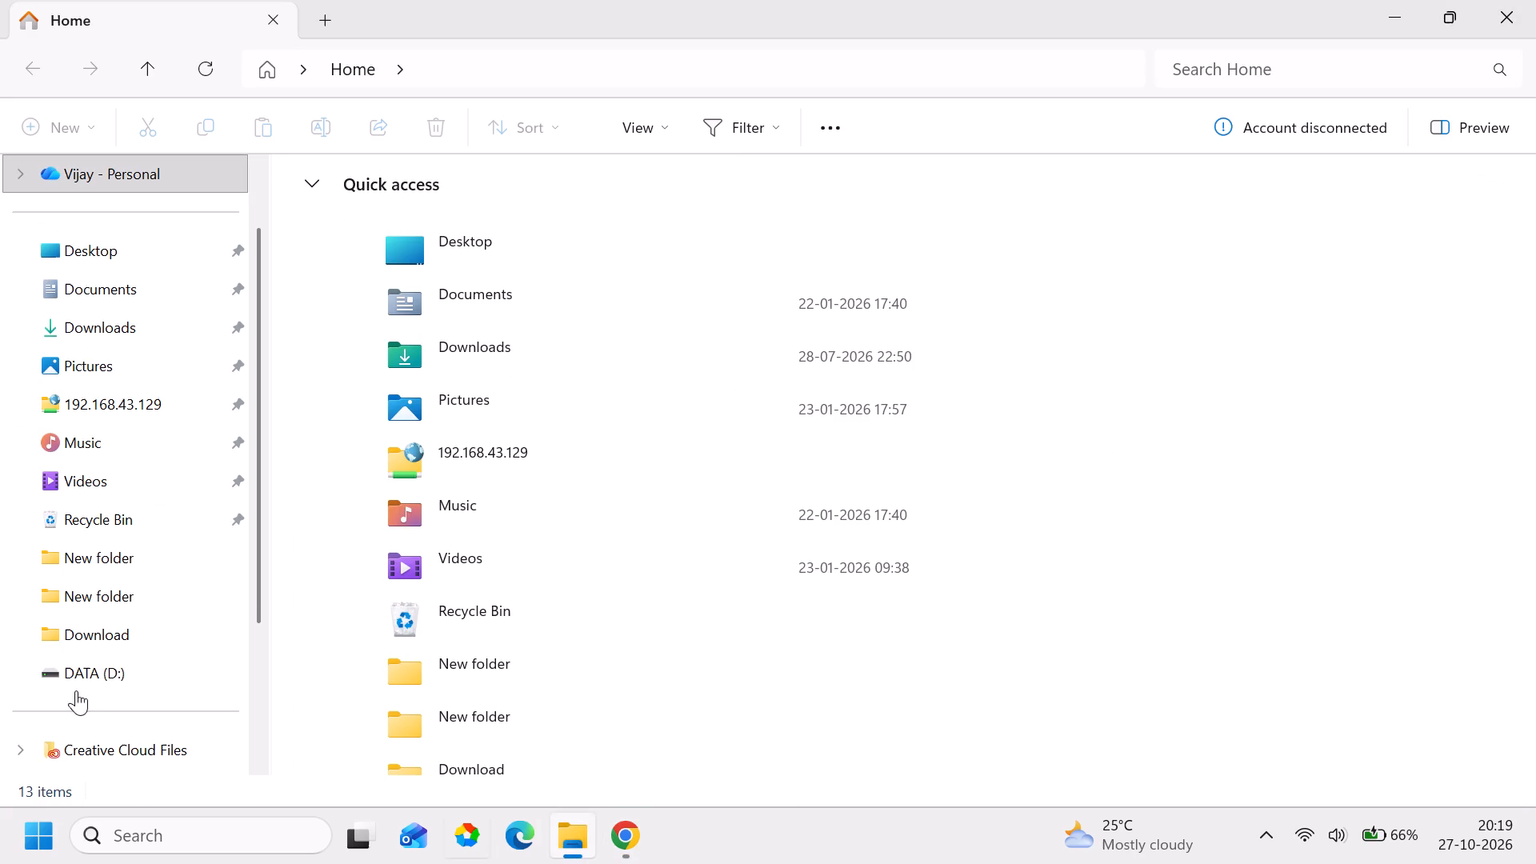
pyautogui.click(118, 337)
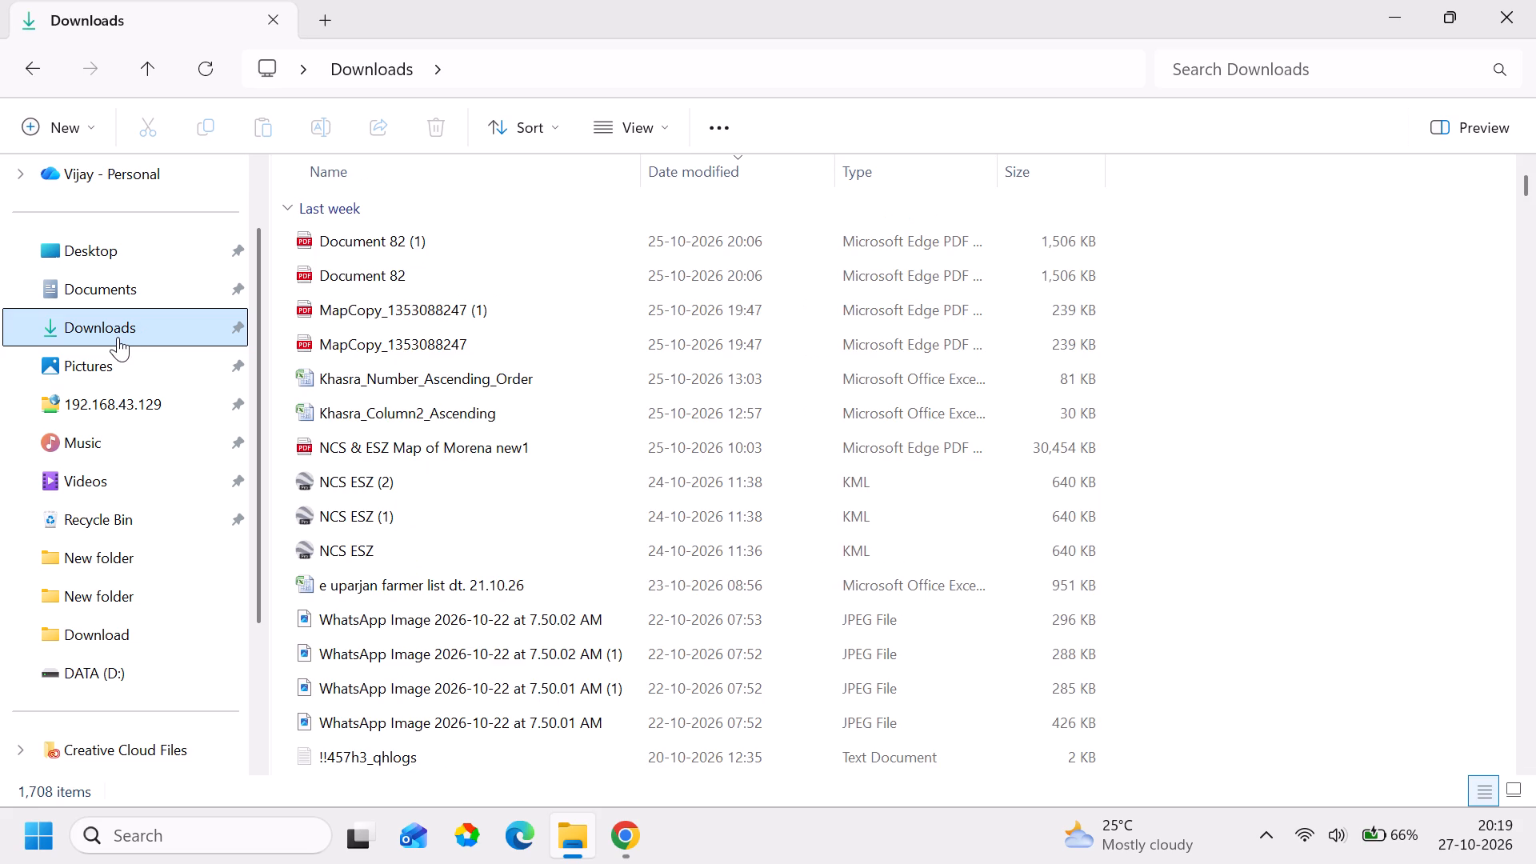
pyautogui.click(118, 337)
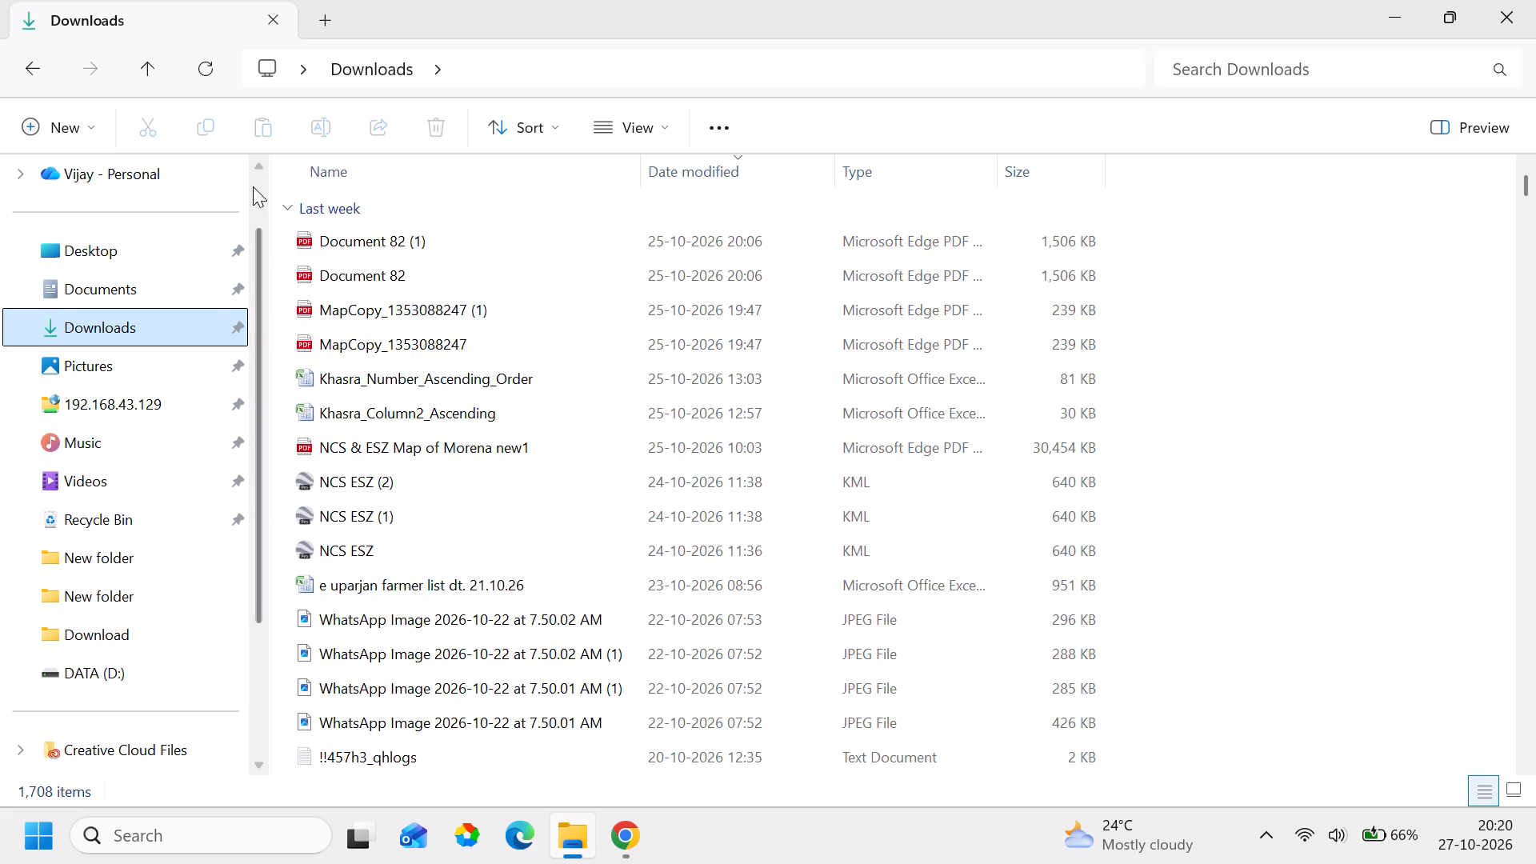
pyautogui.tripleClick(257, 163)
pyautogui.tripleClick(257, 163)
pyautogui.click(257, 163)
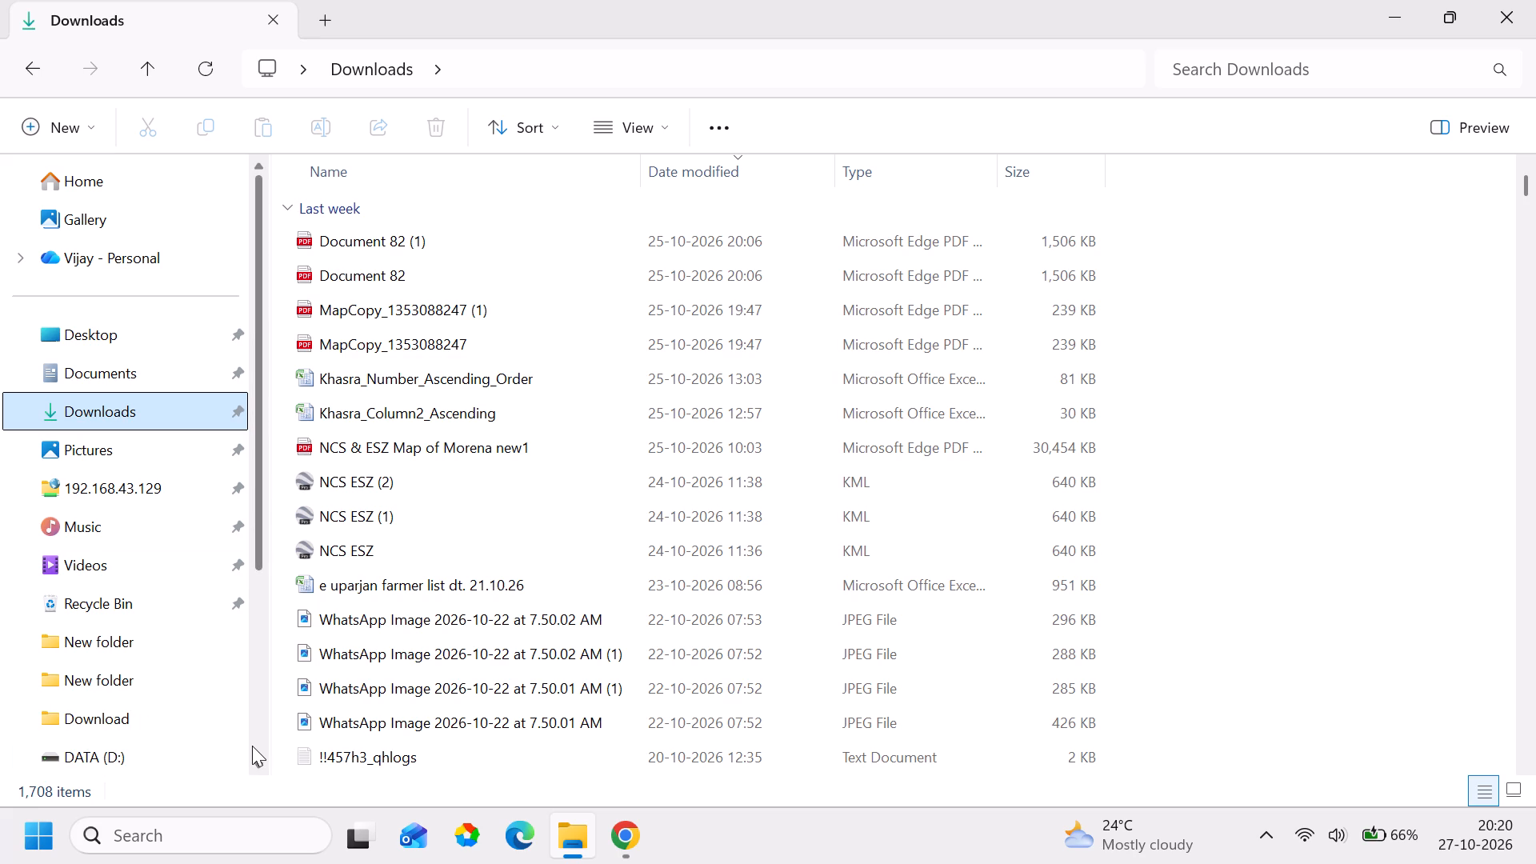
pyautogui.tripleClick(258, 767)
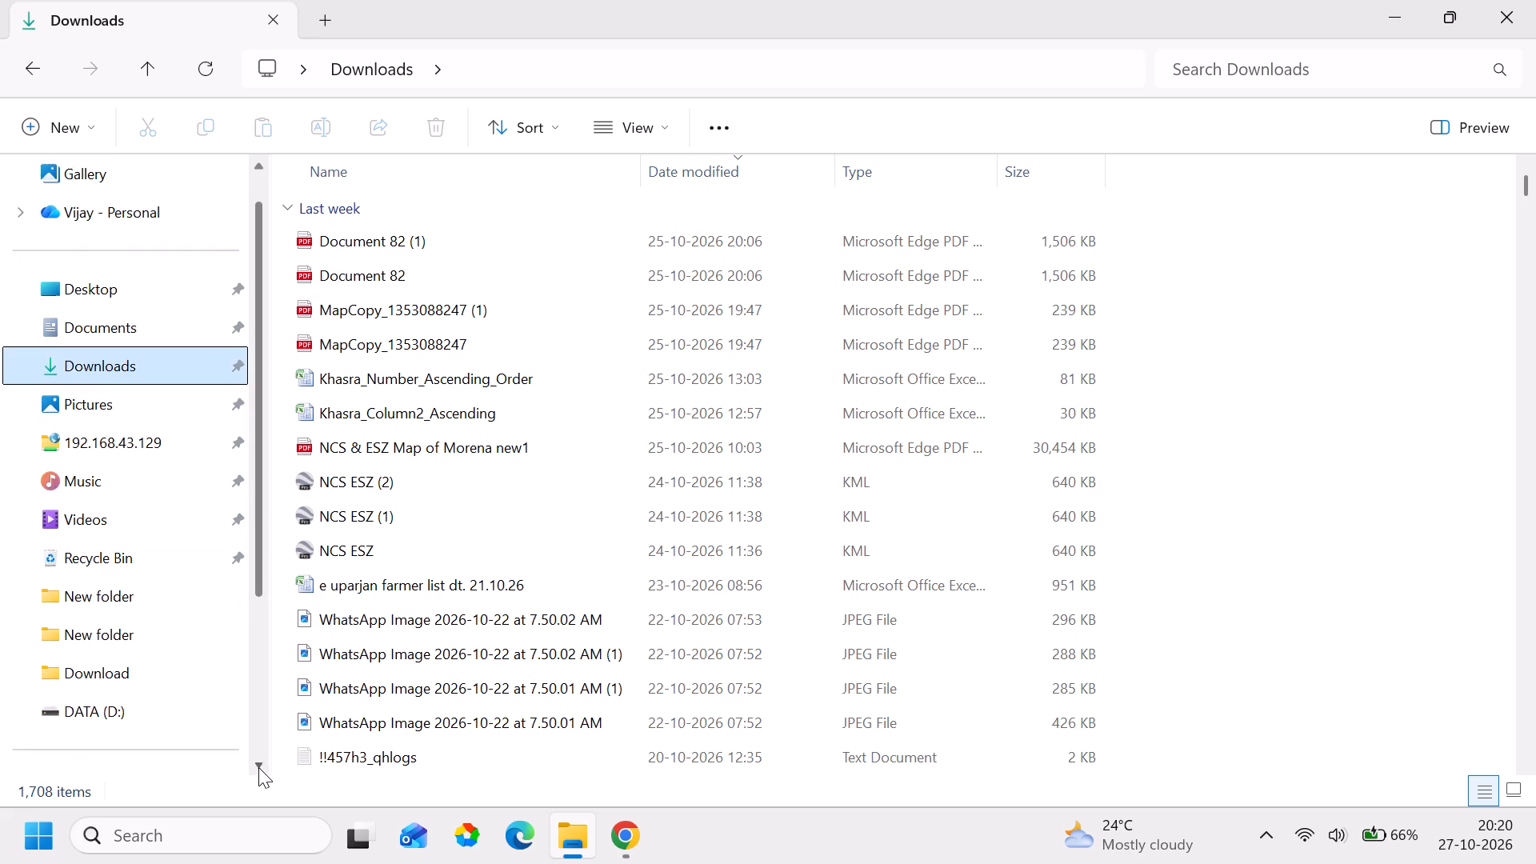
pyautogui.tripleClick(258, 767)
pyautogui.click(258, 767)
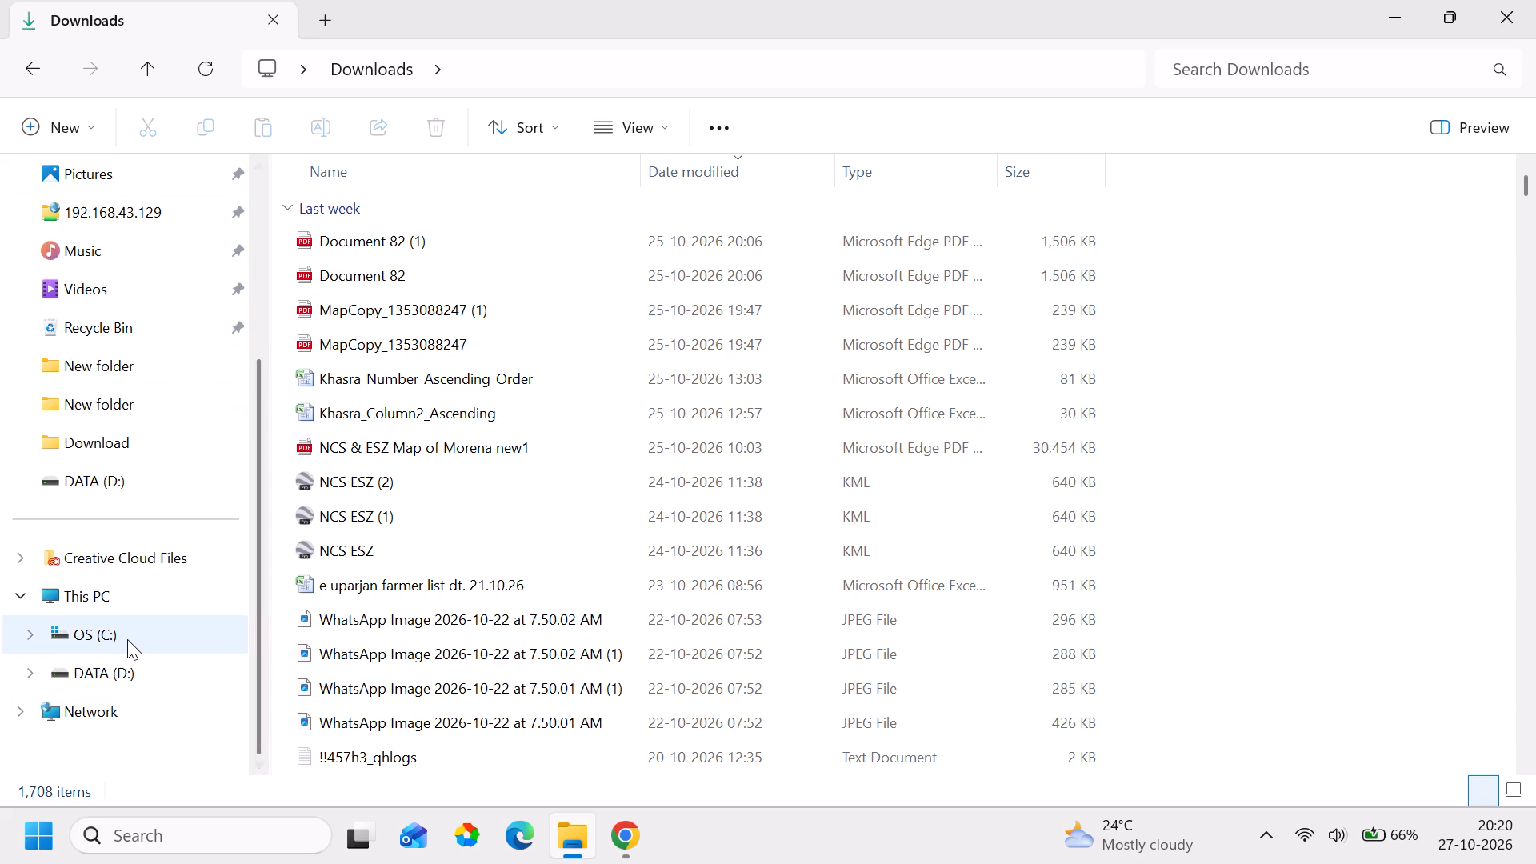
pyautogui.click(127, 639)
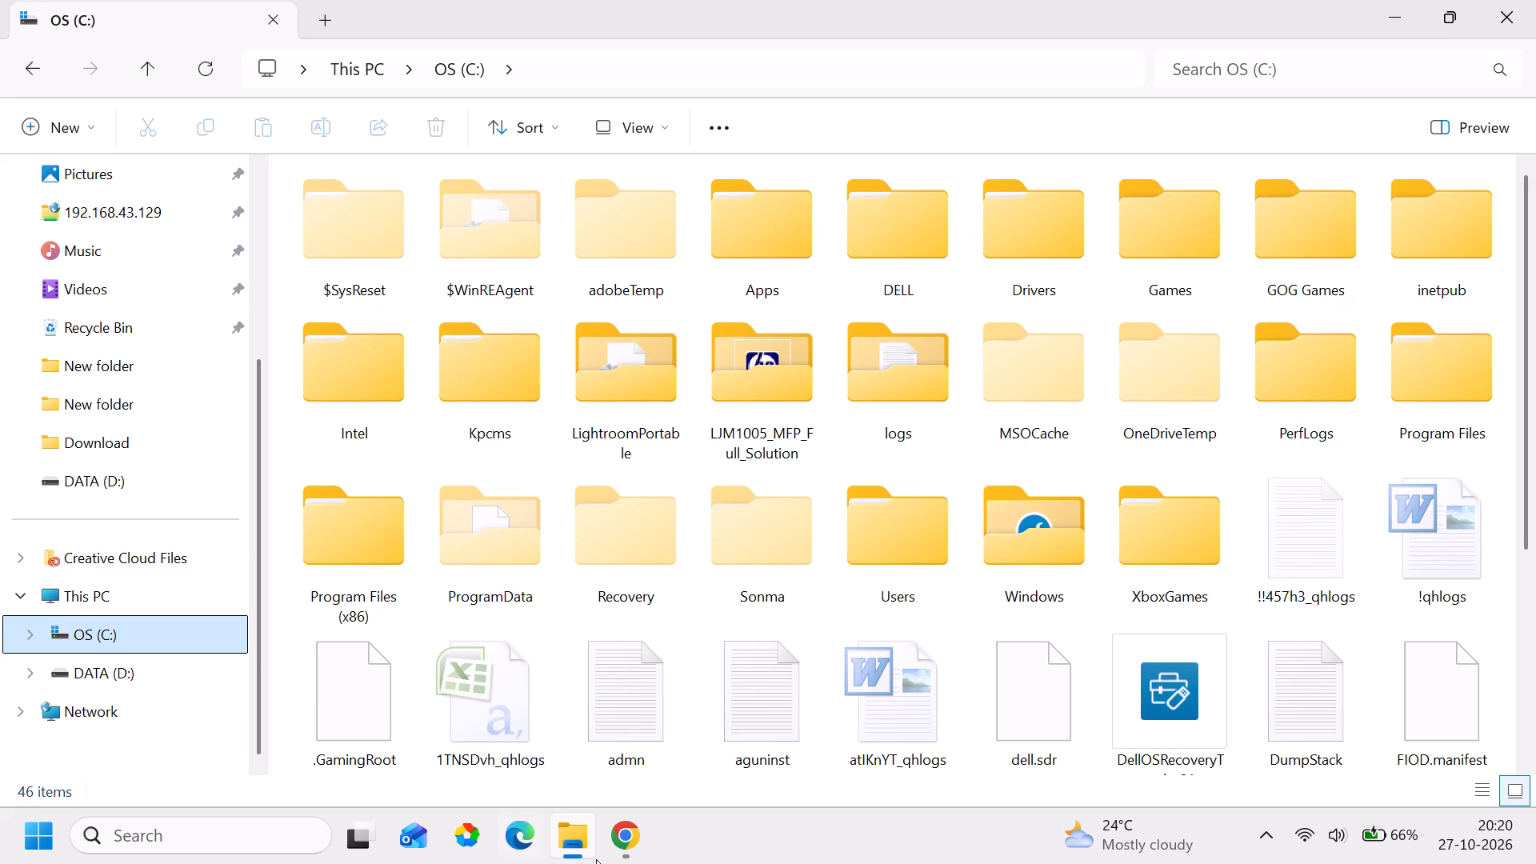
pyautogui.click(562, 840)
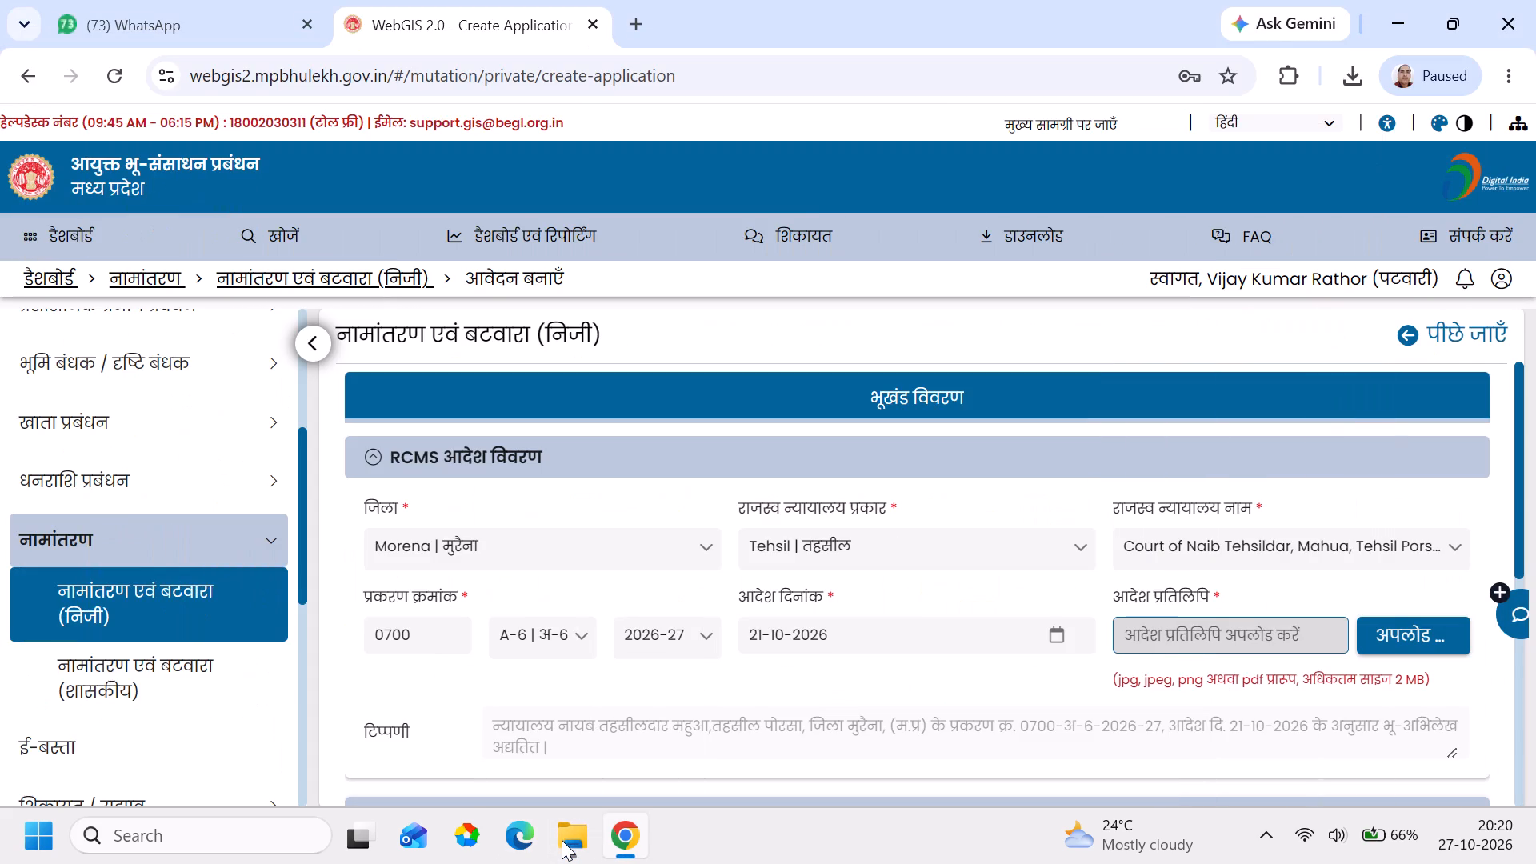
pyautogui.click(562, 840)
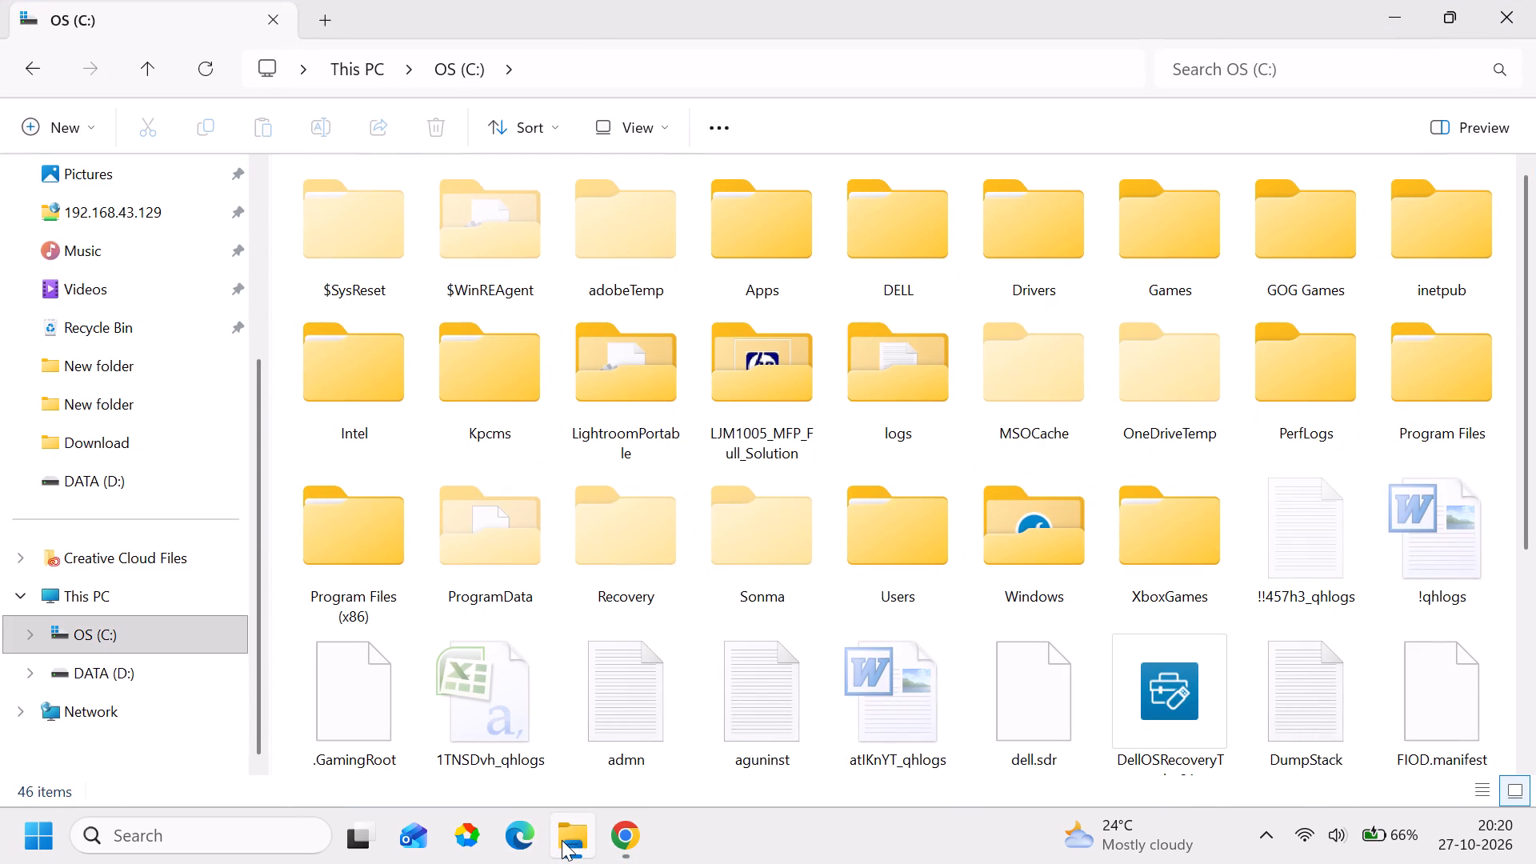
pyautogui.click(615, 834)
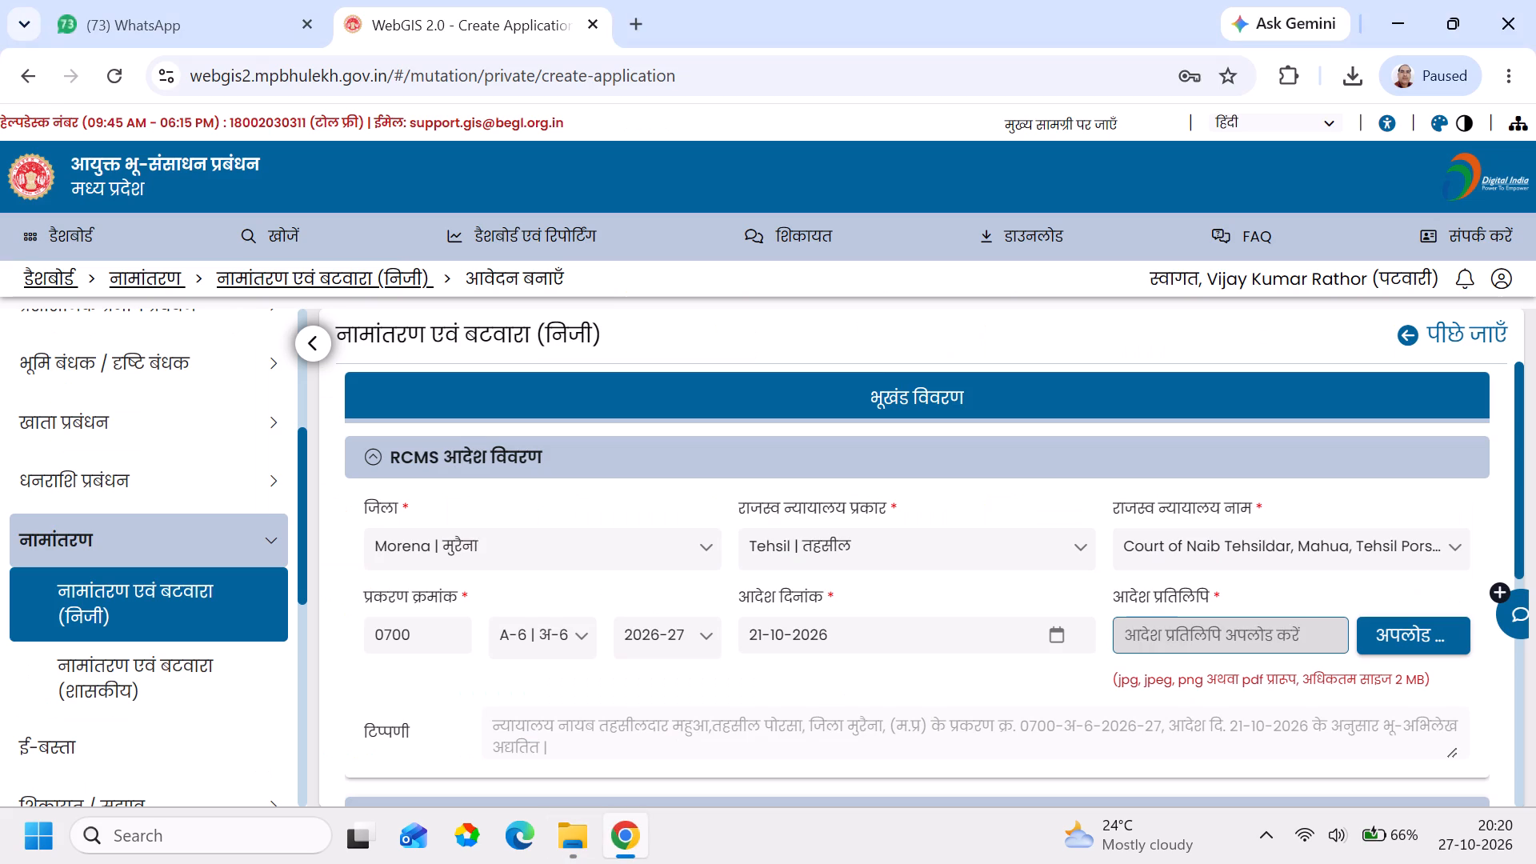
pyautogui.click(1346, 81)
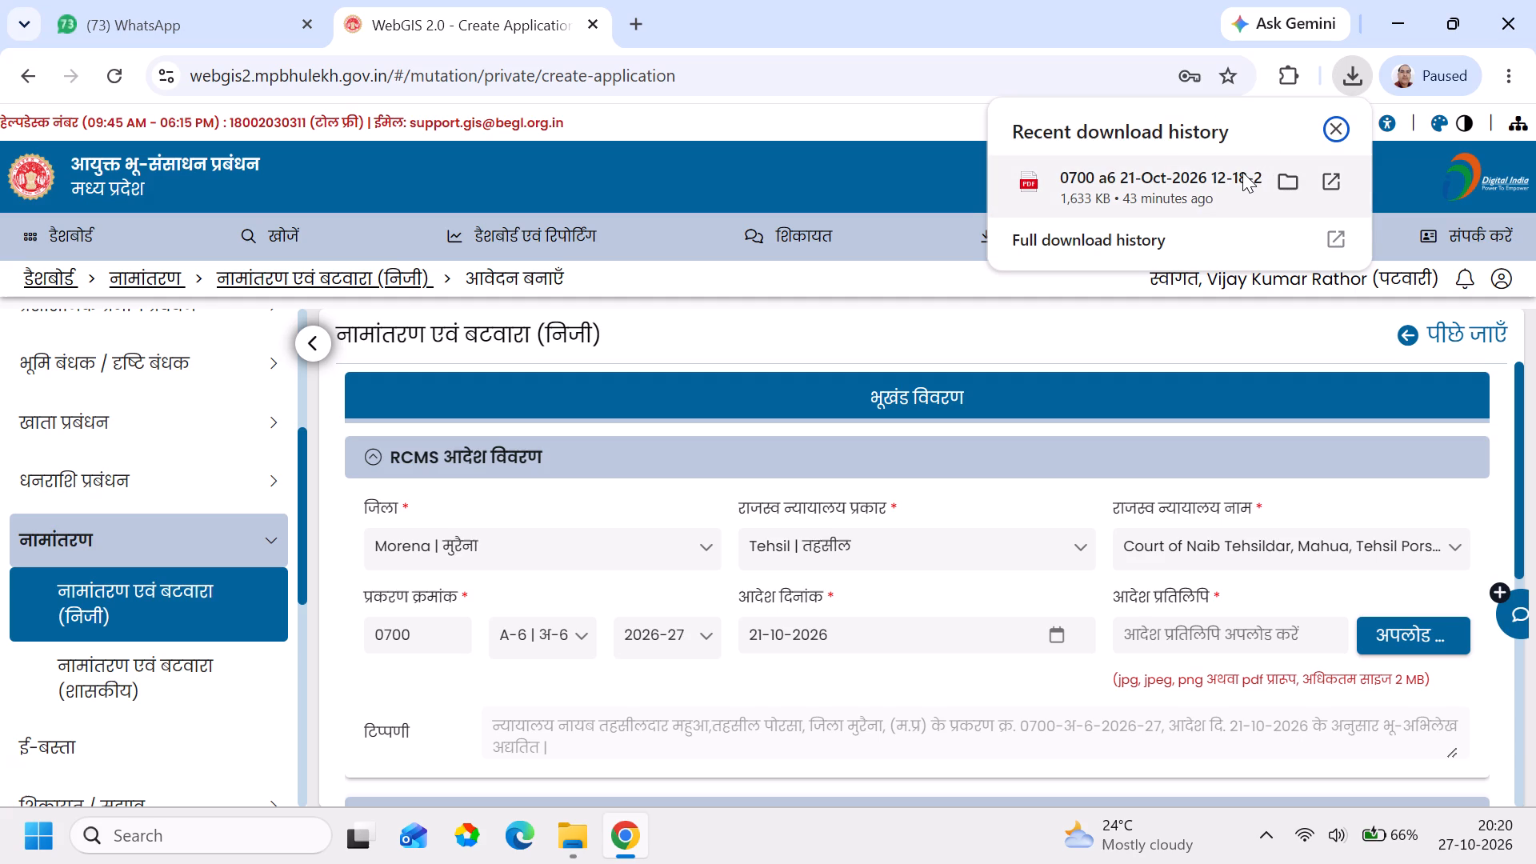
pyautogui.click(1292, 184)
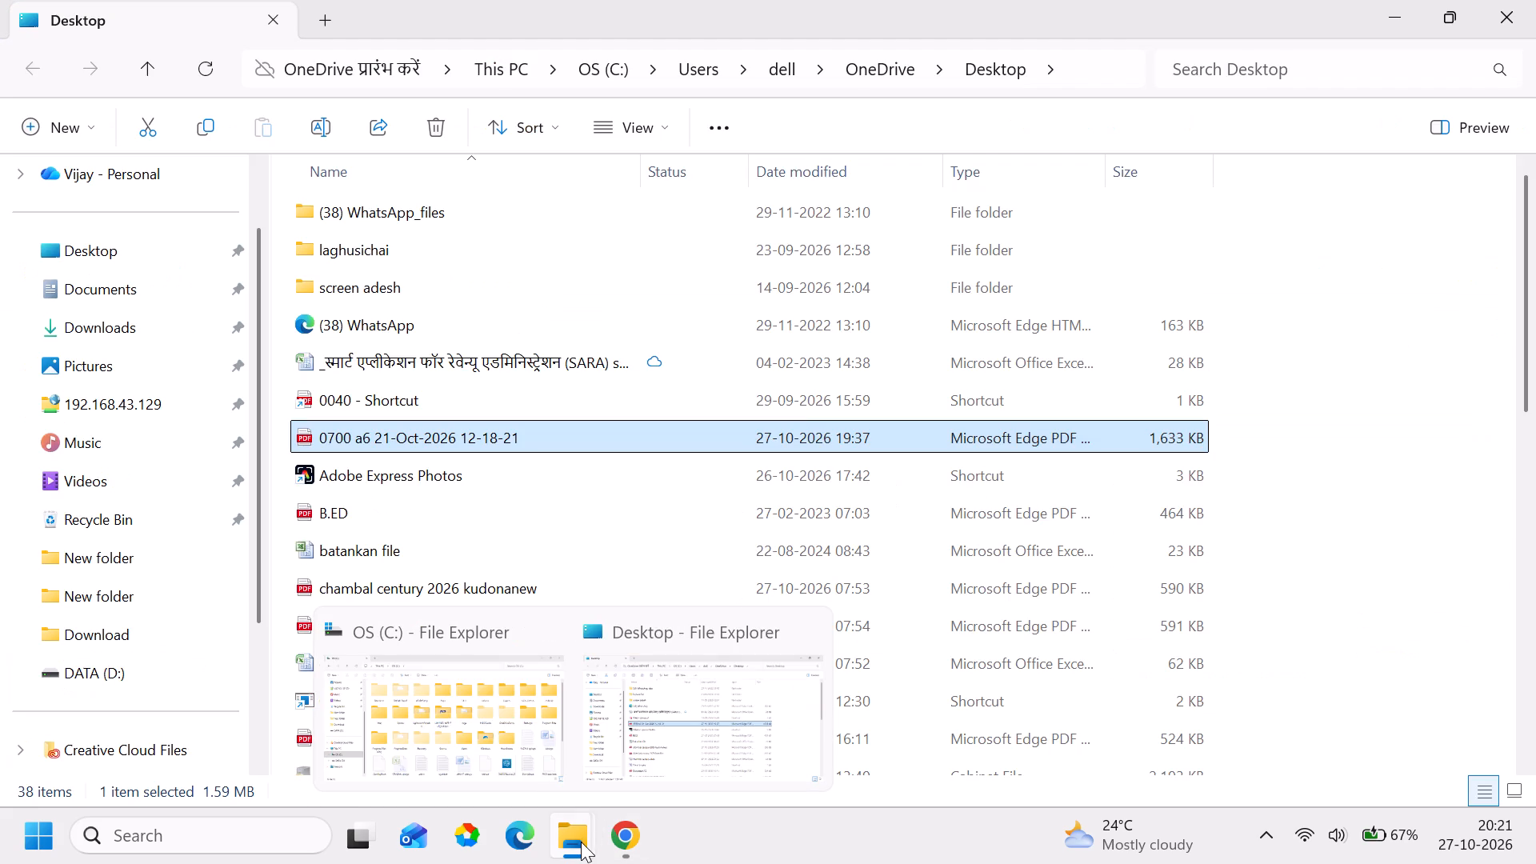
pyautogui.click(622, 834)
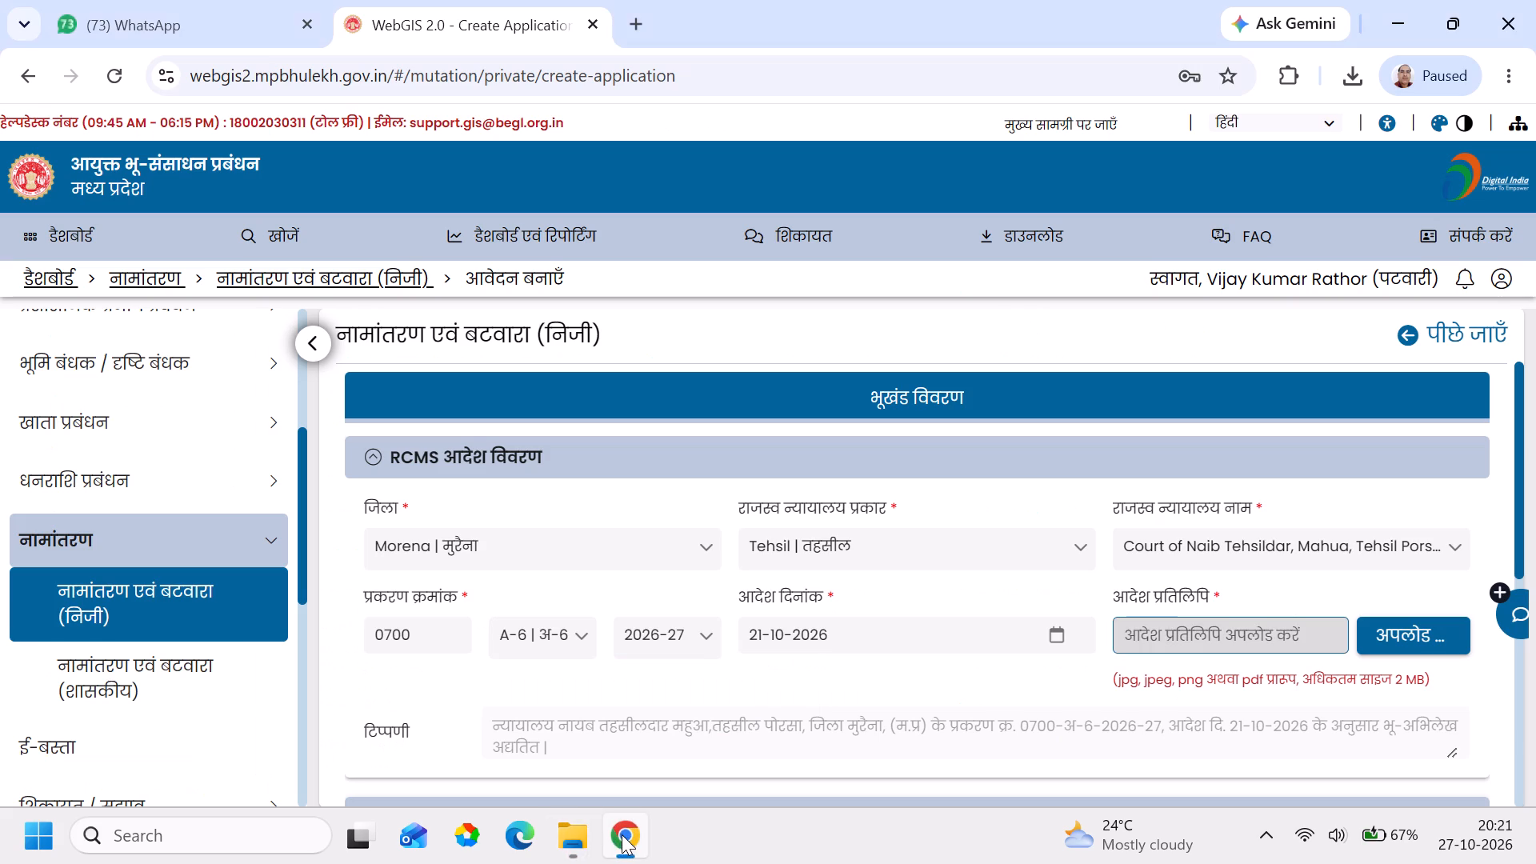
pyautogui.click(1404, 638)
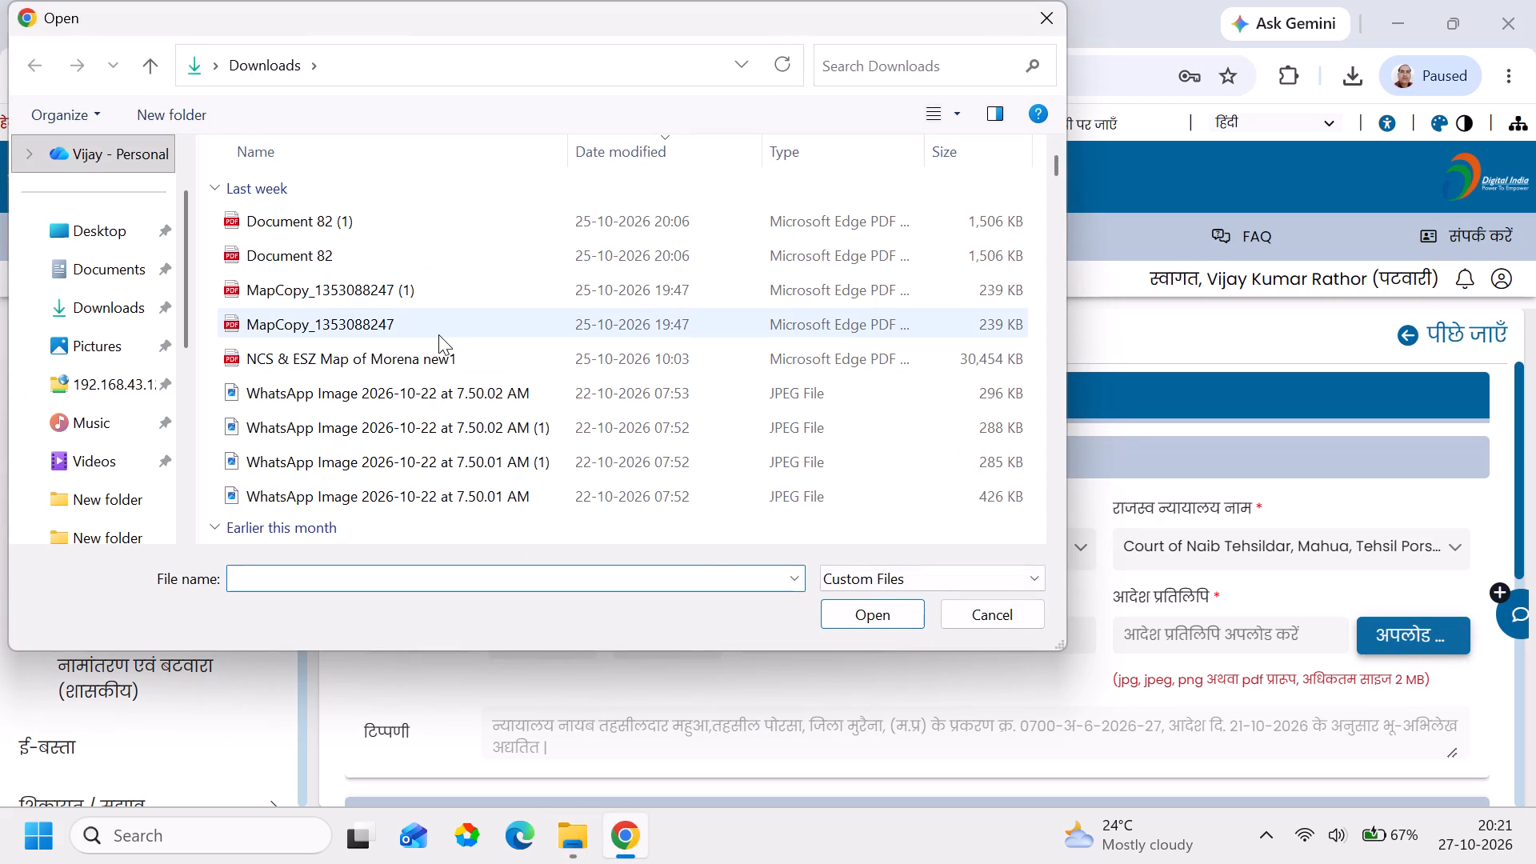
pyautogui.click(132, 236)
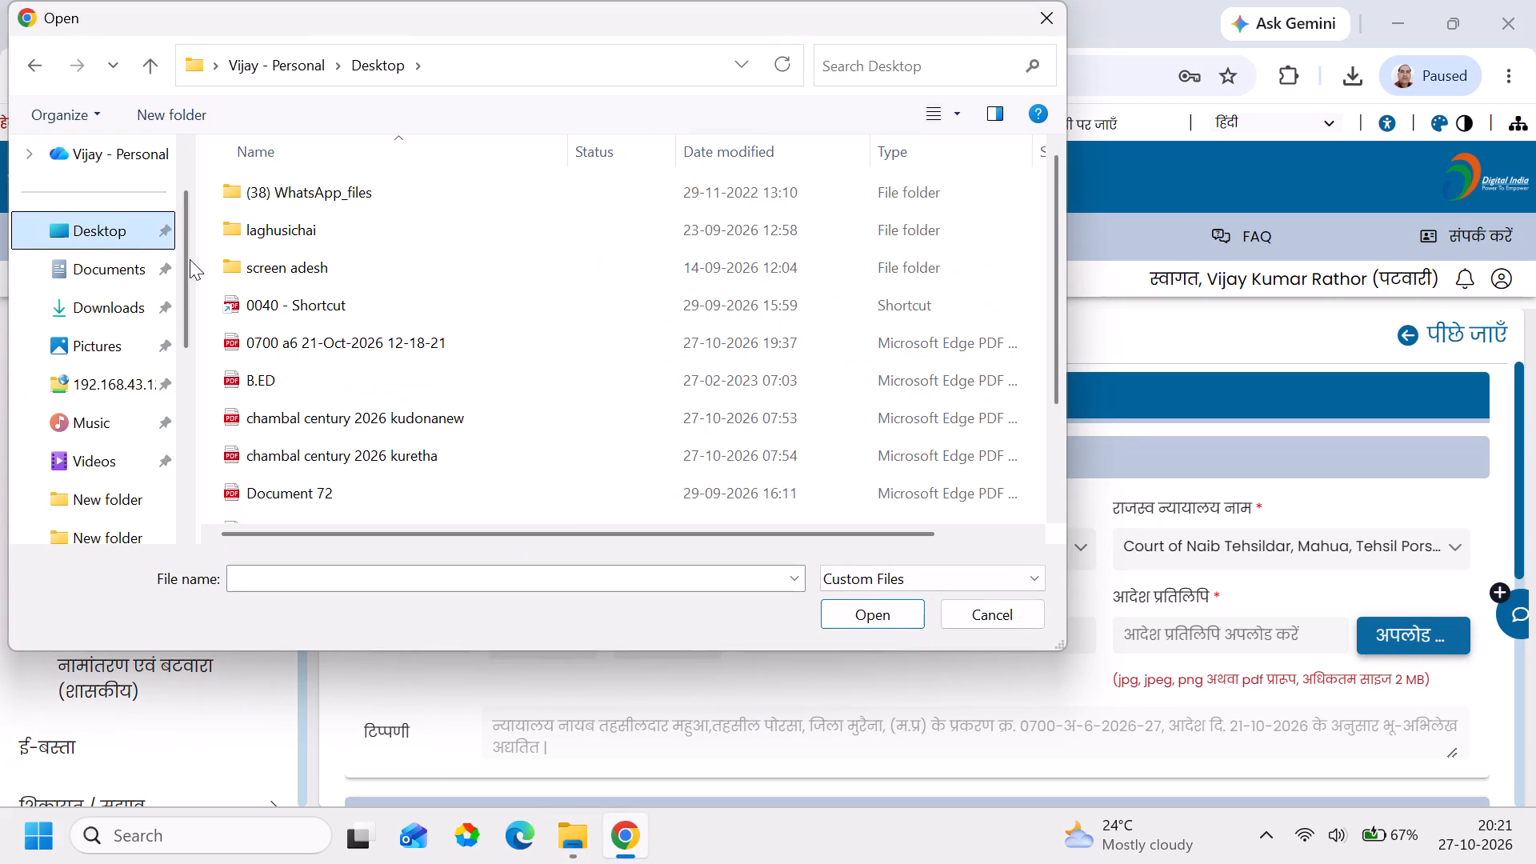
pyautogui.click(294, 350)
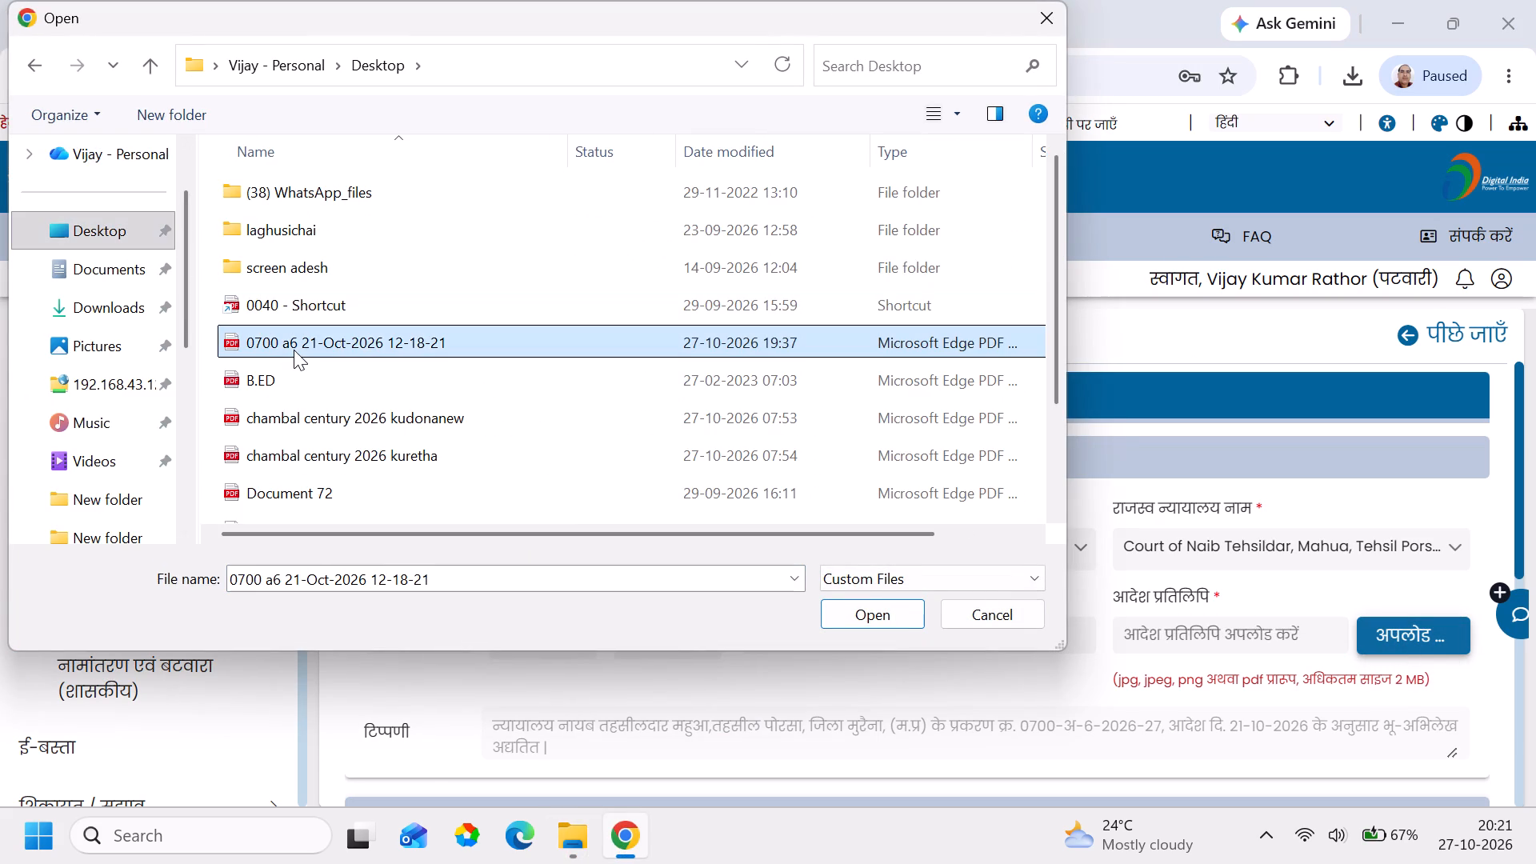
pyautogui.click(869, 617)
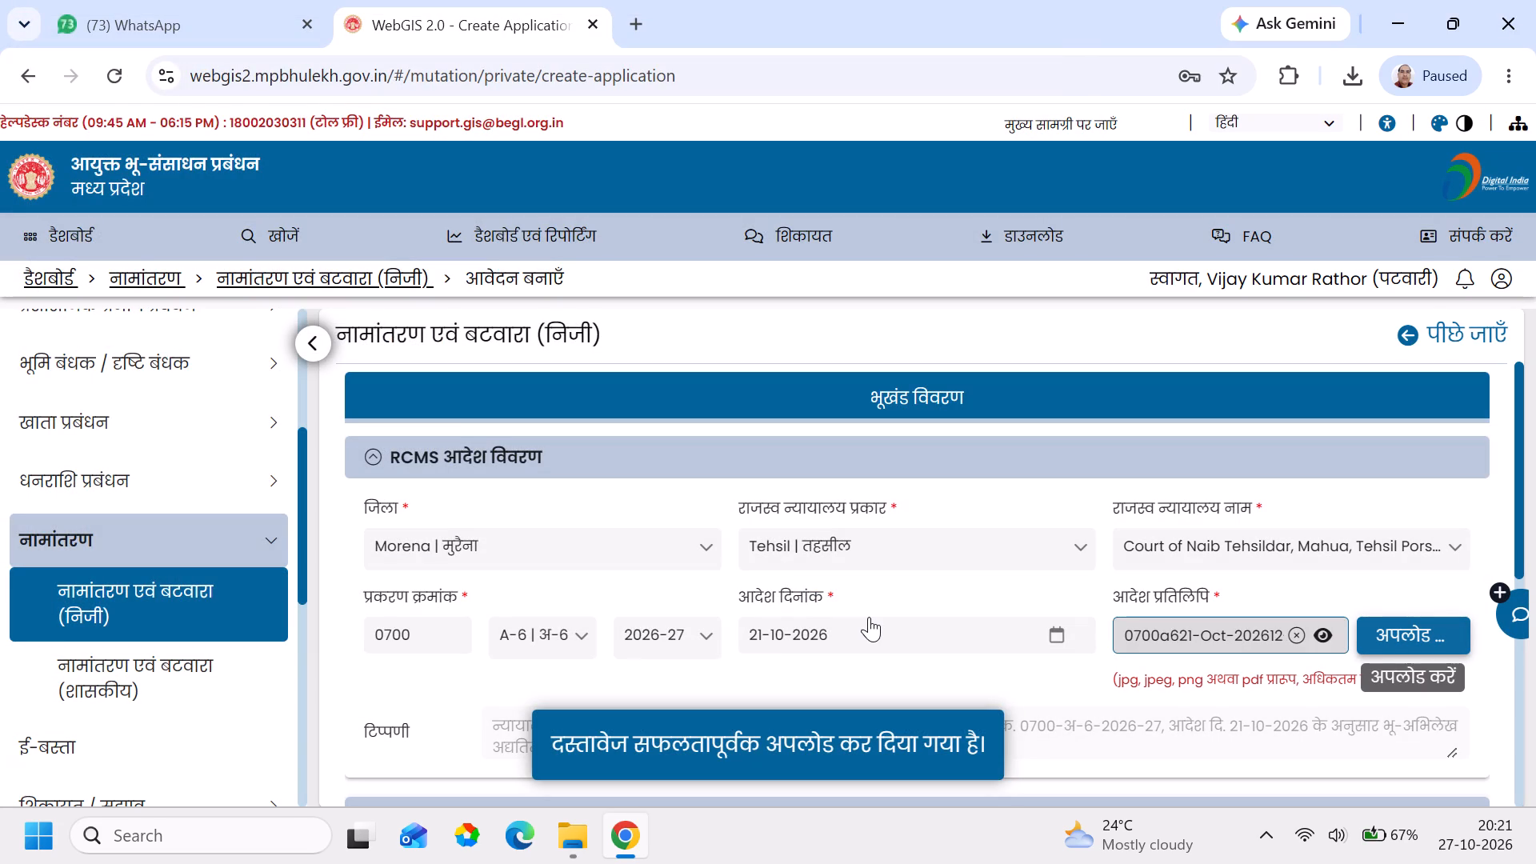
# Fetch the land parcel details for village Harihar ka pura | हरिहर का पुरा | 938097 by survey/block number 1034 (S).
pyautogui.click(1520, 796)
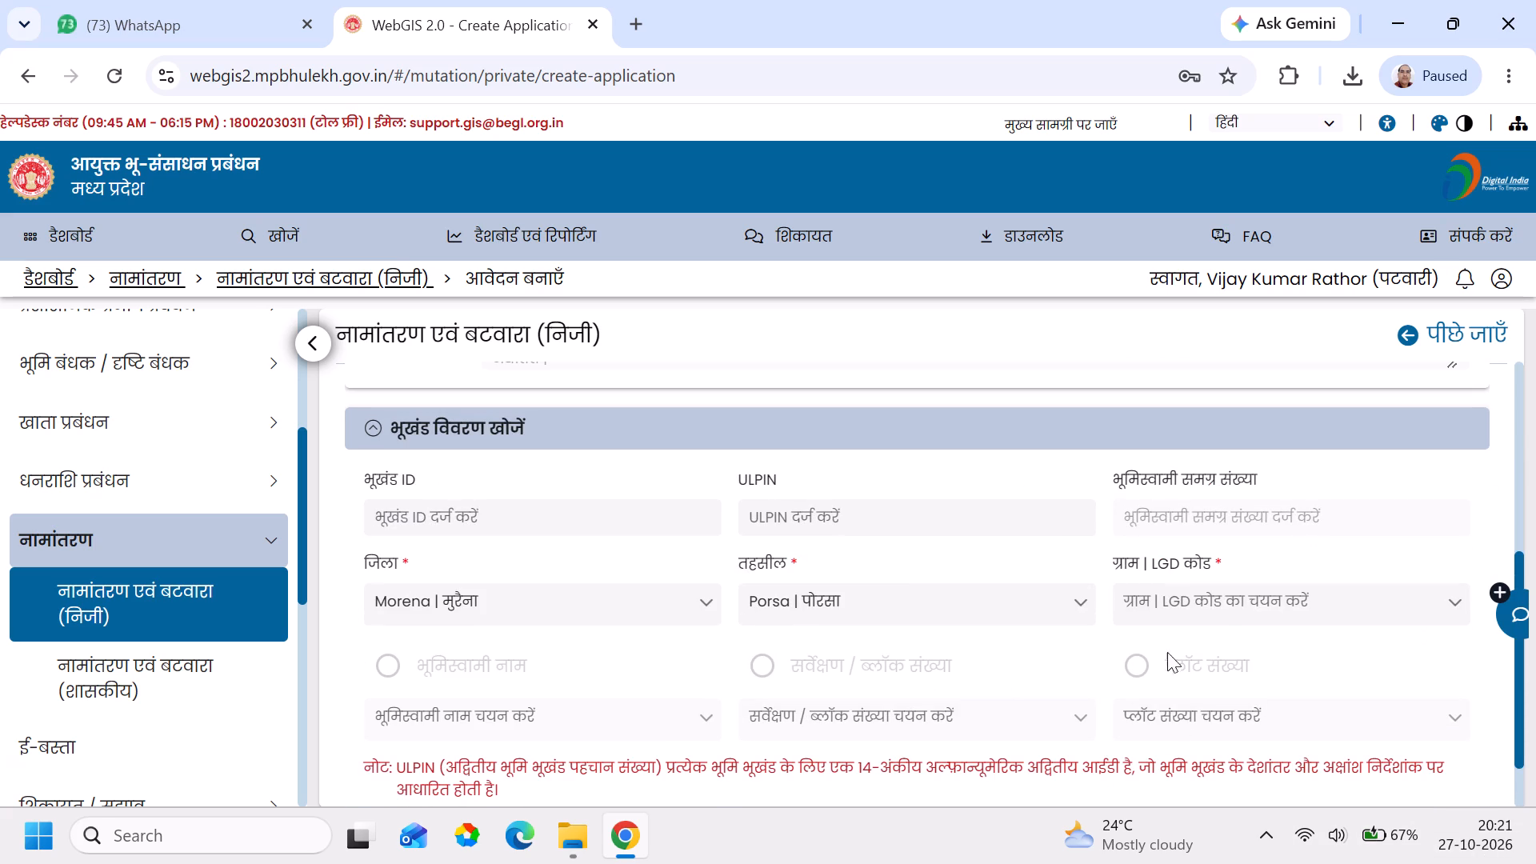
pyautogui.click(1238, 601)
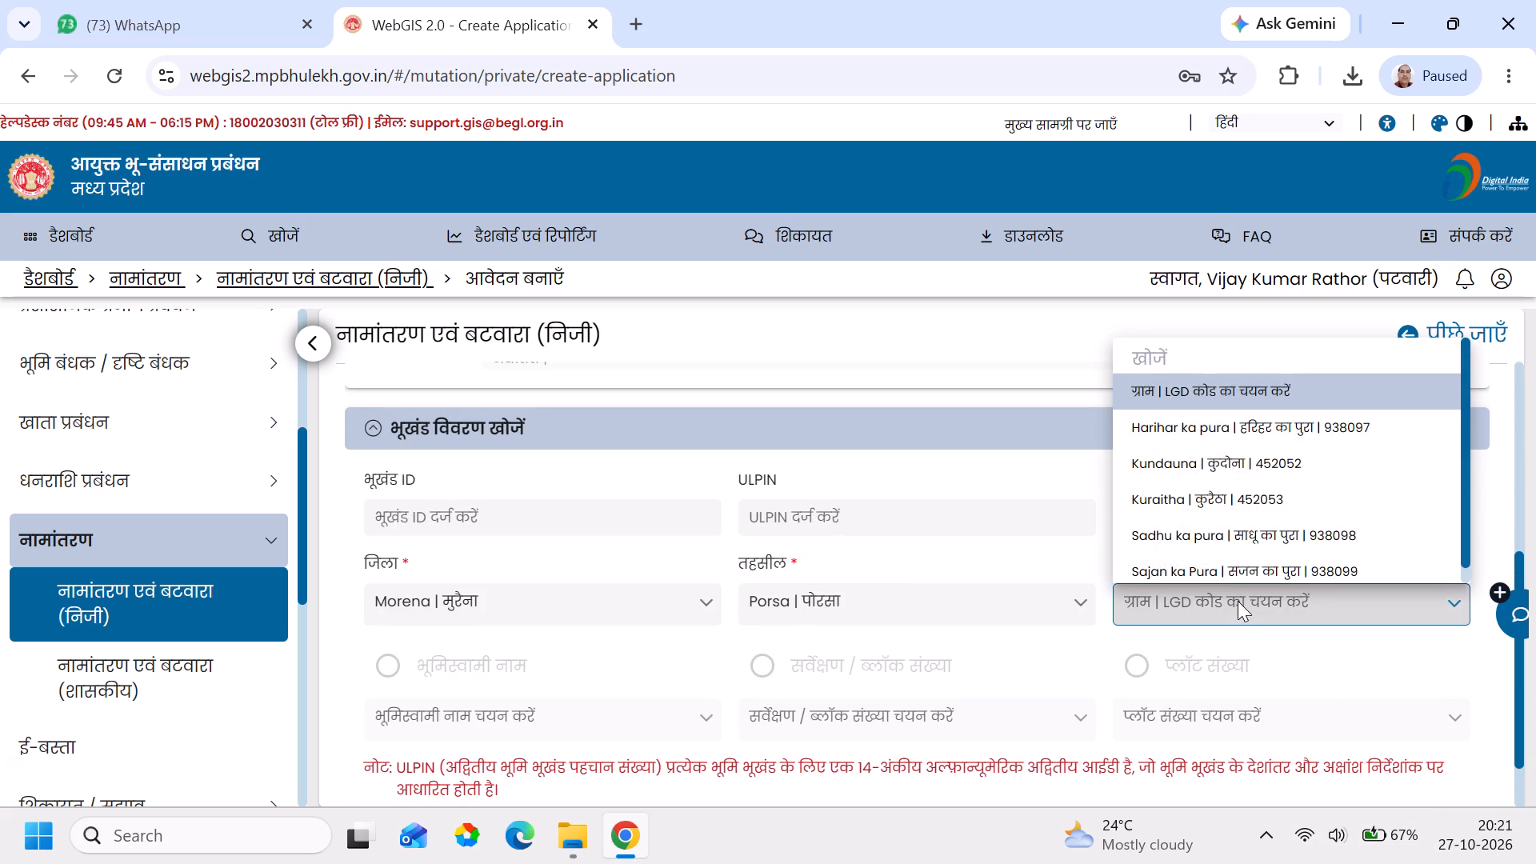
pyautogui.click(1239, 425)
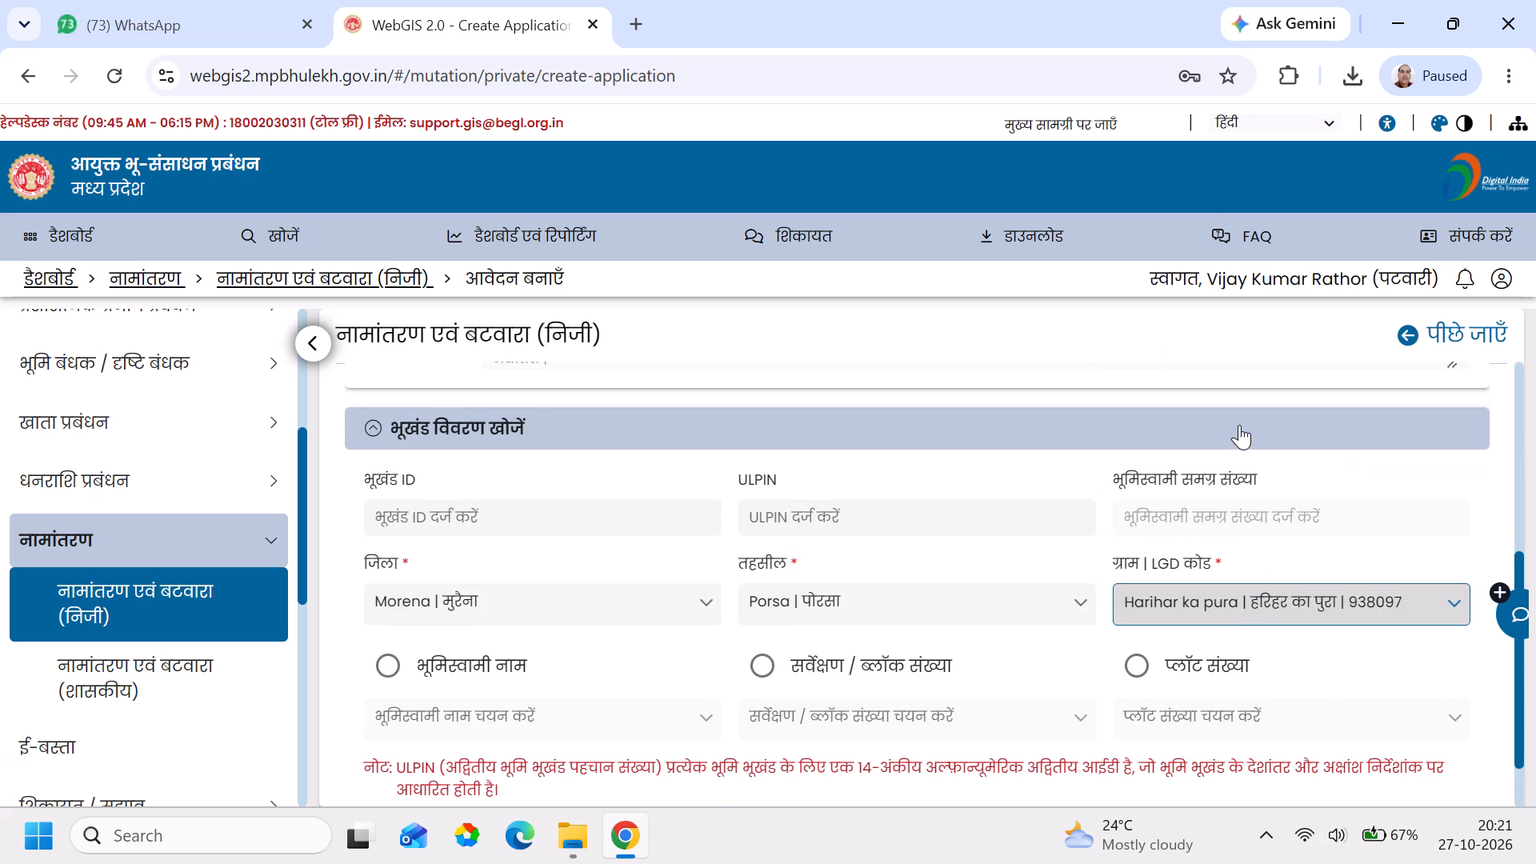
pyautogui.click(767, 666)
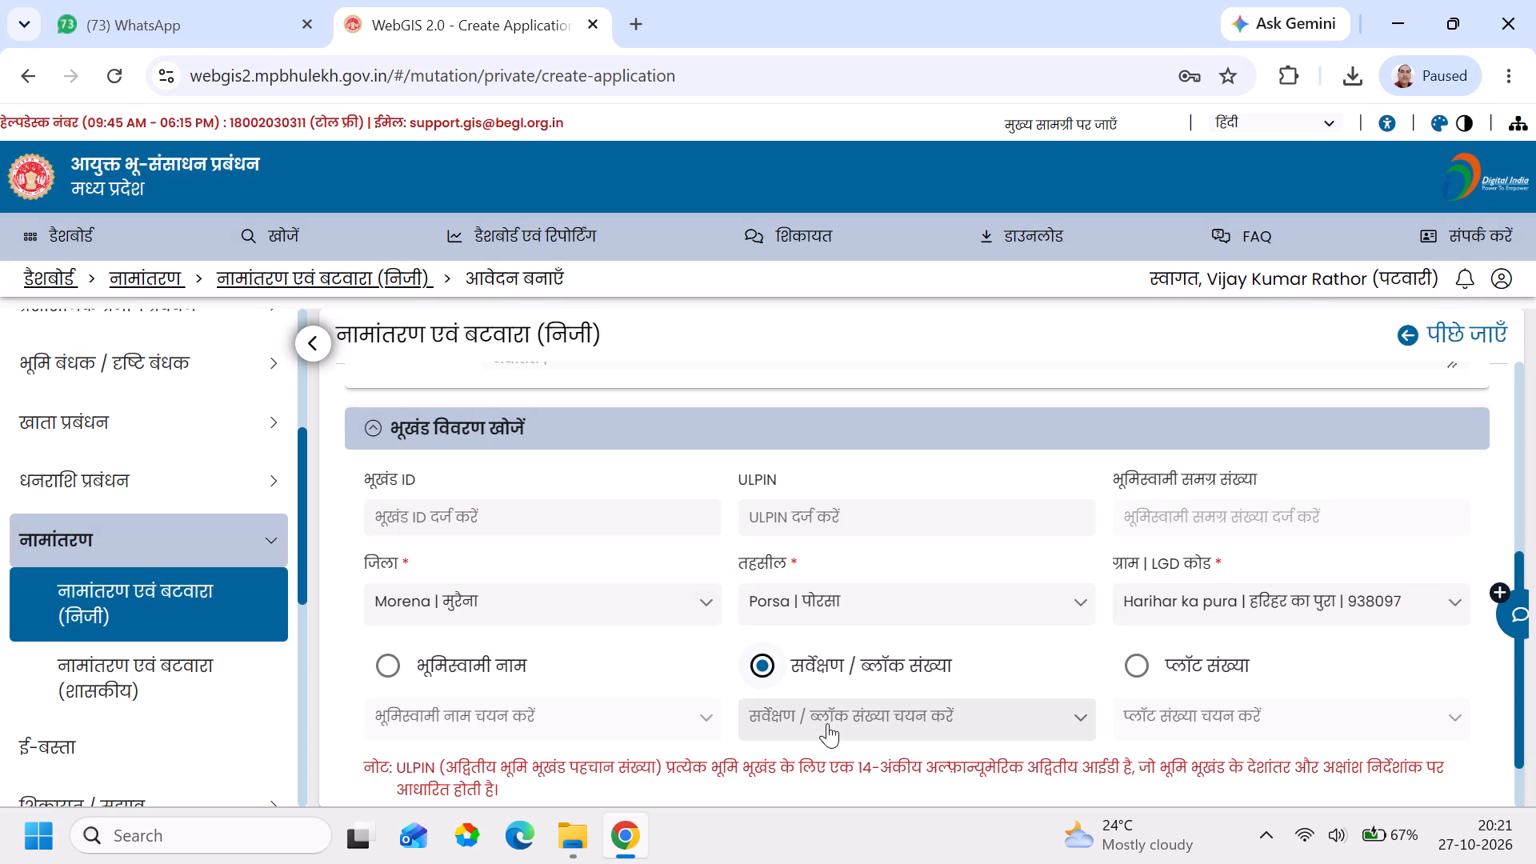
pyautogui.click(827, 723)
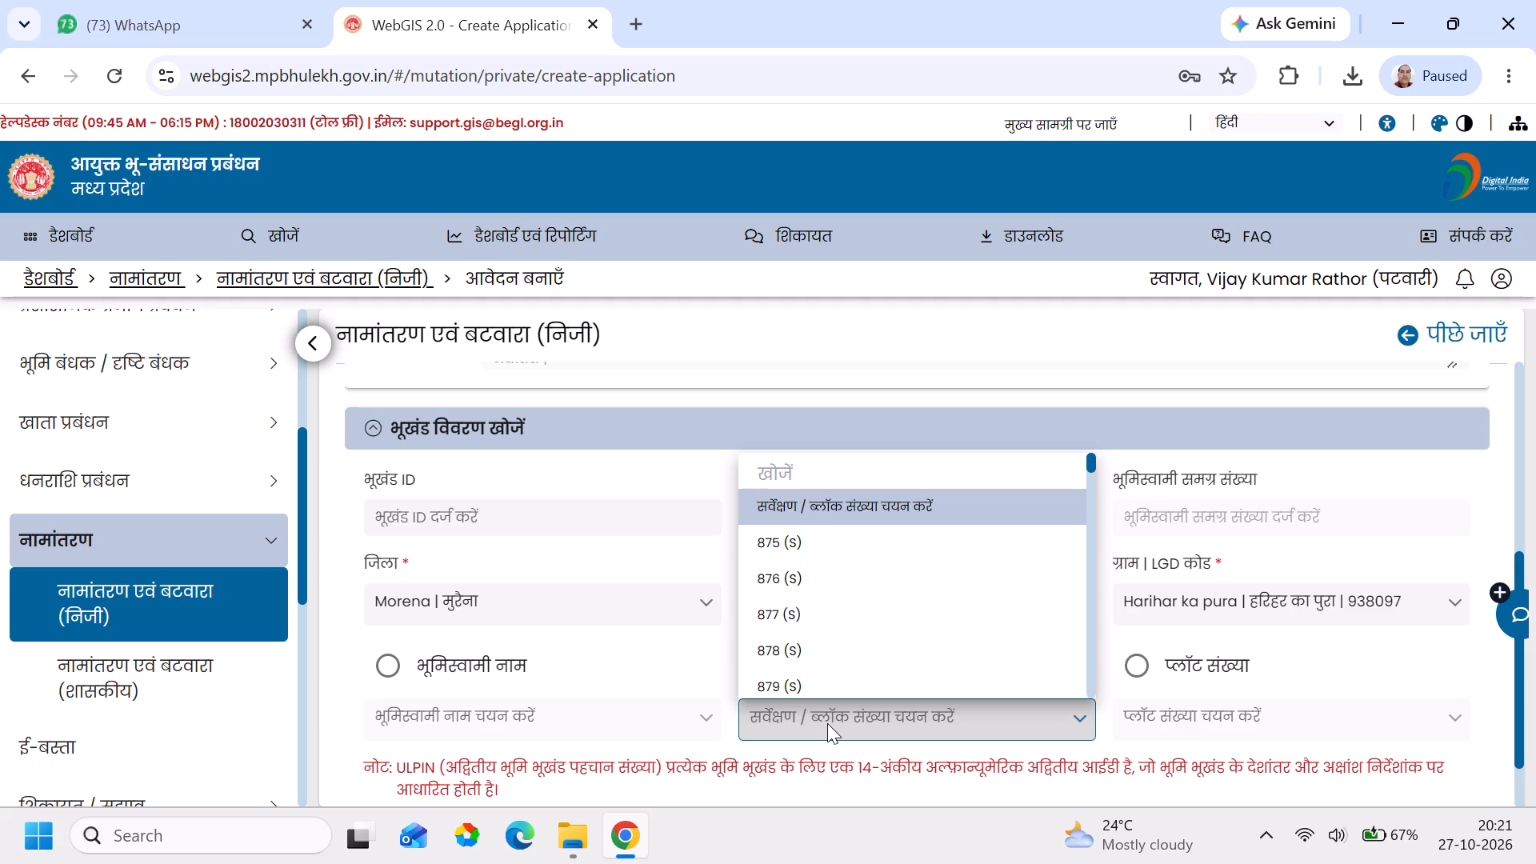
pyautogui.write('1034')
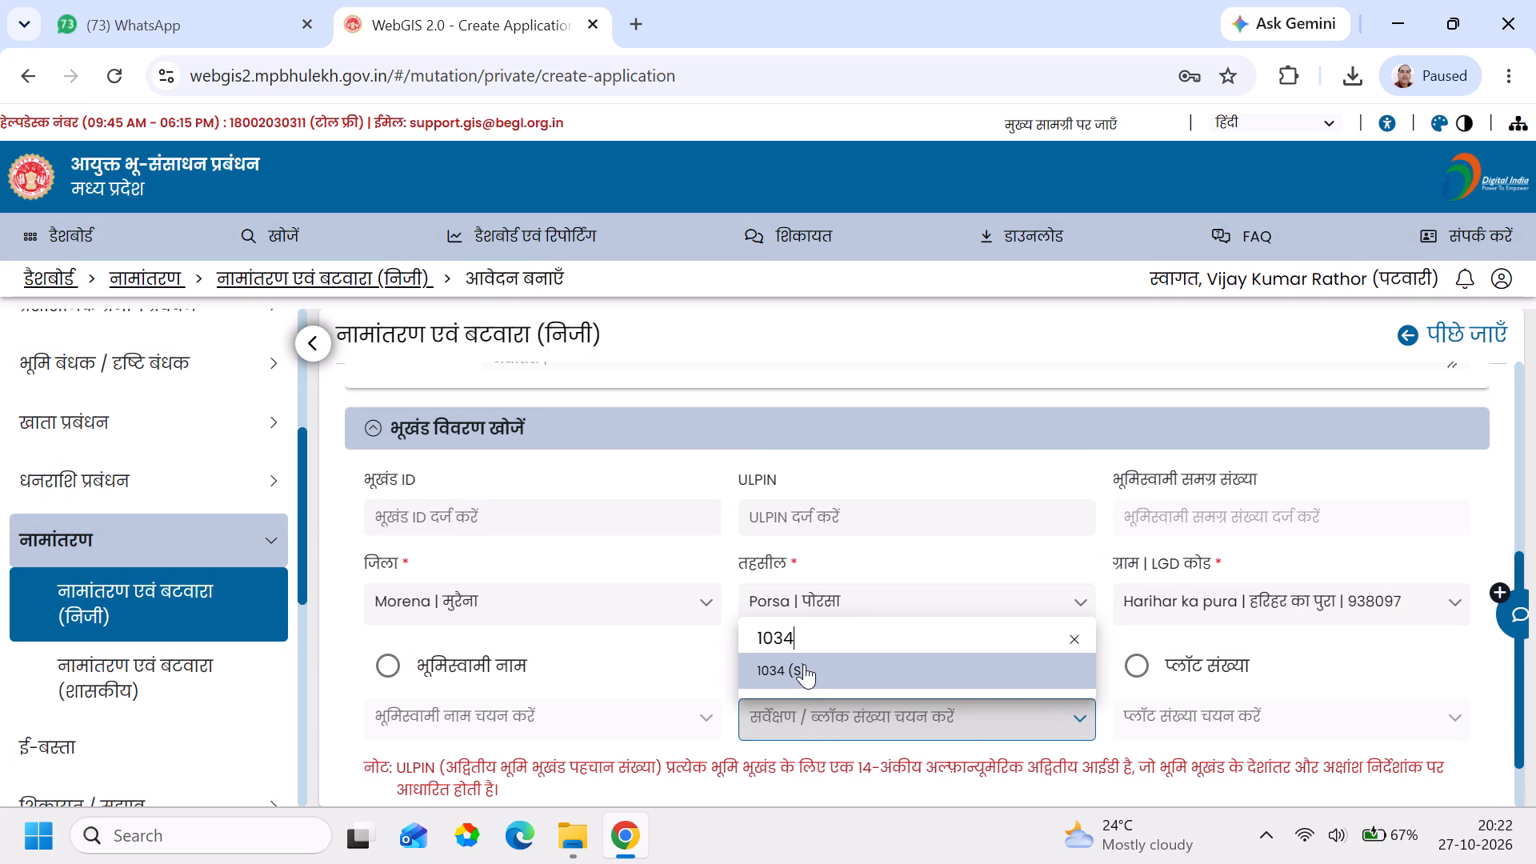
pyautogui.click(802, 665)
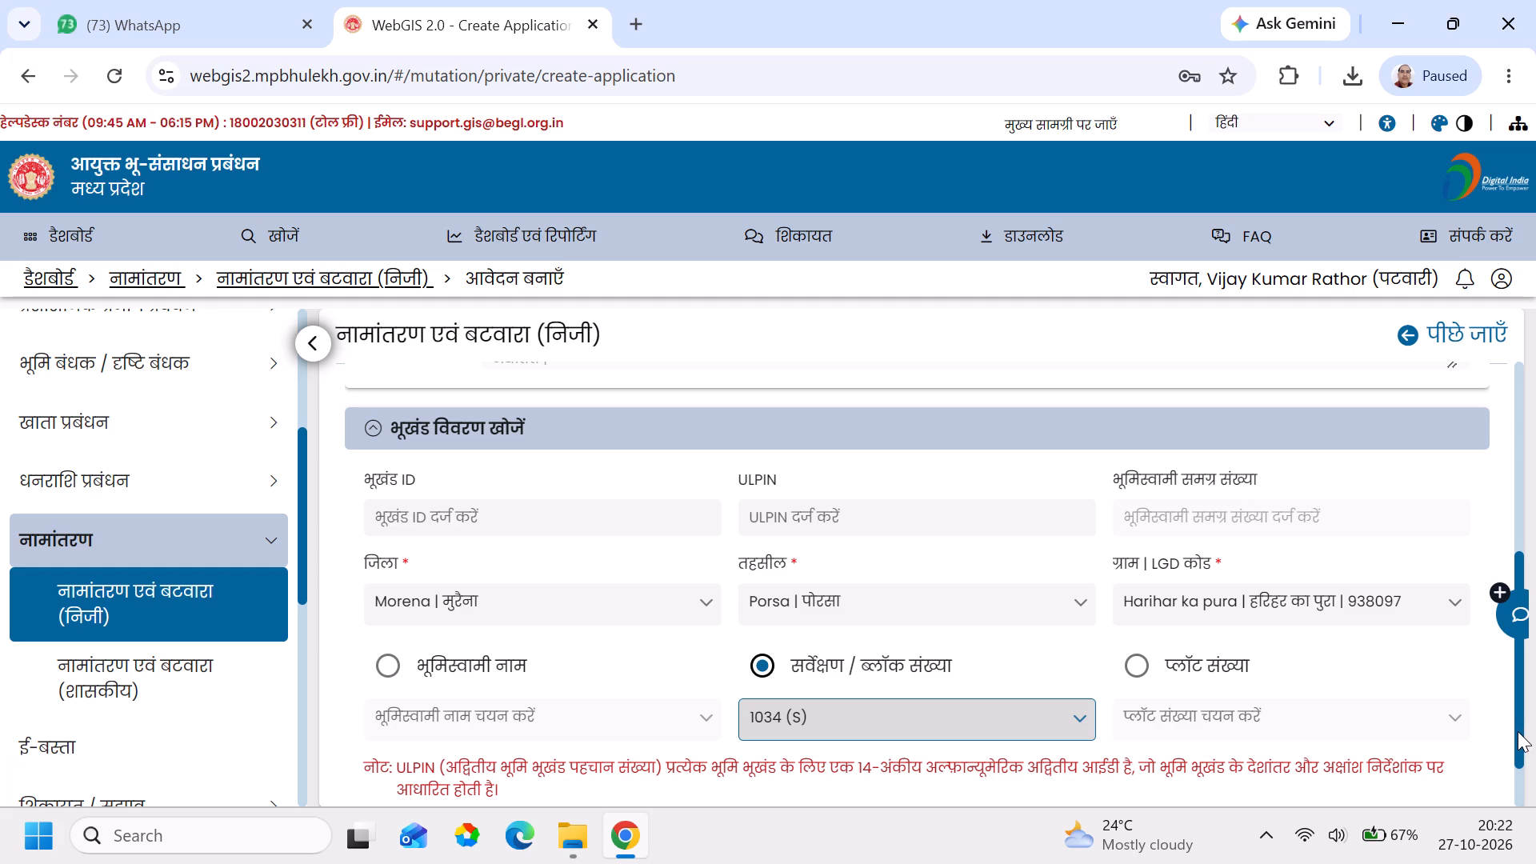
pyautogui.moveTo(1518, 731); pyautogui.dragTo(1502, 863)
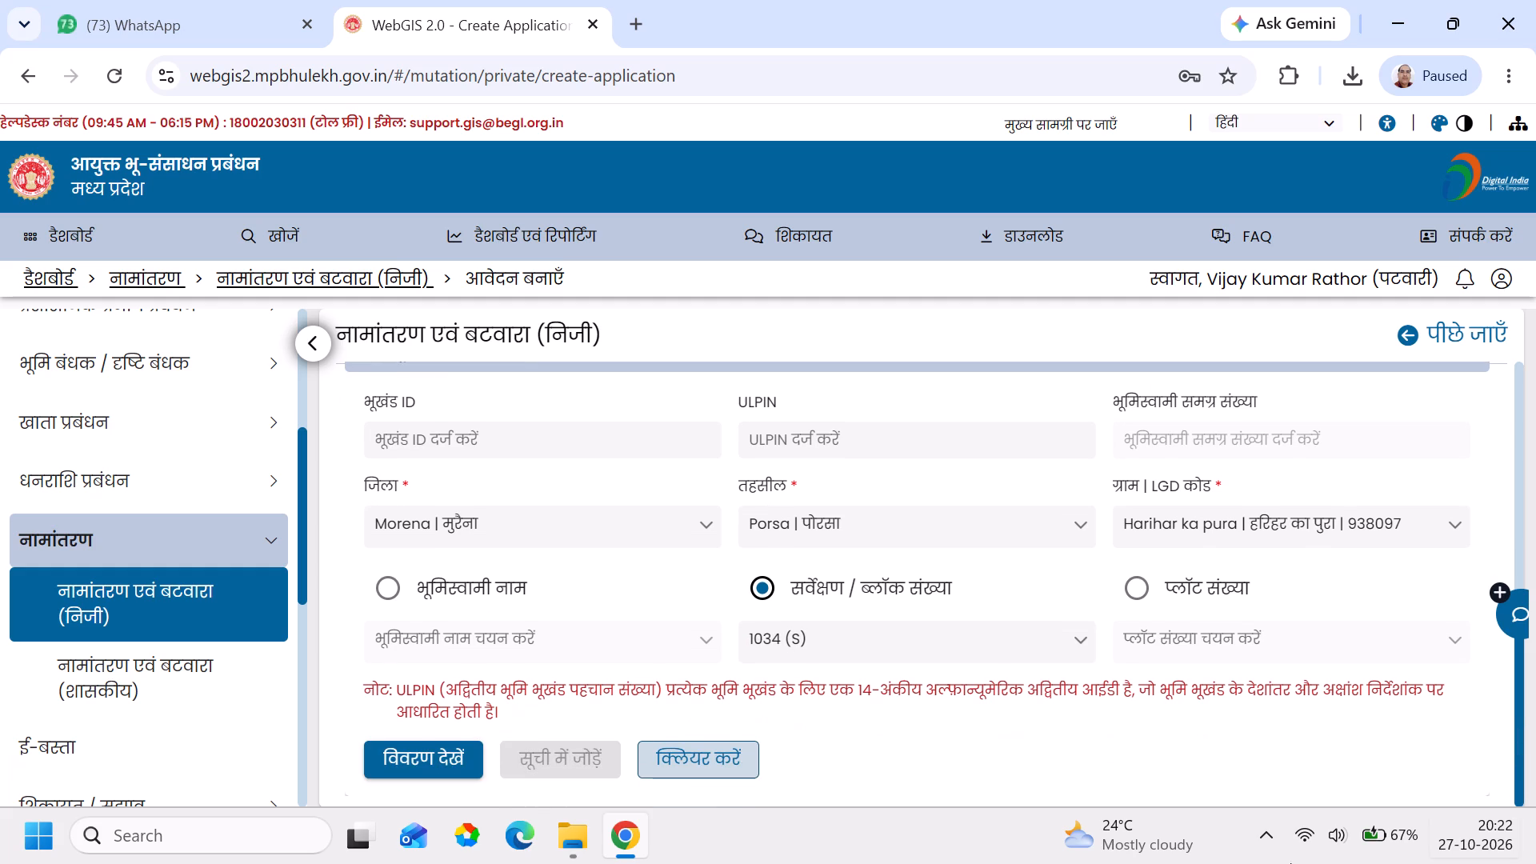
pyautogui.click(409, 762)
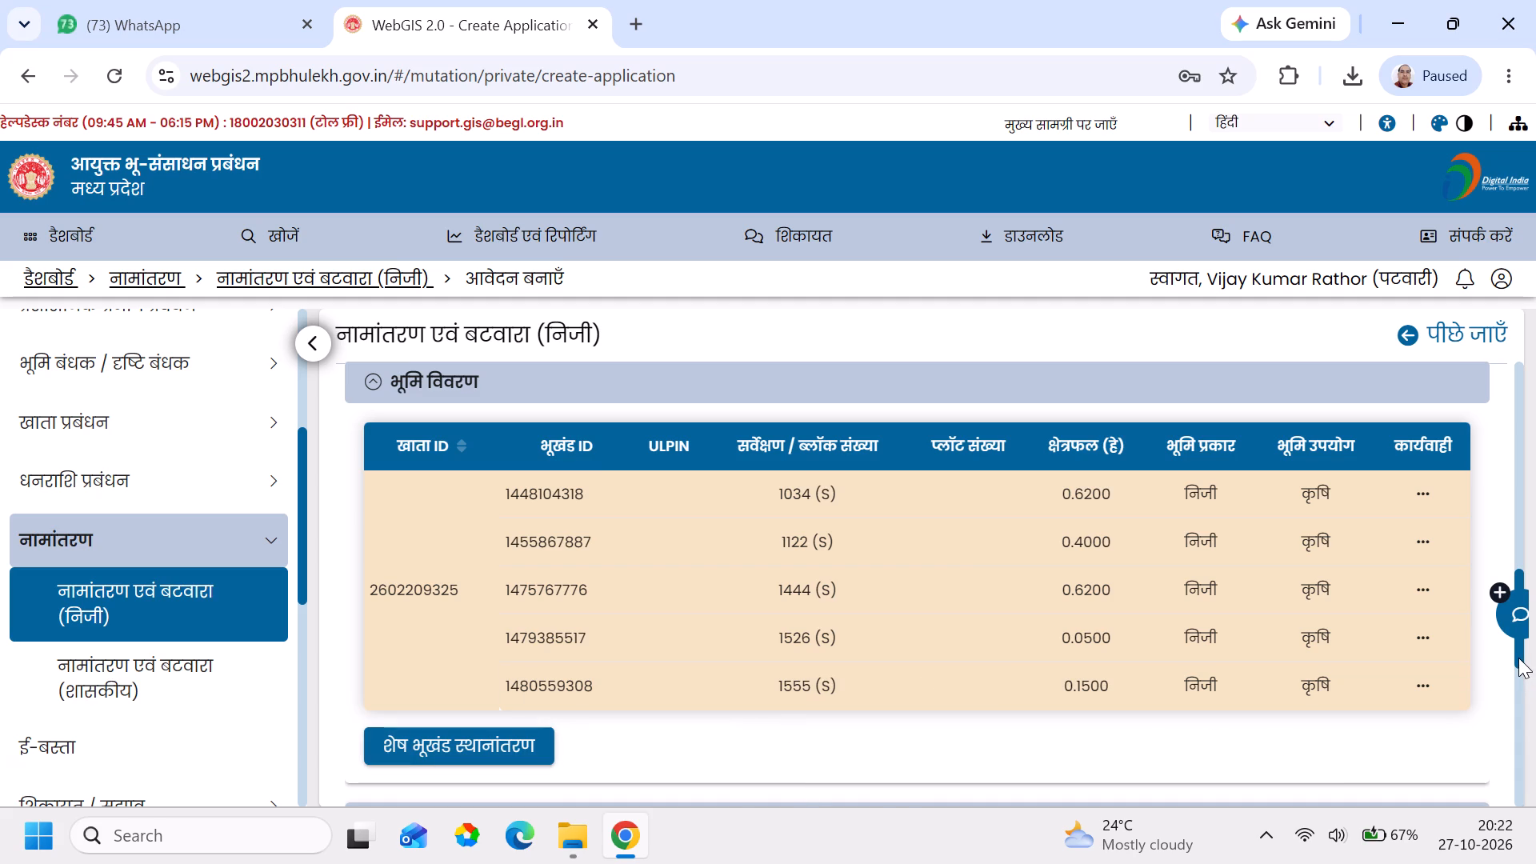
# Examine the account's land details (भूमि विवरण) and the landowner details (भूमिस्वामी विवरण), including the owners' shares.
pyautogui.click(1518, 802)
pyautogui.click(1518, 802)
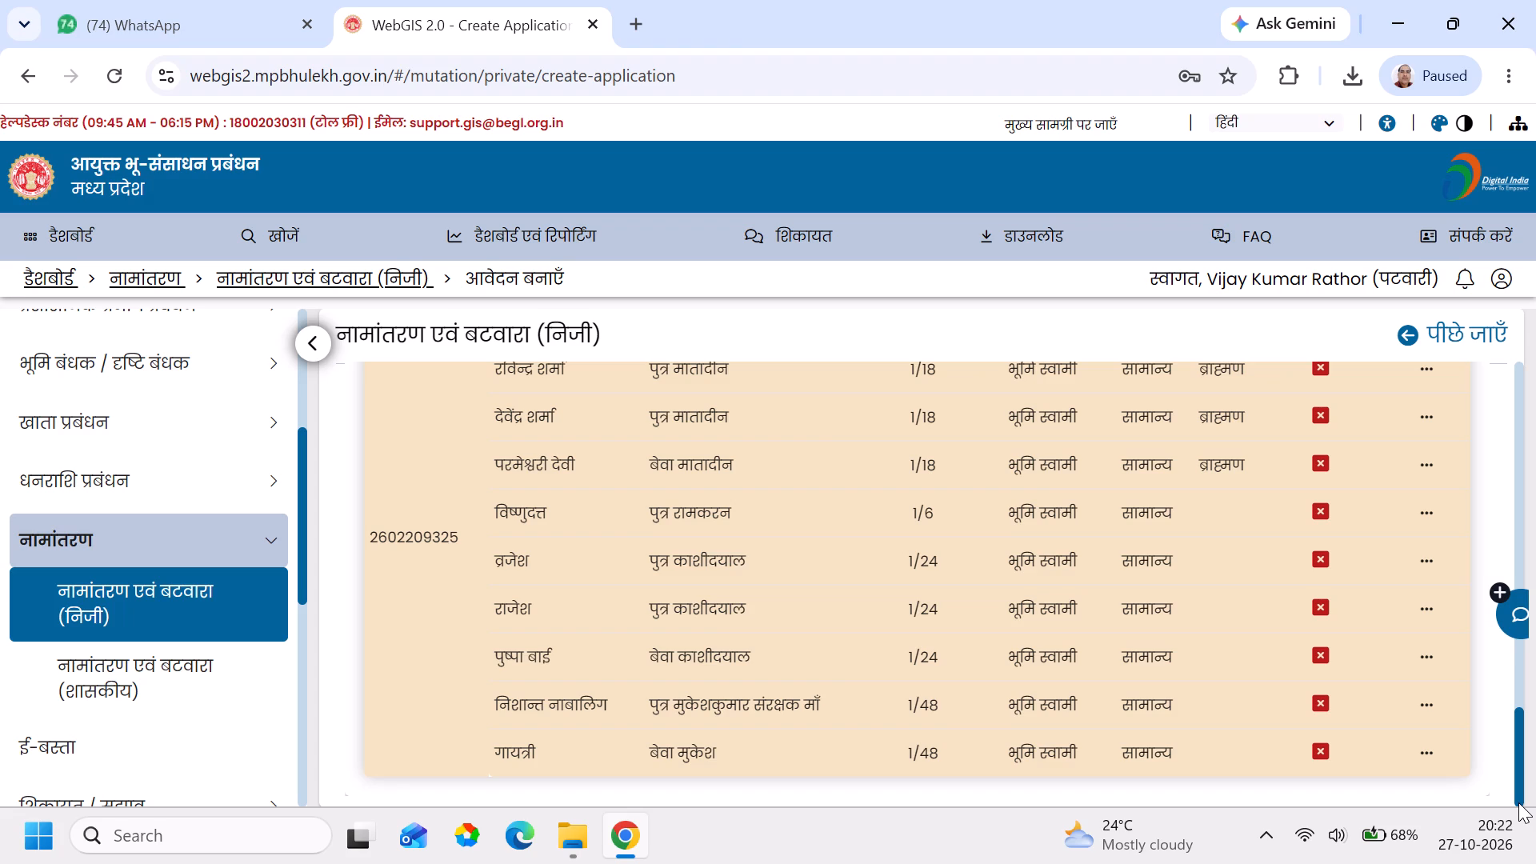
pyautogui.click(1518, 366)
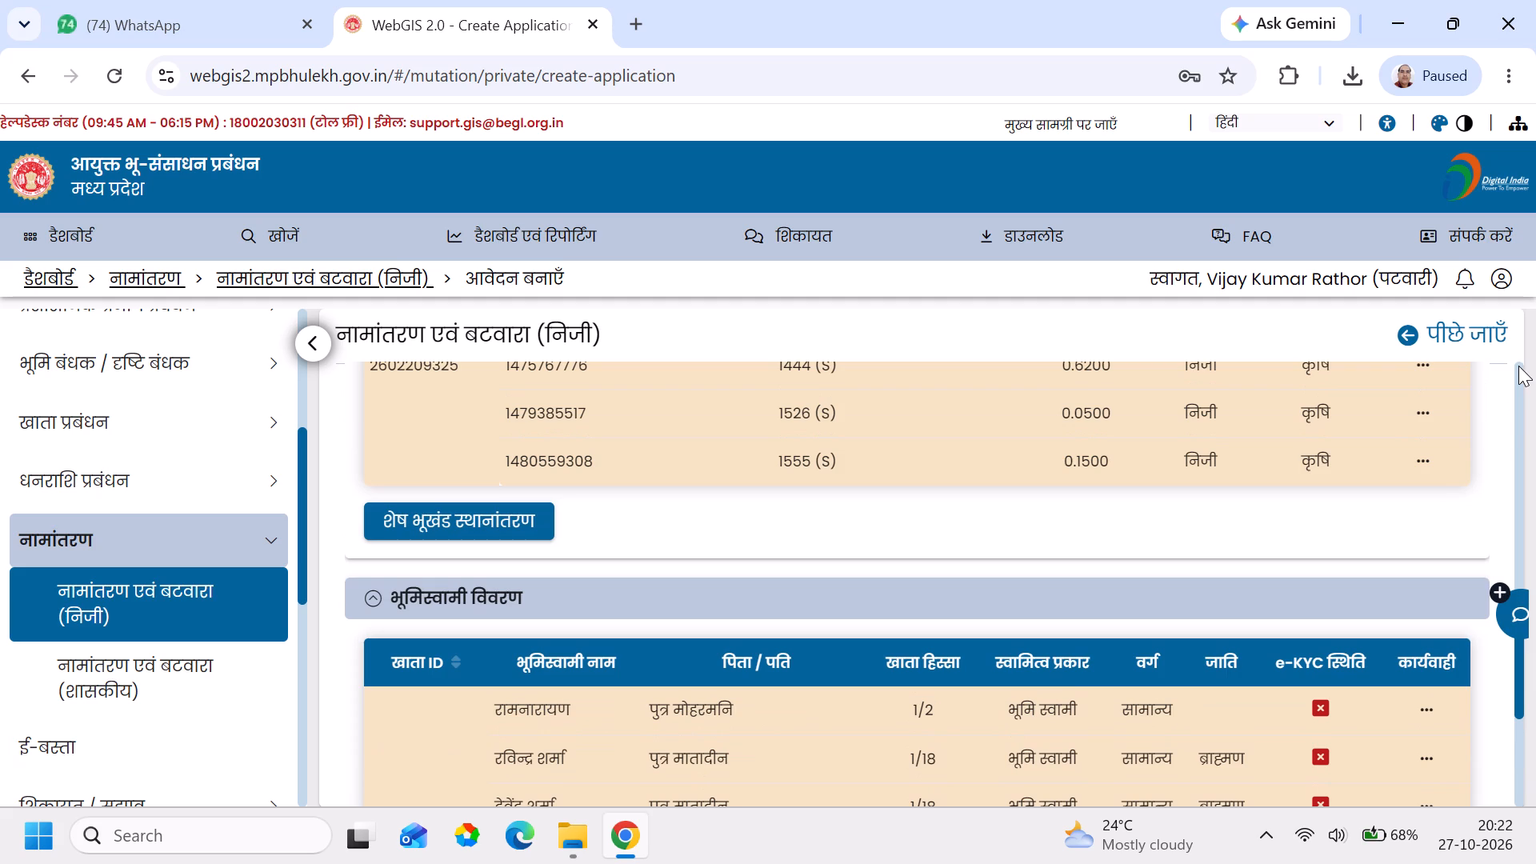
pyautogui.click(1518, 366)
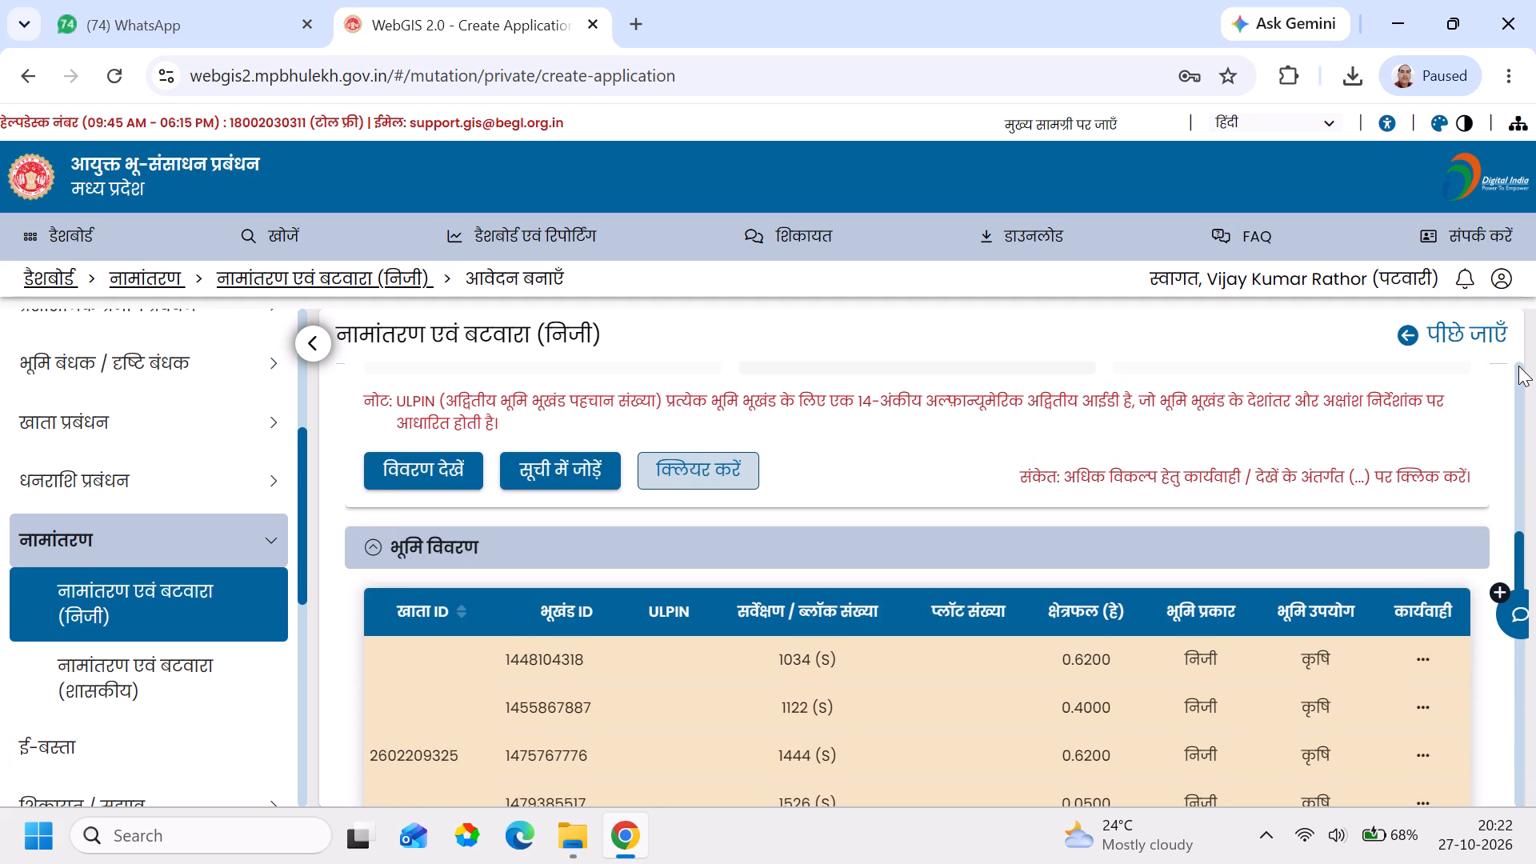
pyautogui.click(1520, 801)
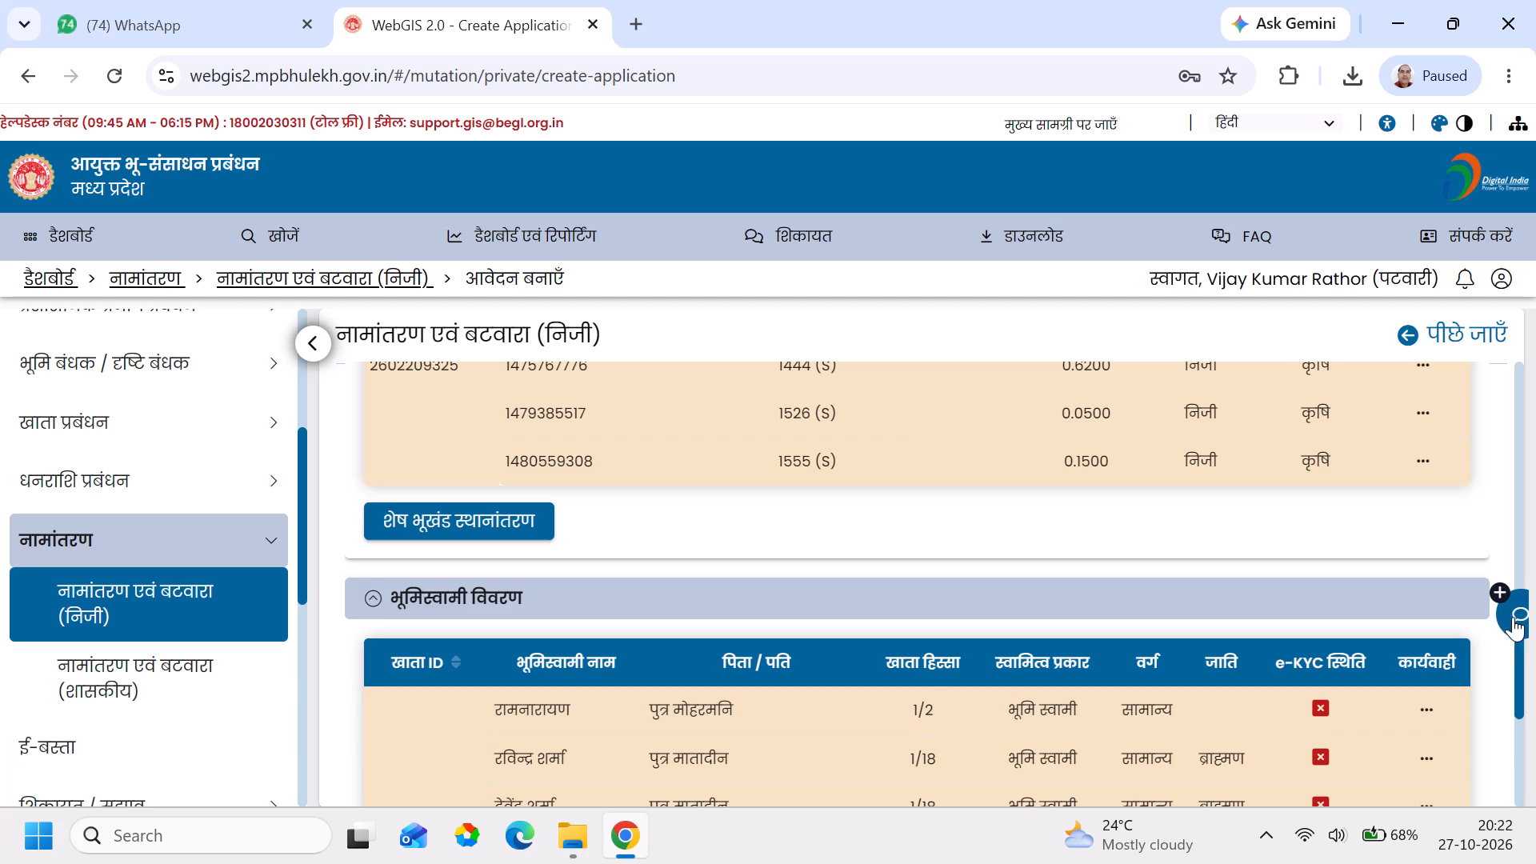
pyautogui.moveTo(1520, 650); pyautogui.dragTo(1514, 676)
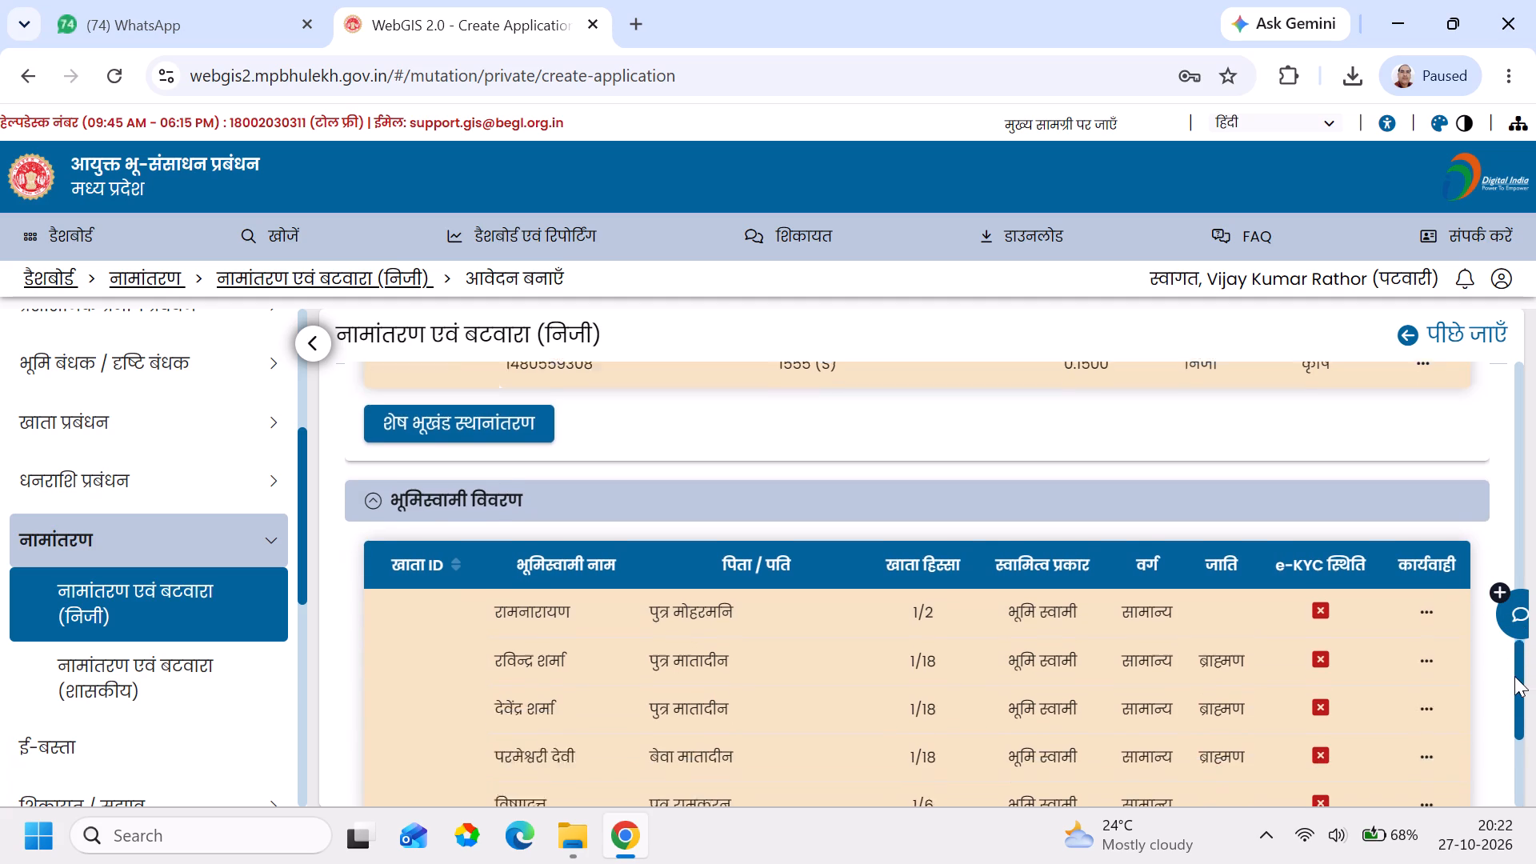
pyautogui.moveTo(1514, 676); pyautogui.dragTo(1510, 724)
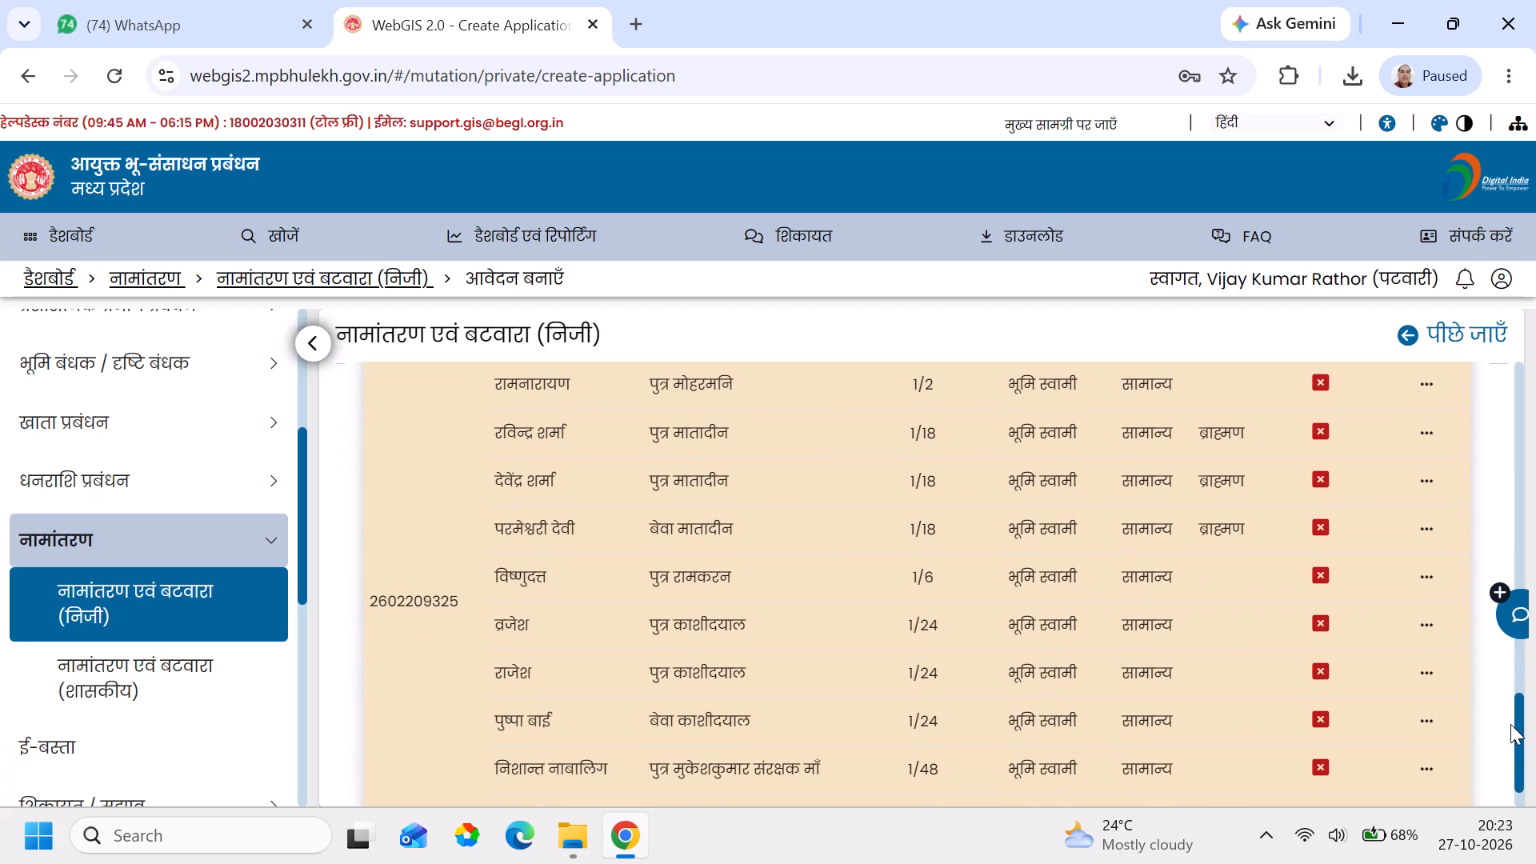
pyautogui.moveTo(1510, 724); pyautogui.dragTo(1510, 752)
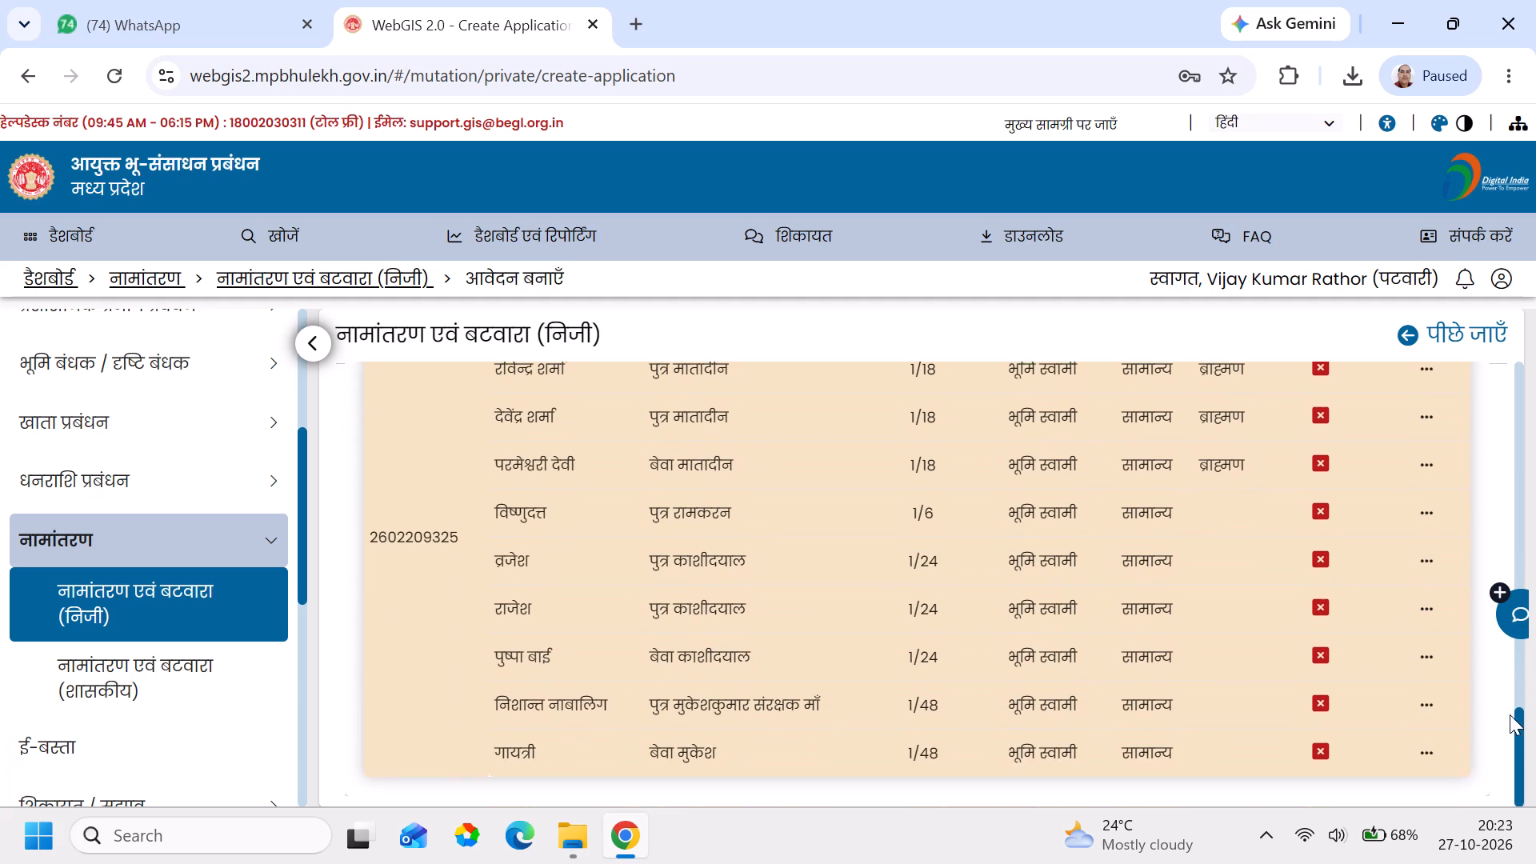
pyautogui.click(1498, 518)
pyautogui.moveTo(1517, 754); pyautogui.dragTo(1509, 723)
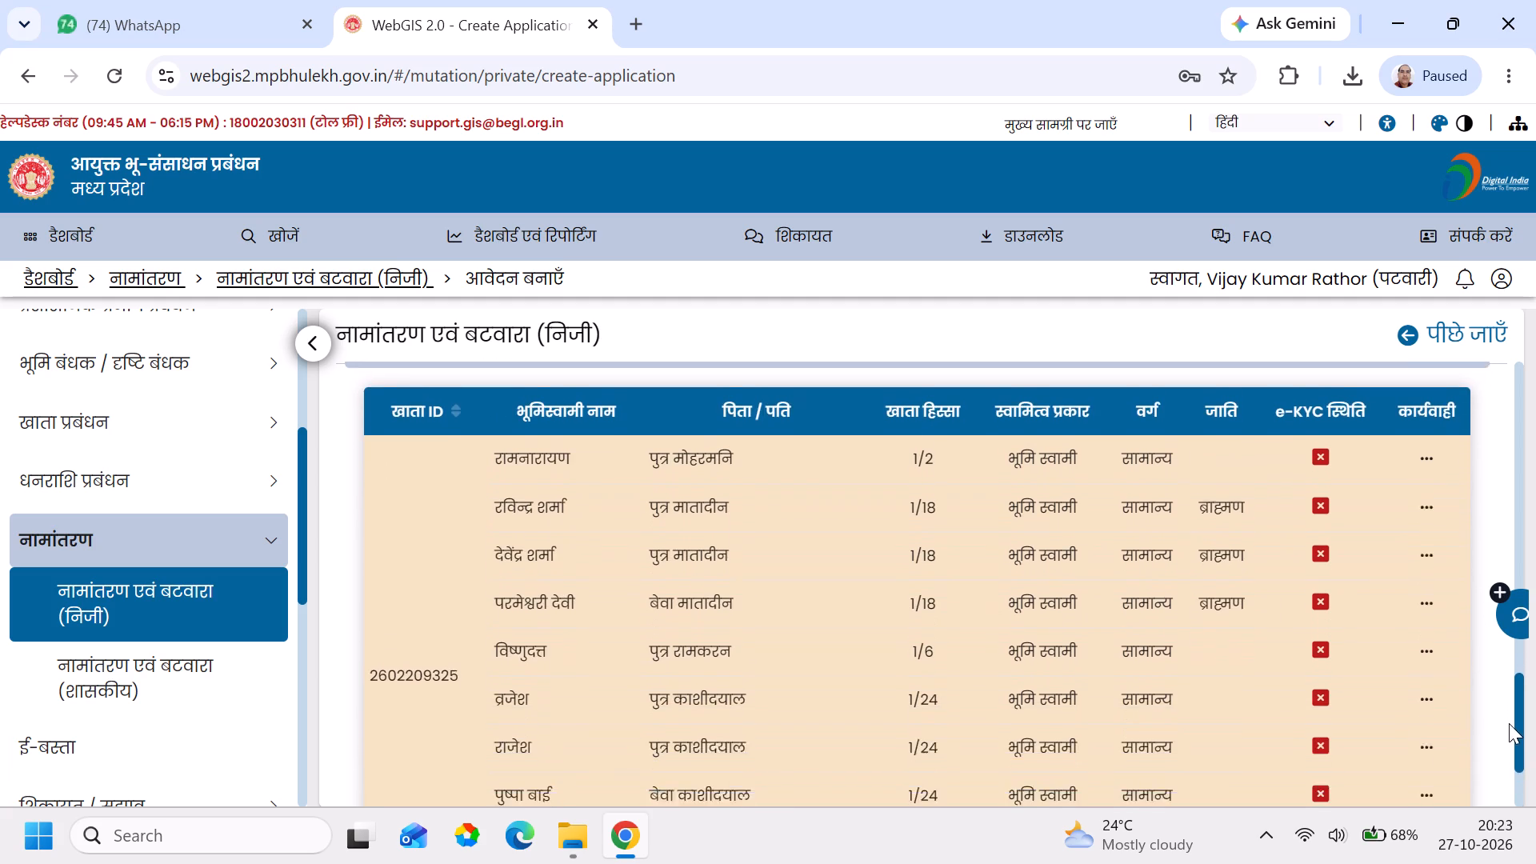
pyautogui.moveTo(1509, 723); pyautogui.dragTo(1509, 739)
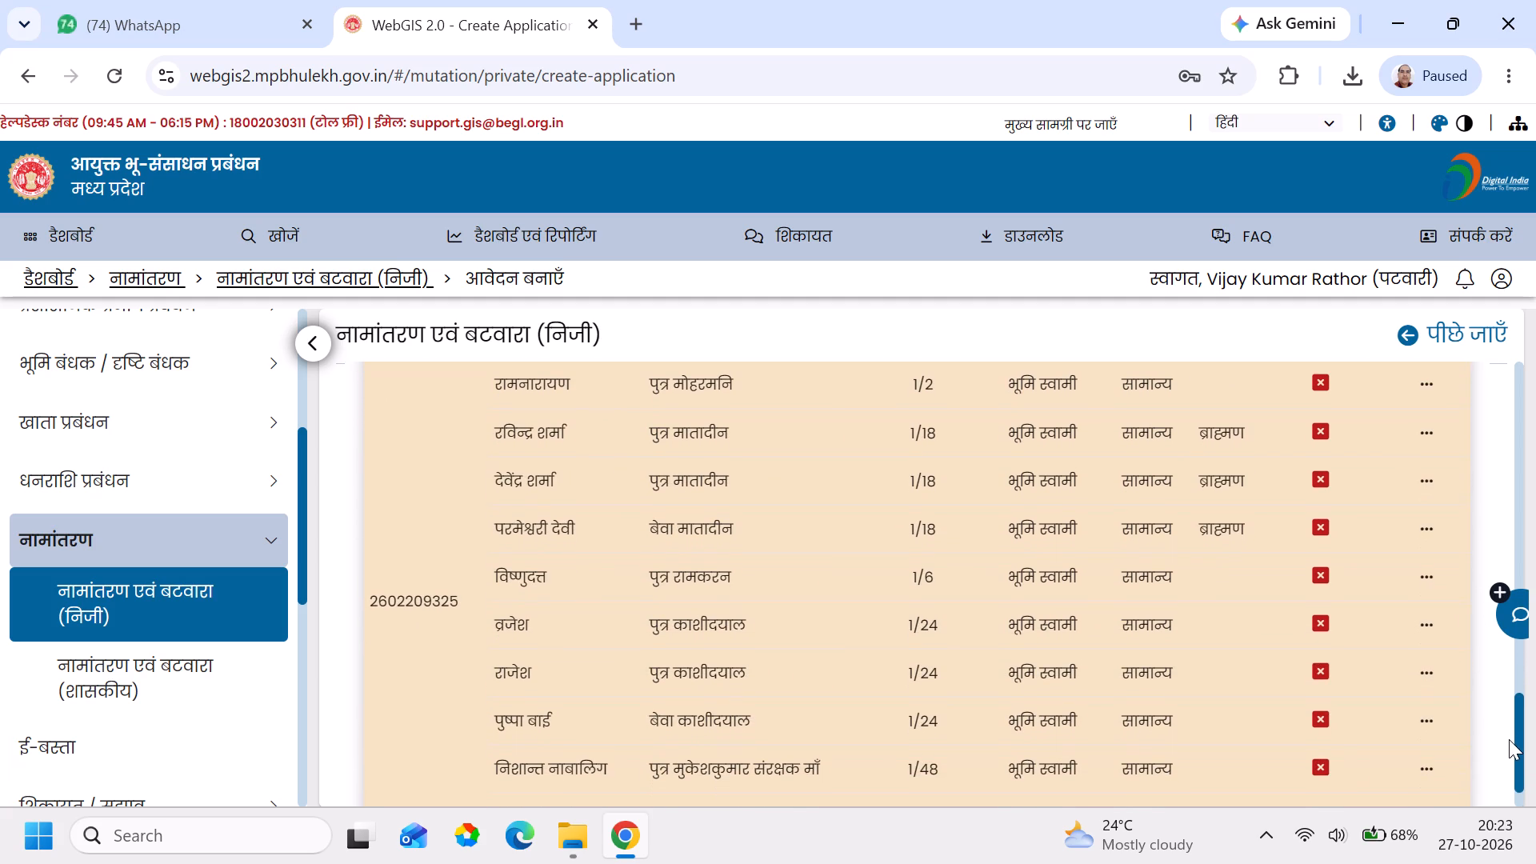
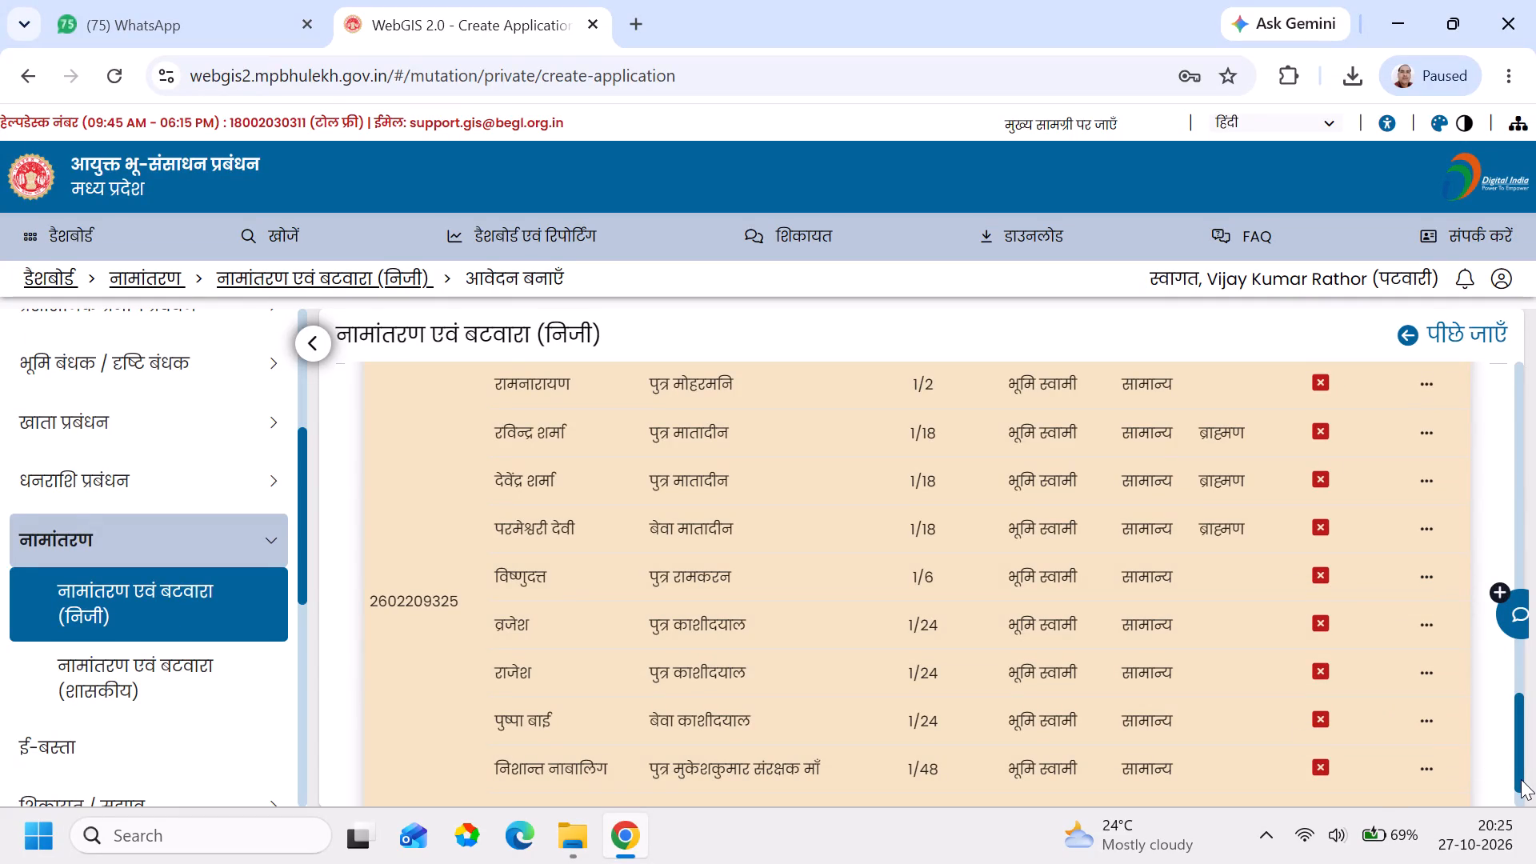
# Examine the landowner details (भूमिस्वामी विवरण) table from first to last owner, including parentage, account shares and ownership type.
pyautogui.moveTo(1521, 779); pyautogui.dragTo(1519, 820)
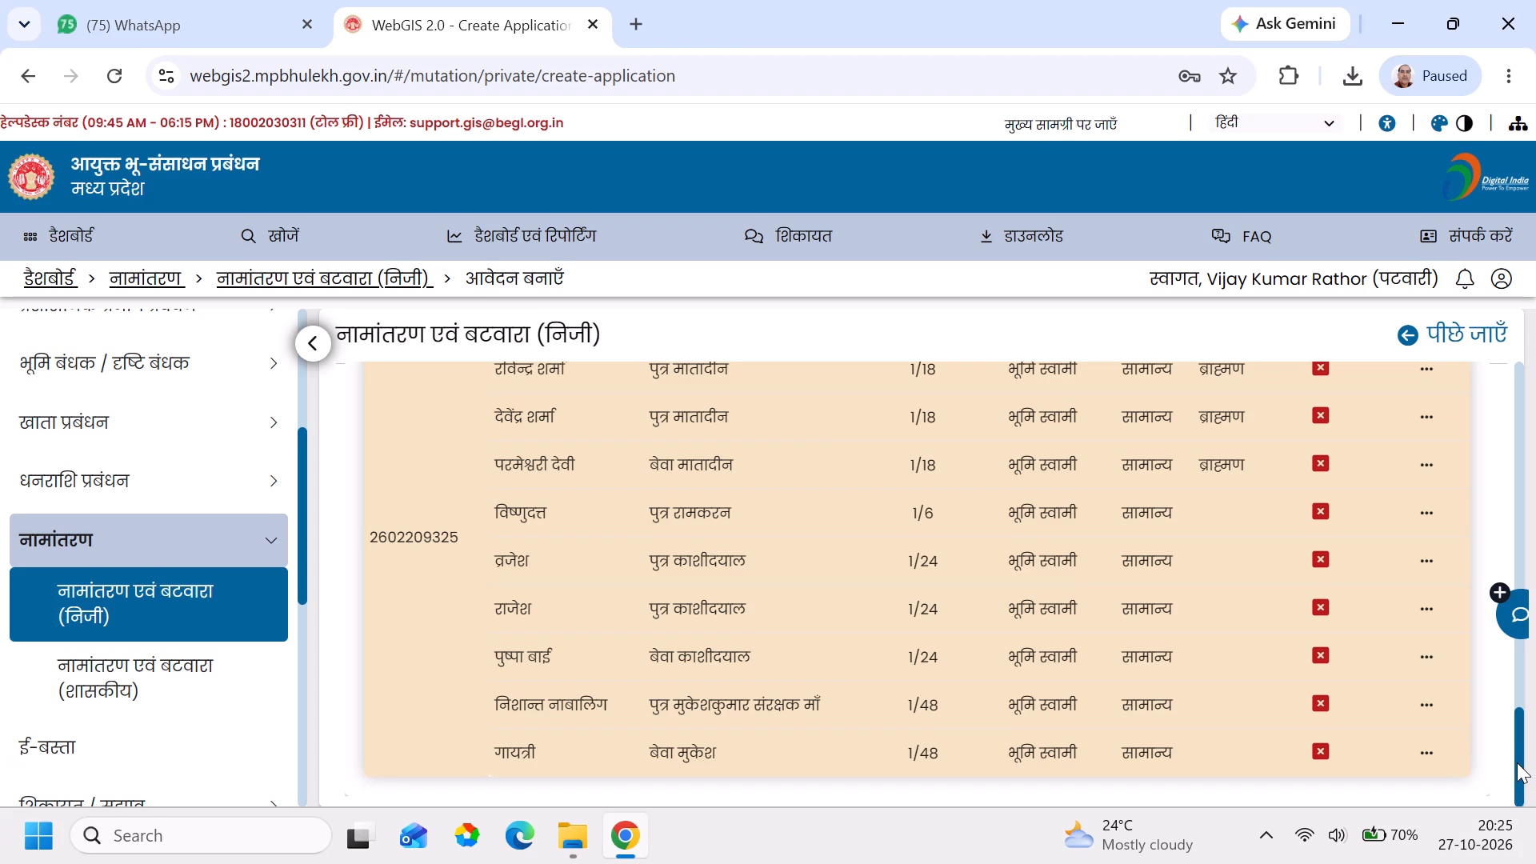
pyautogui.moveTo(1517, 762); pyautogui.dragTo(1524, 712)
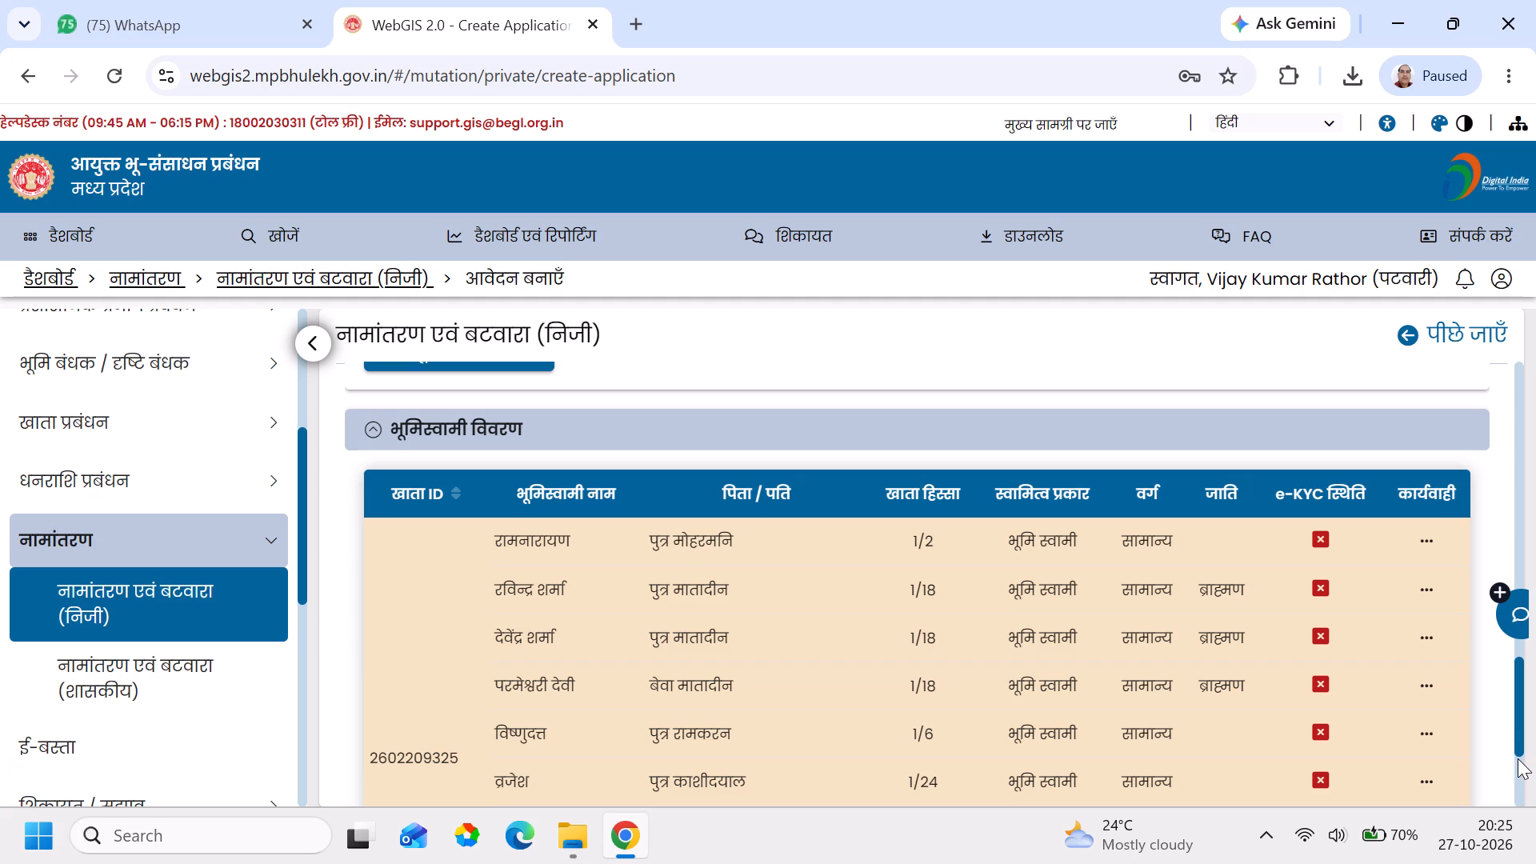
pyautogui.click(1518, 708)
pyautogui.moveTo(1519, 712); pyautogui.dragTo(1518, 728)
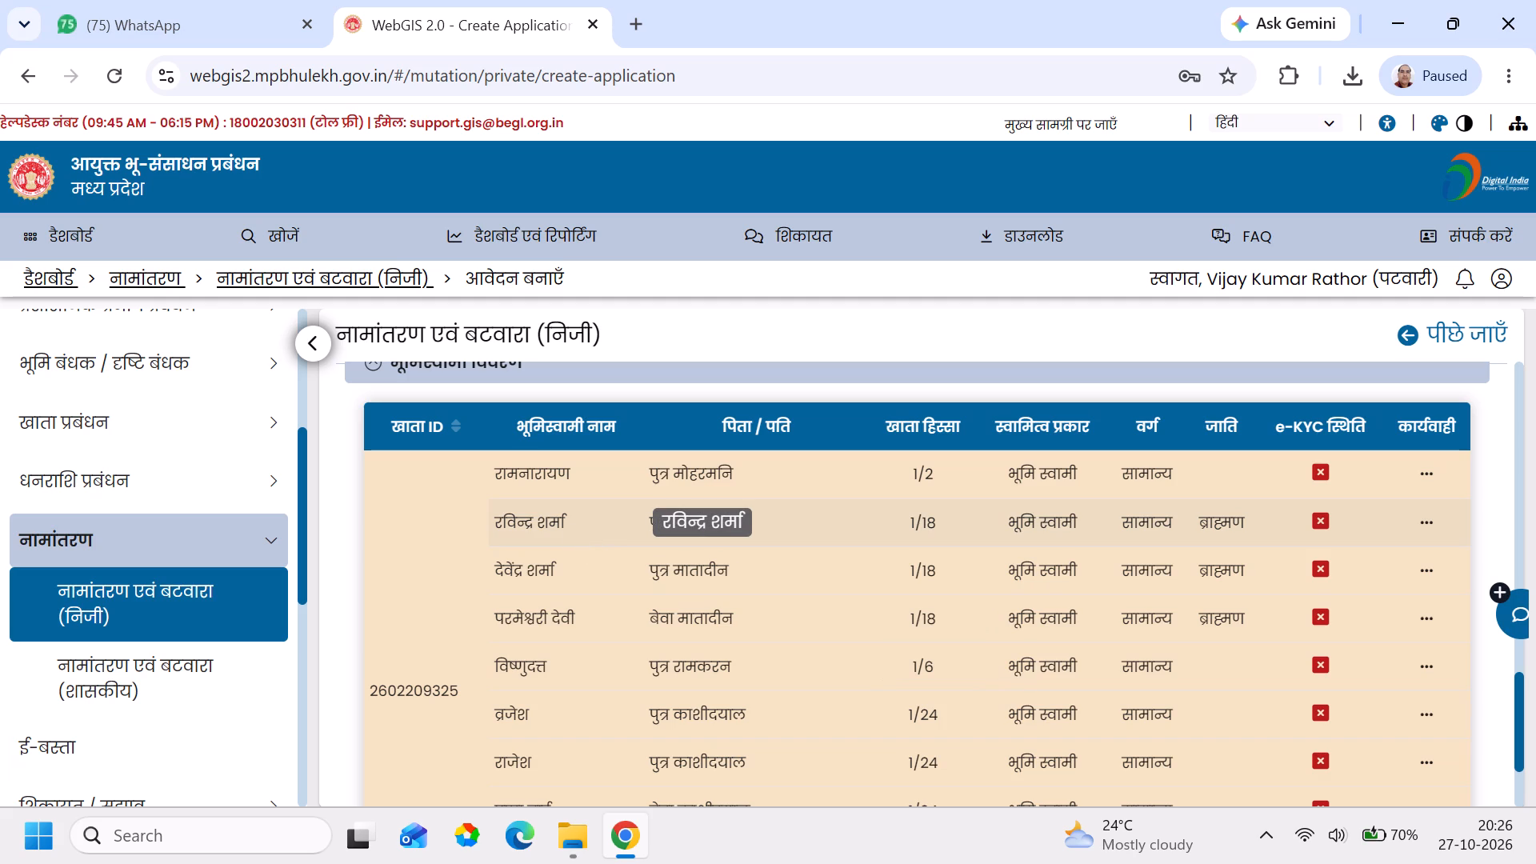
pyautogui.press('Down')
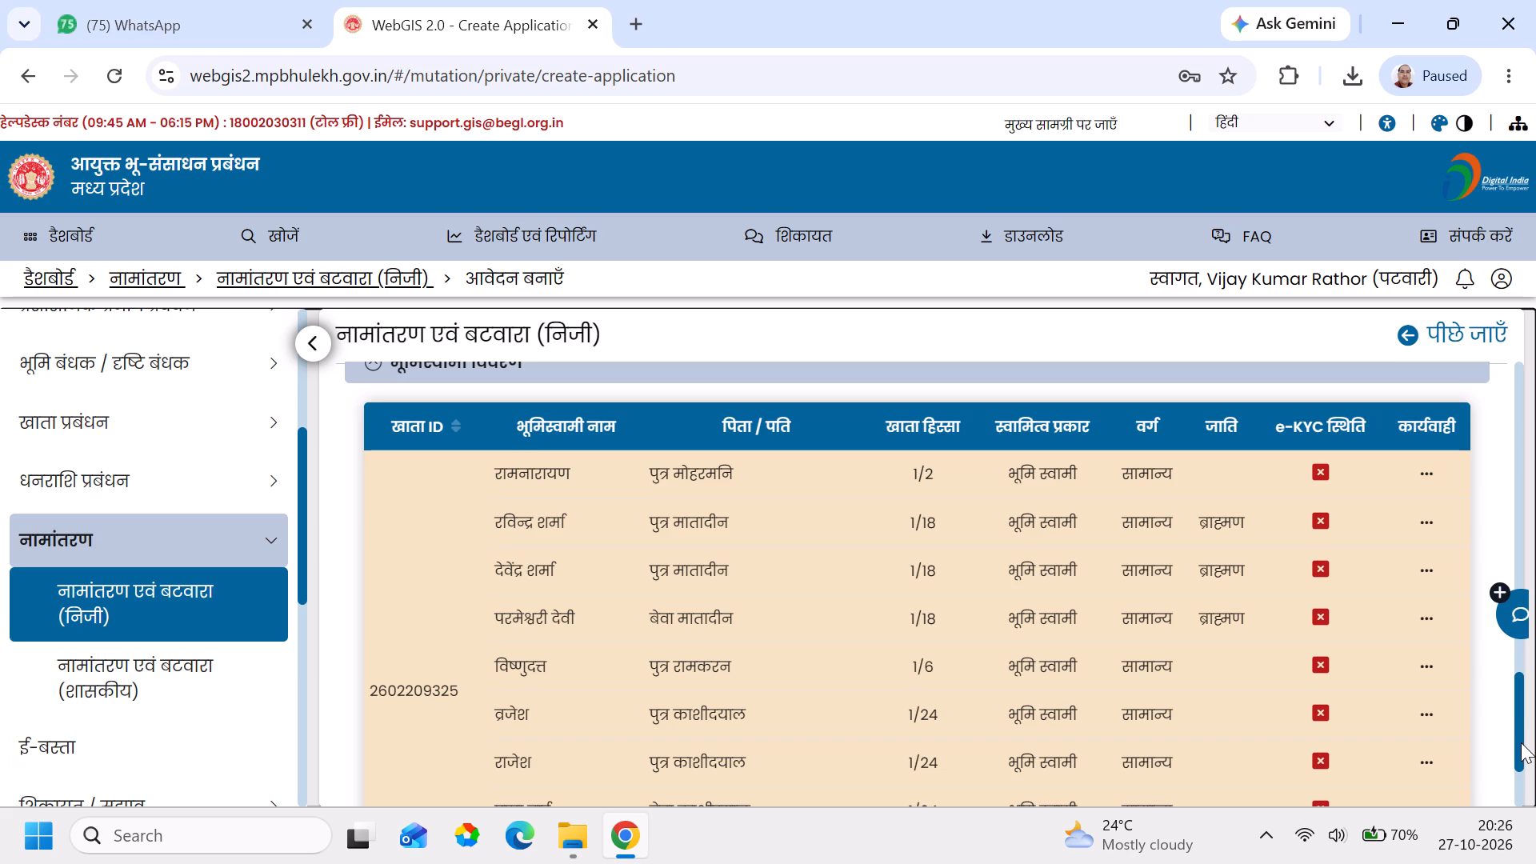
pyautogui.moveTo(1520, 742); pyautogui.dragTo(1520, 770)
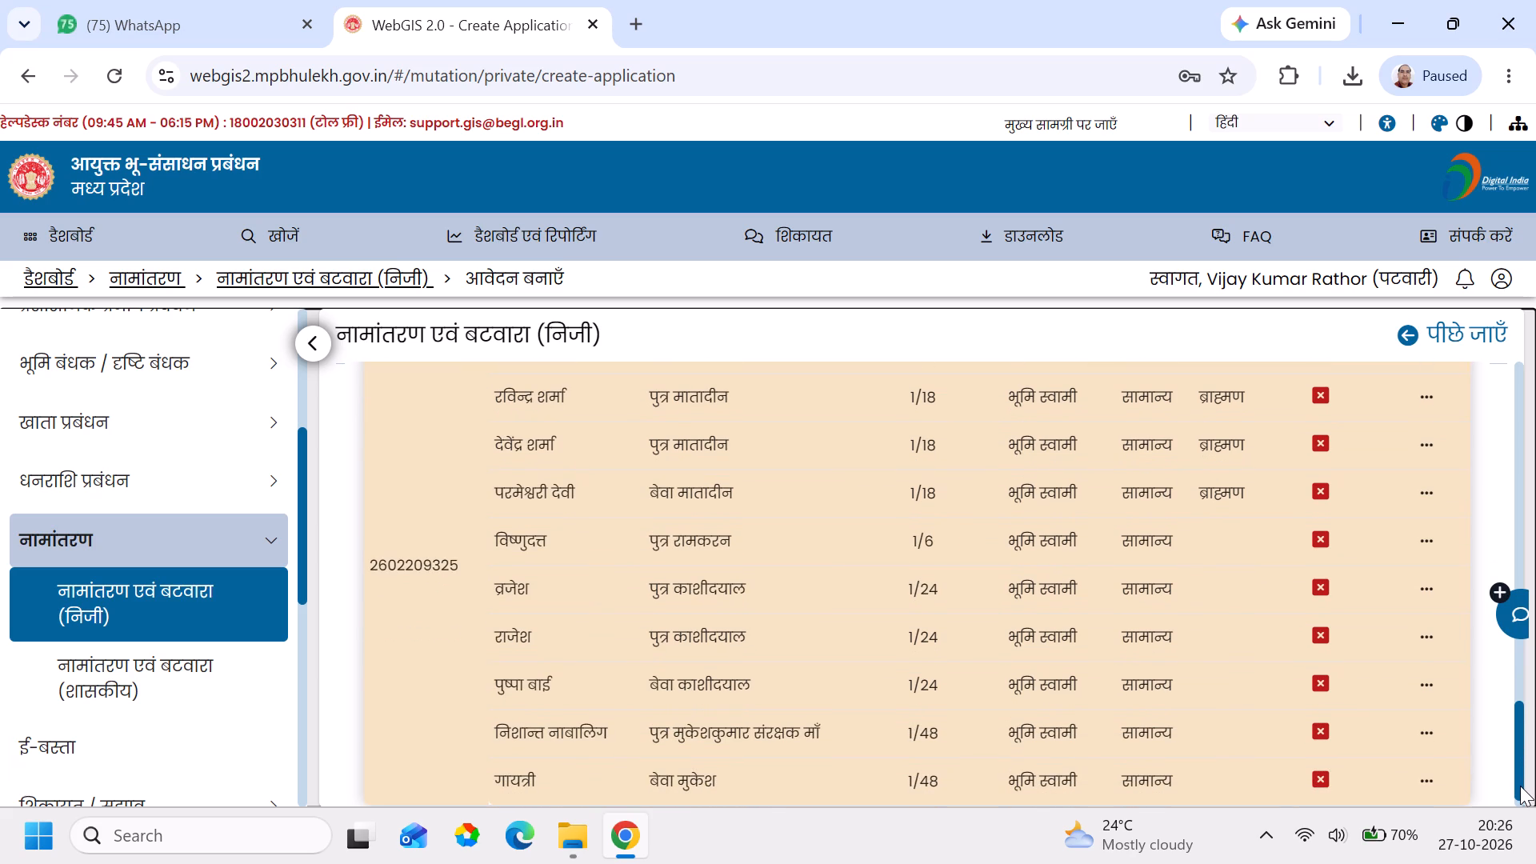
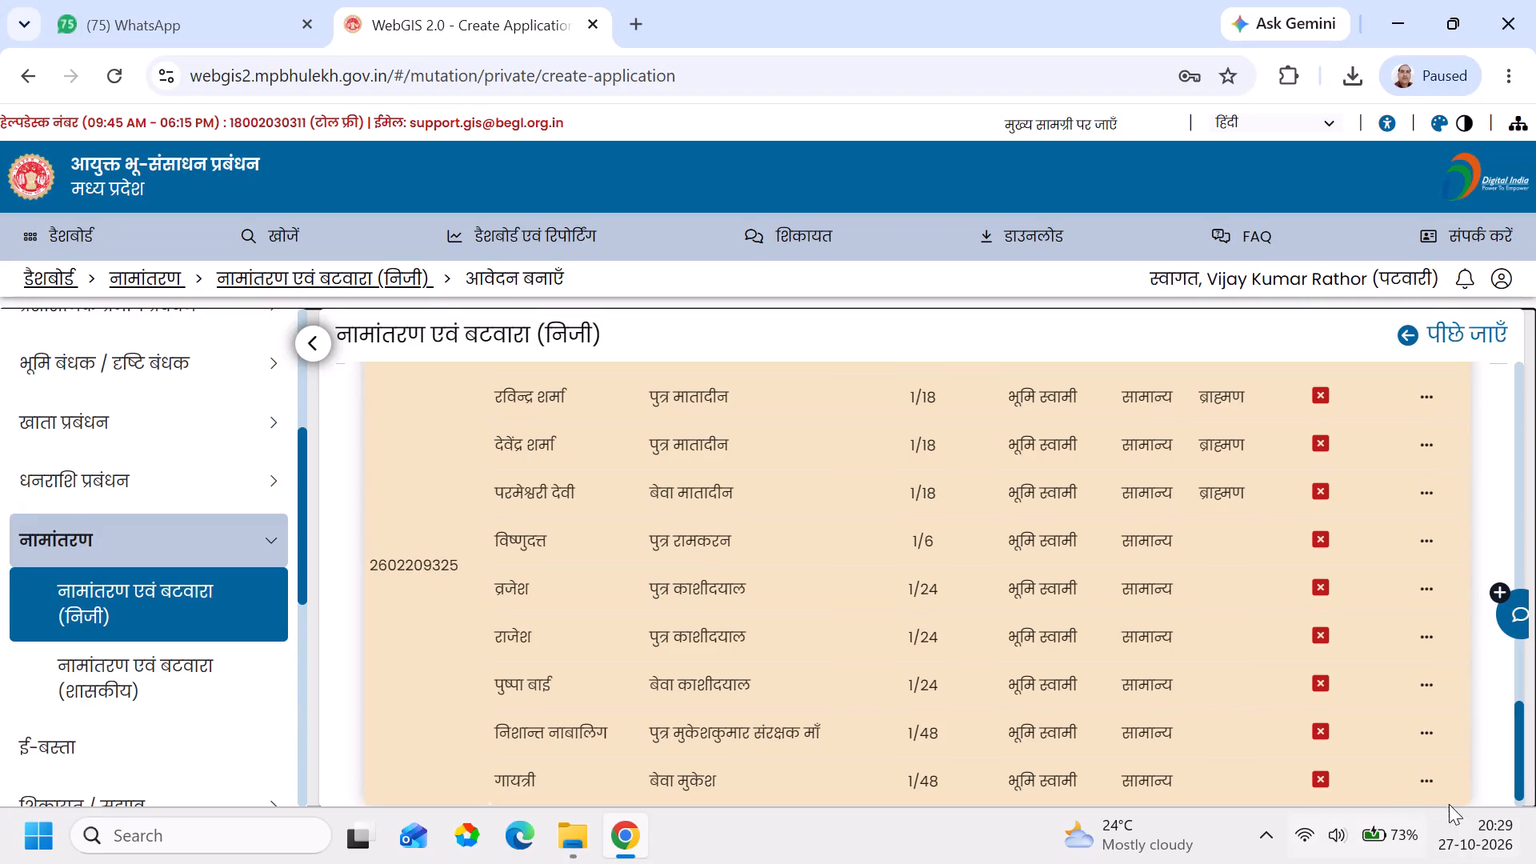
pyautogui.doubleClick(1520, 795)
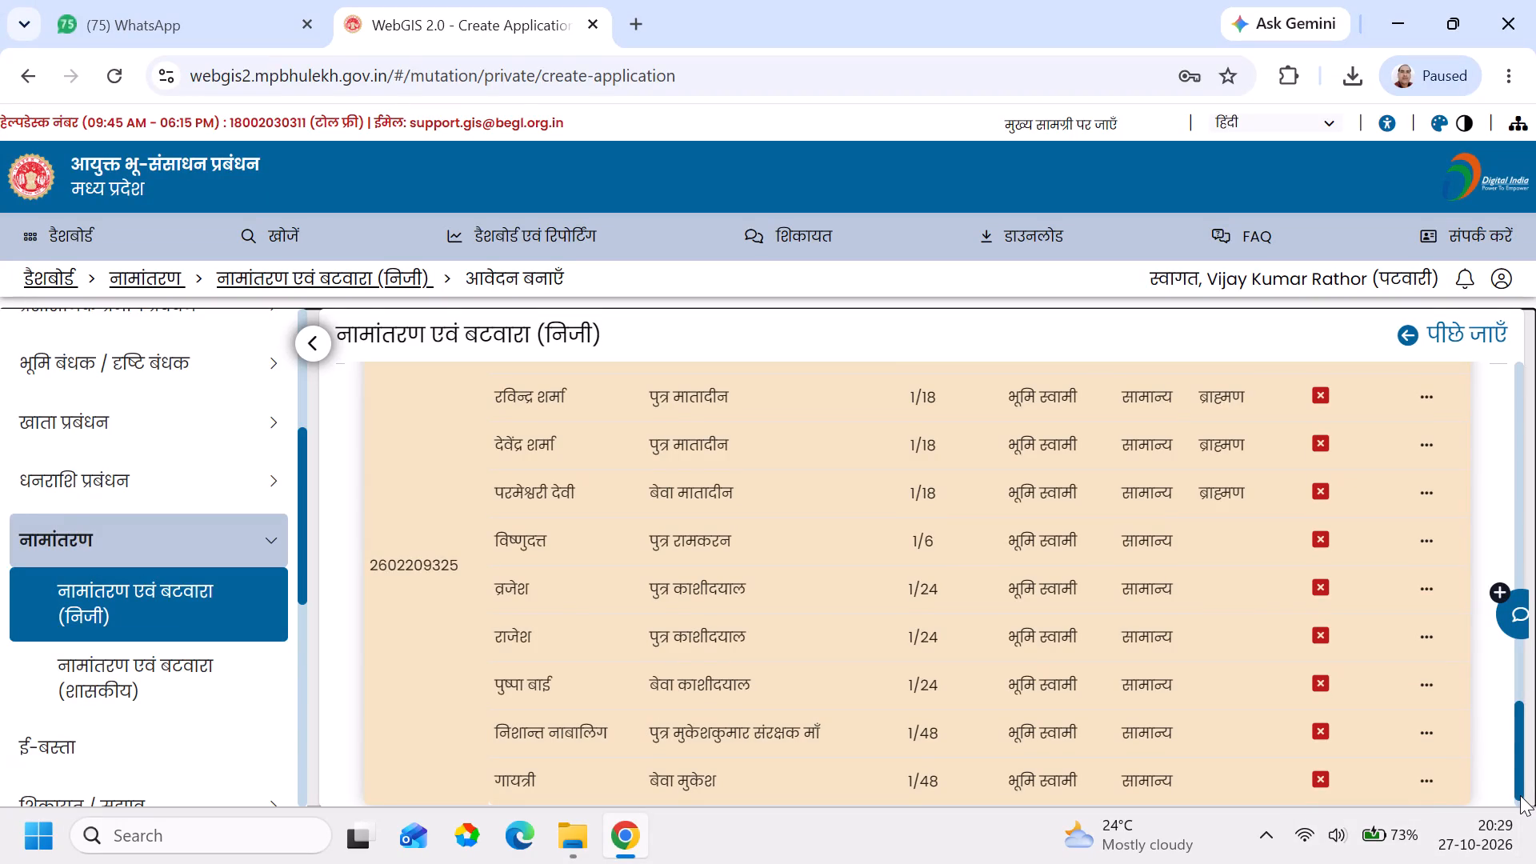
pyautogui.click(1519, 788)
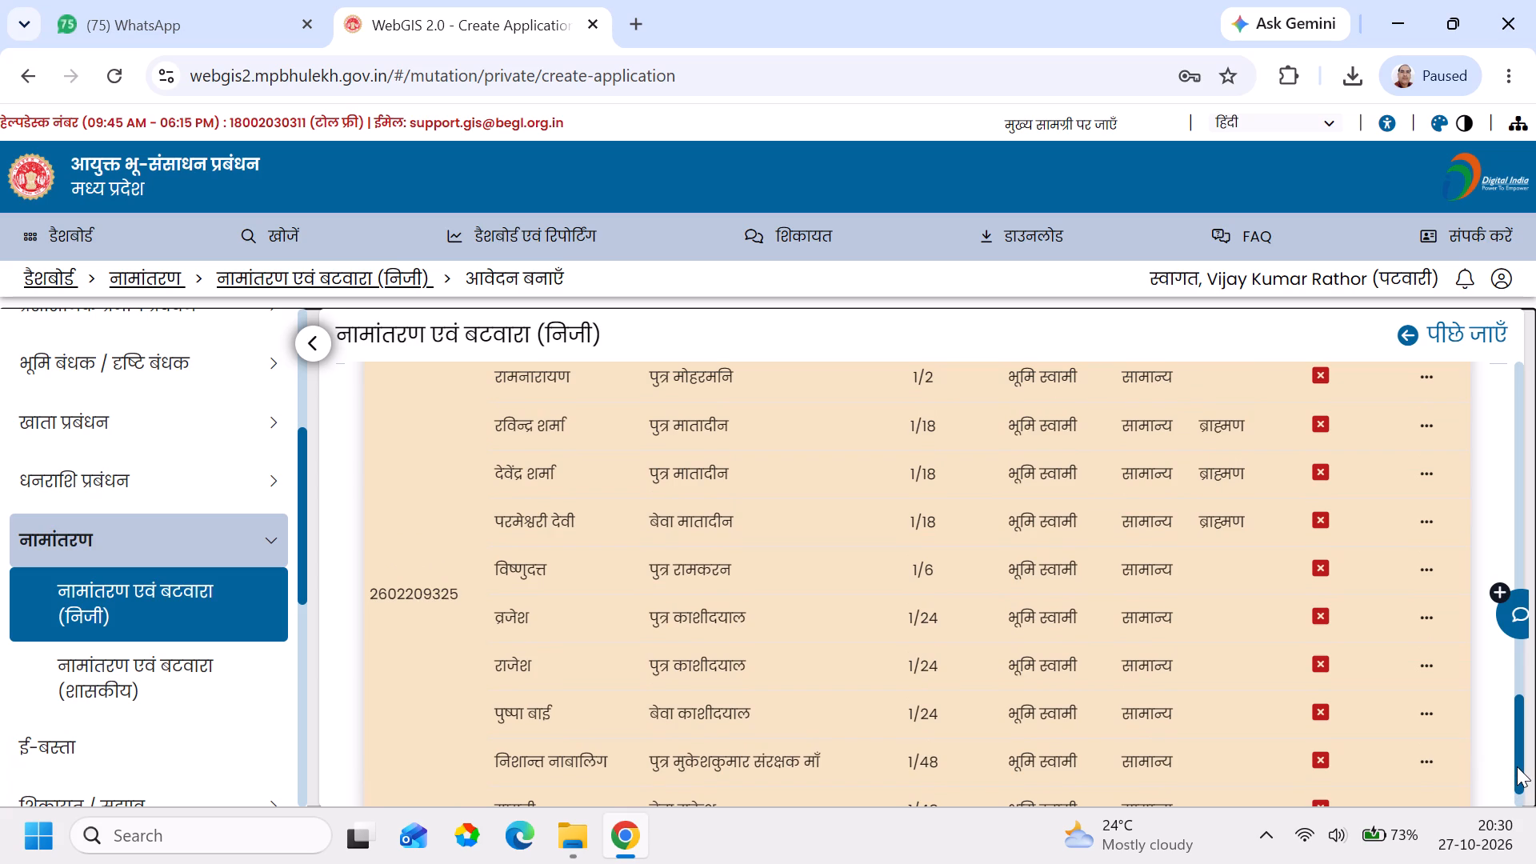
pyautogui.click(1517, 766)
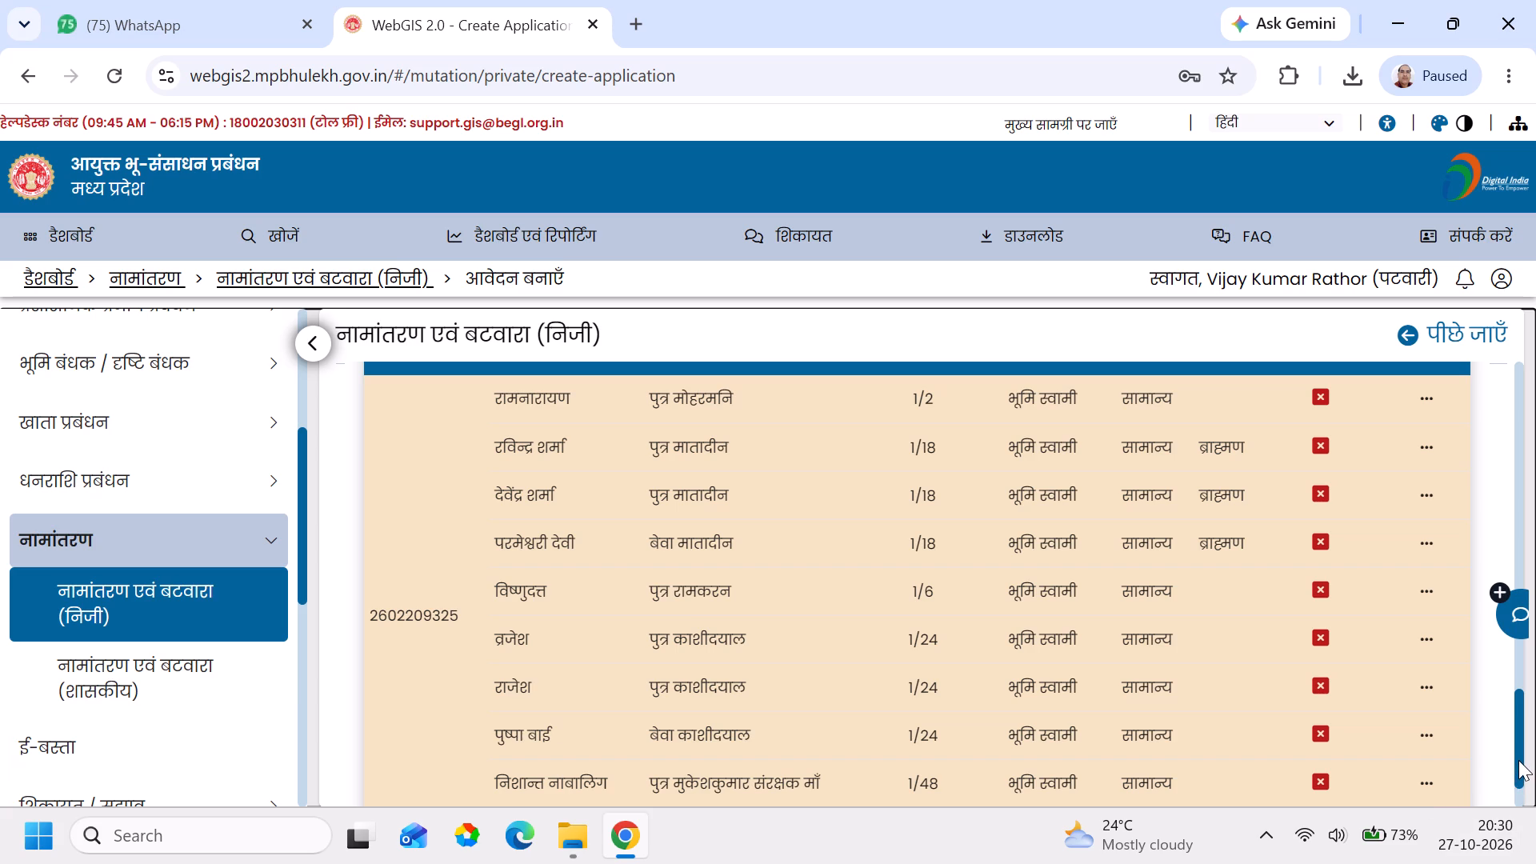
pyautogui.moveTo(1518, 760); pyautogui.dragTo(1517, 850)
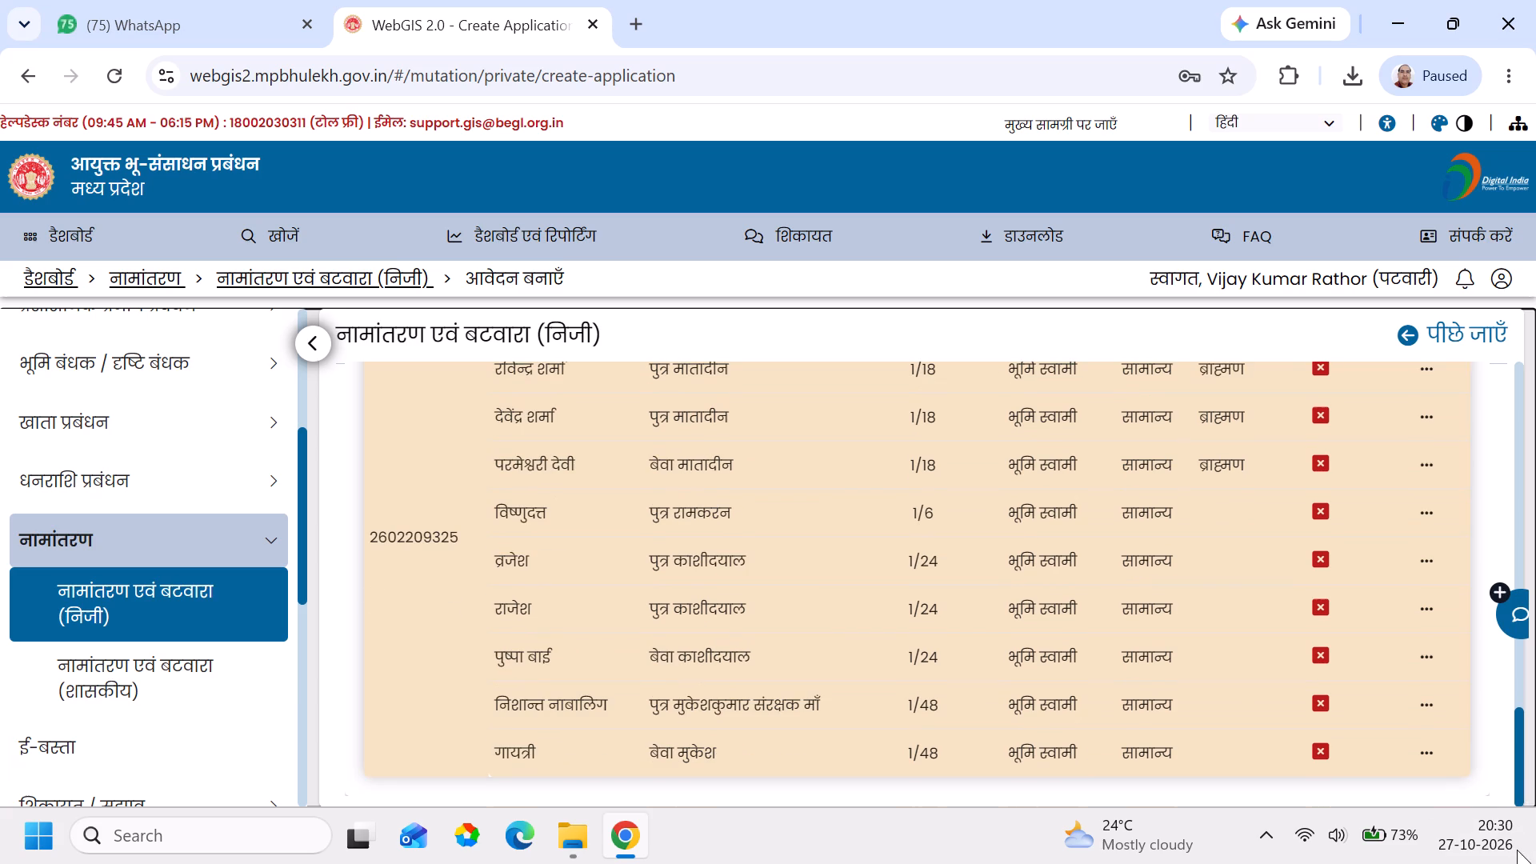
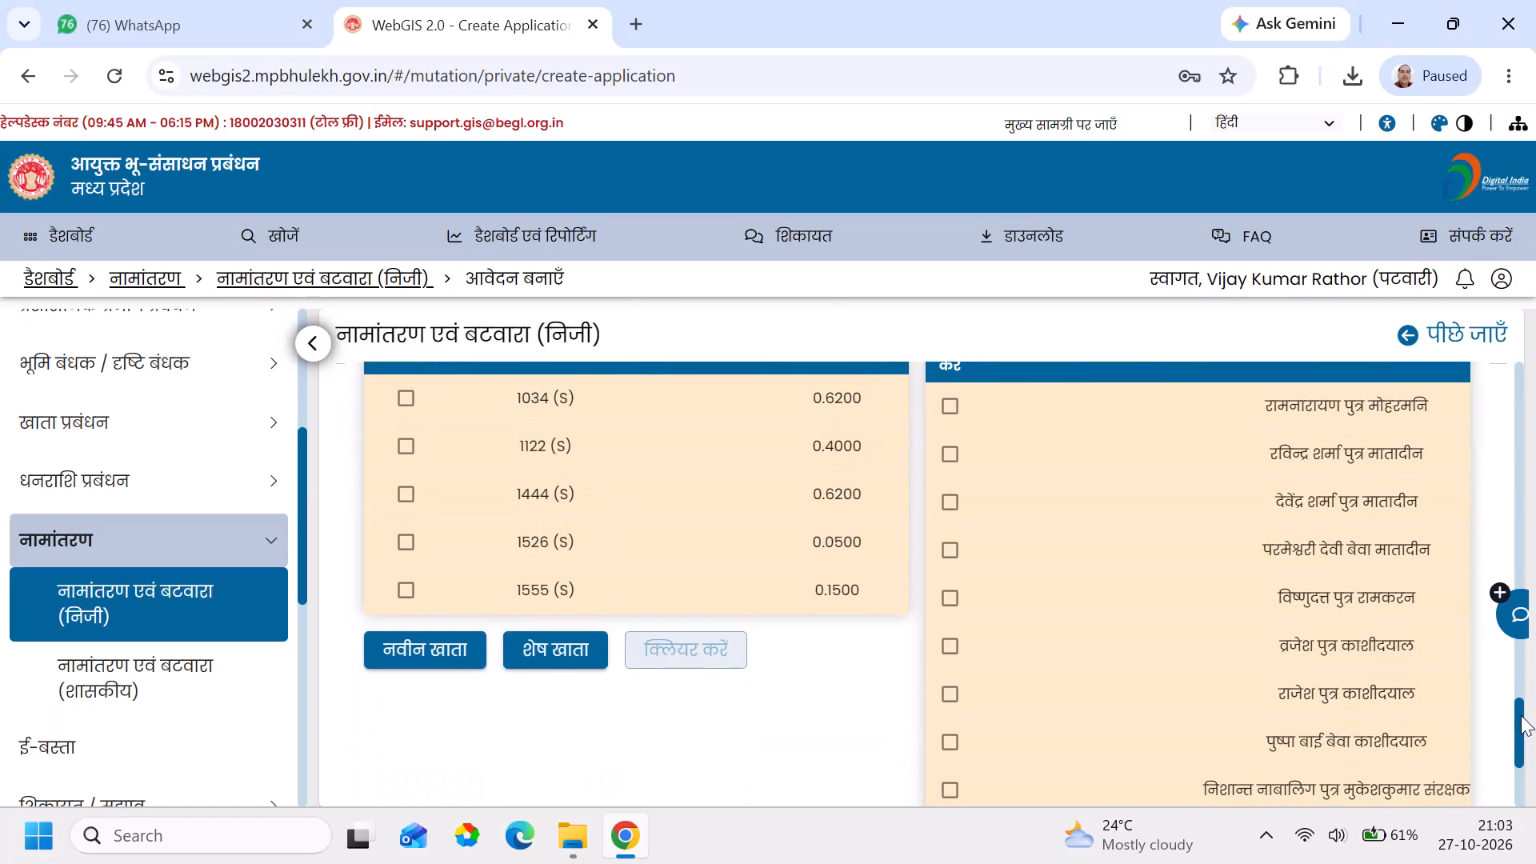
# Create a new khata (नवीन खाता) from survey numbers 1034, 1122, 1444, 1526 and 1555.
pyautogui.click(405, 396)
pyautogui.click(409, 441)
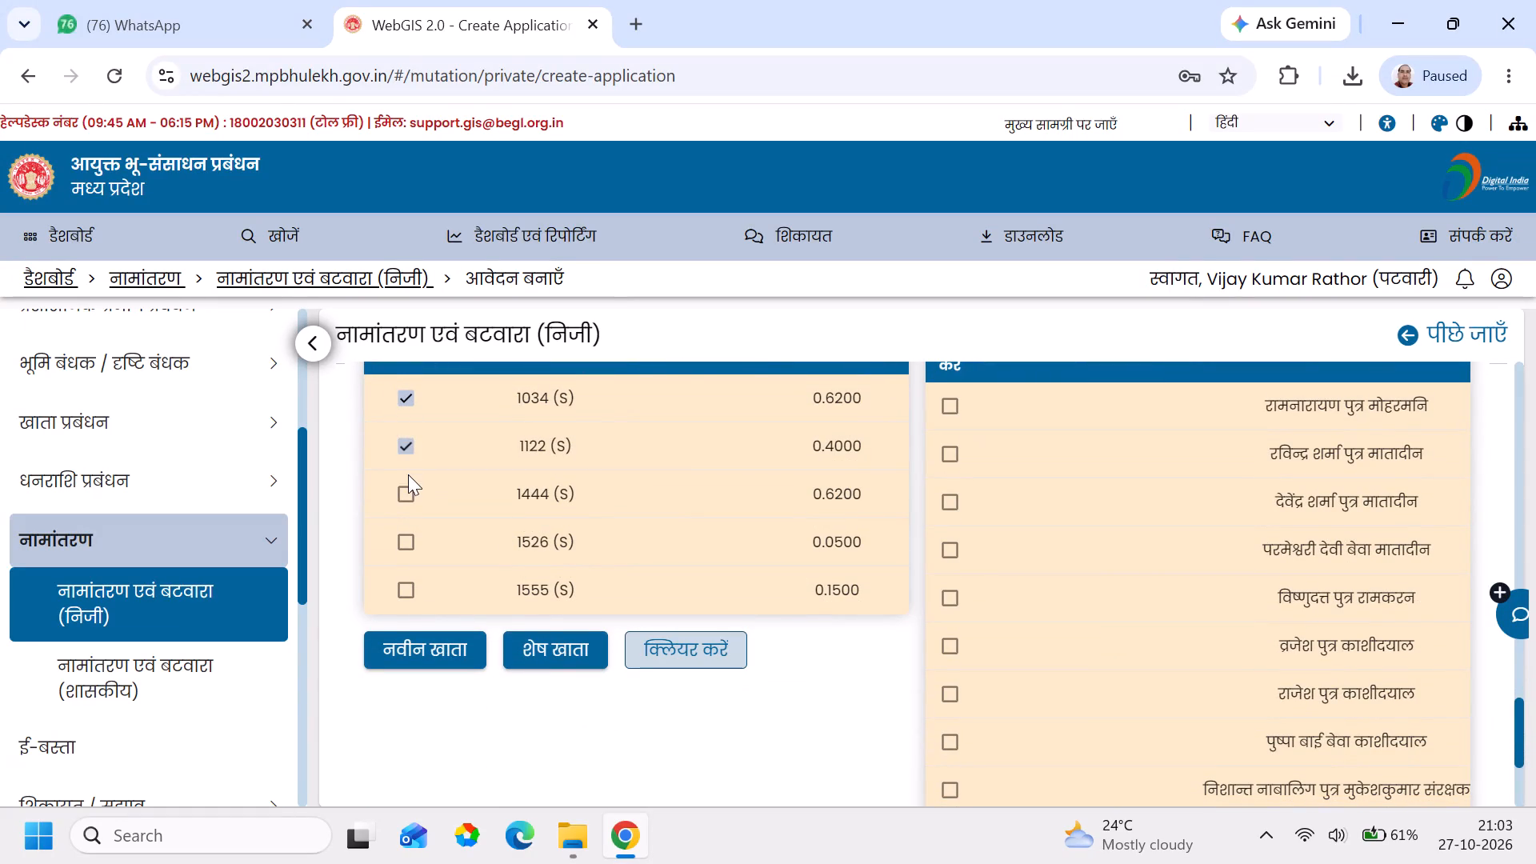
pyautogui.click(408, 490)
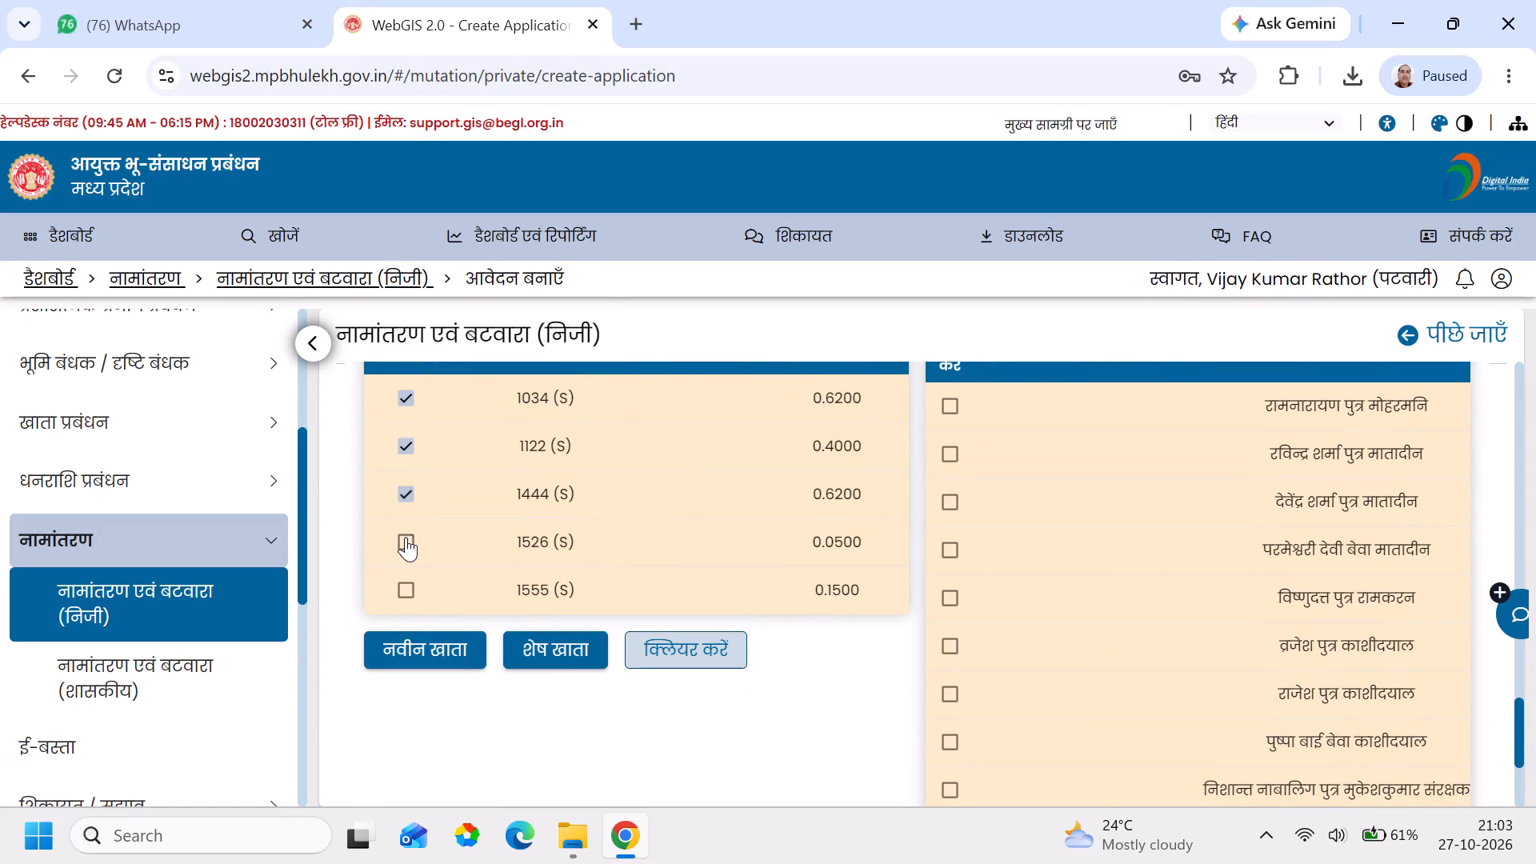
pyautogui.click(406, 538)
pyautogui.click(407, 584)
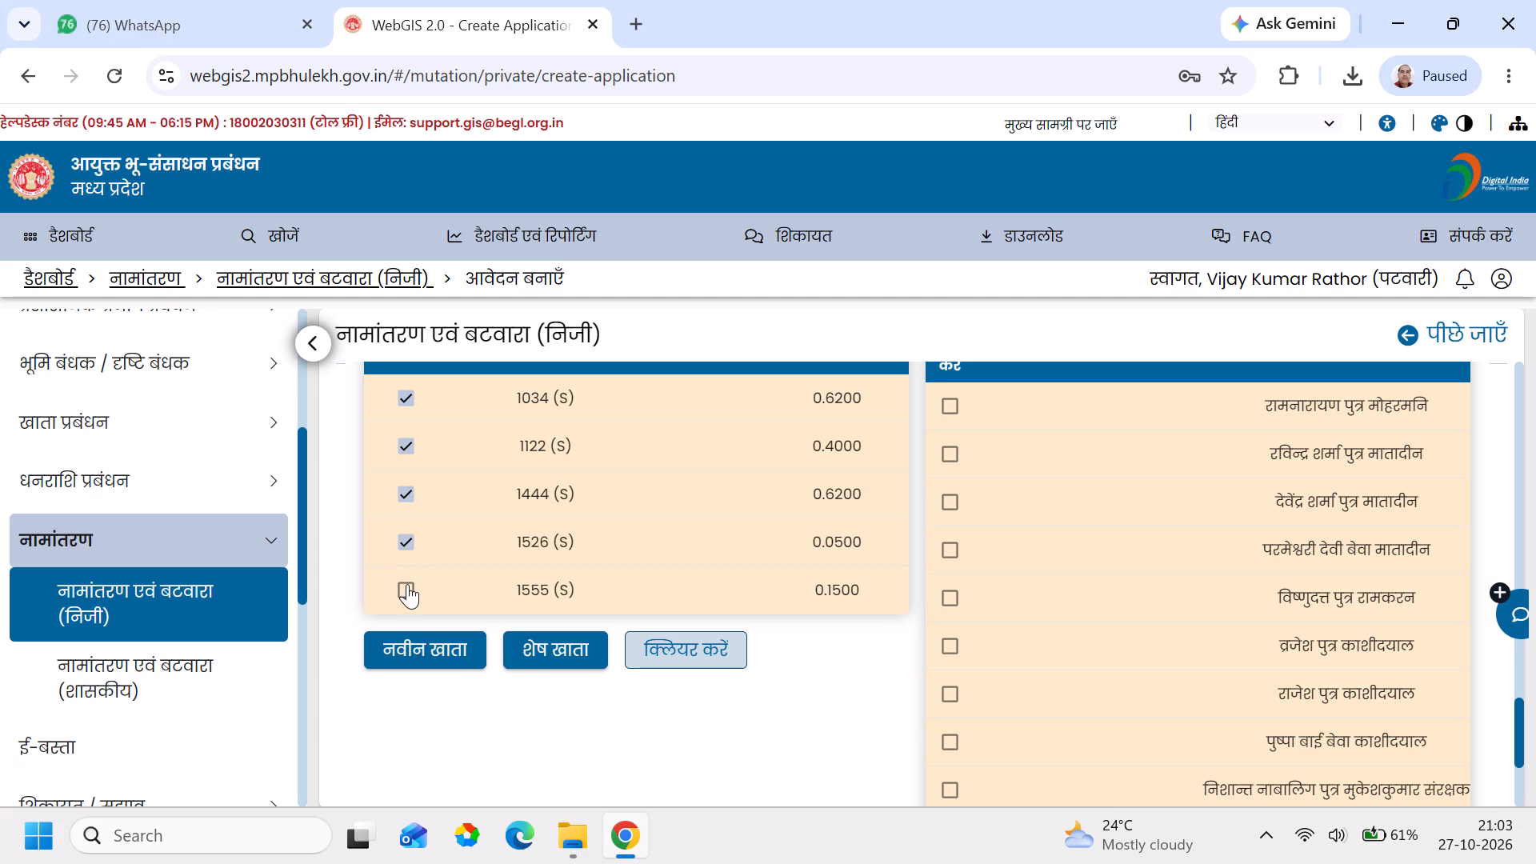
pyautogui.click(431, 651)
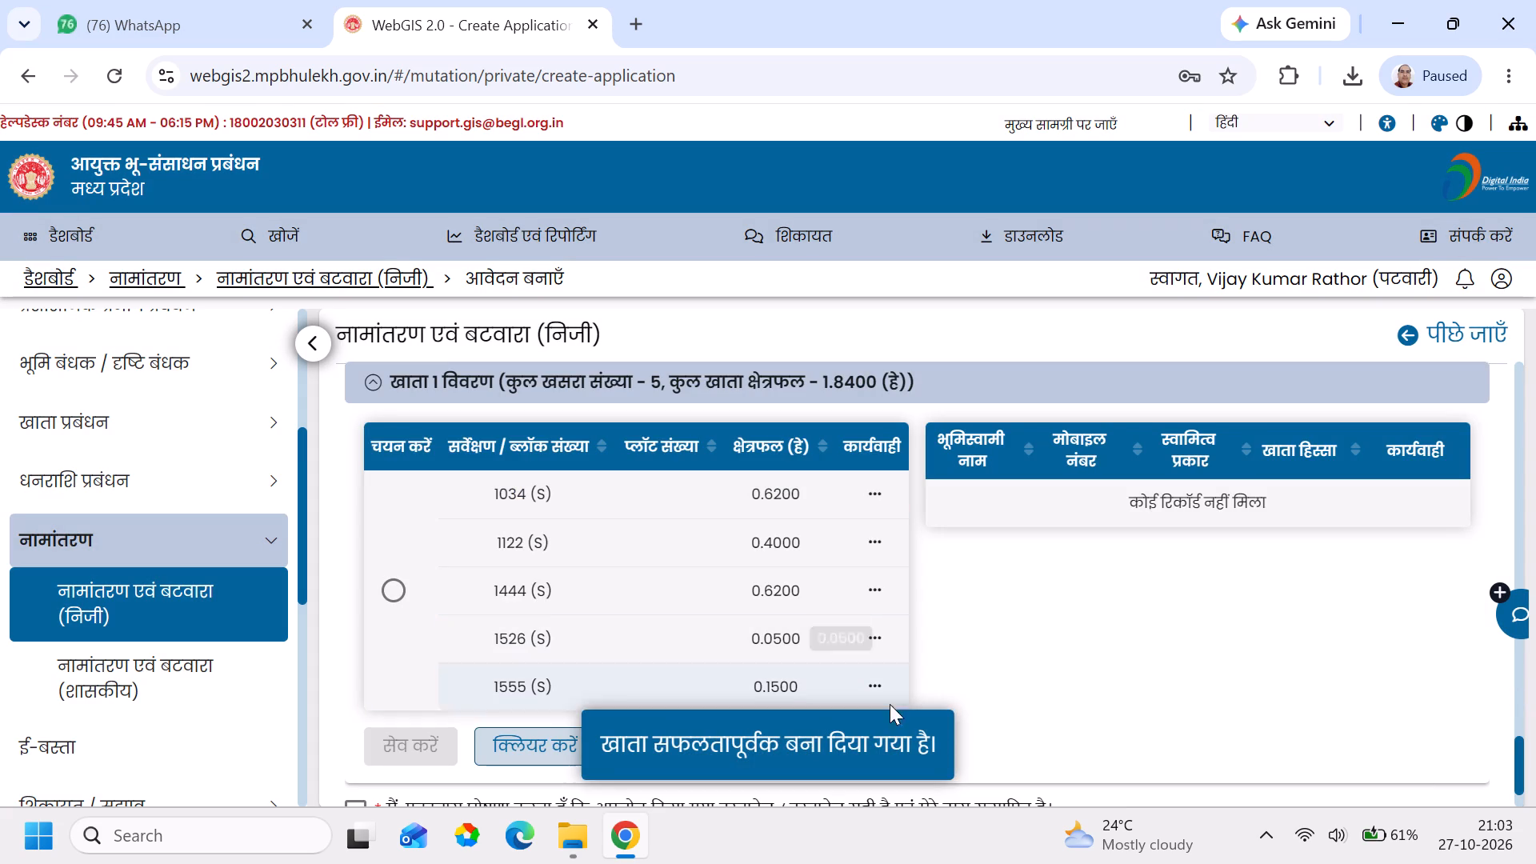
# Link every listed landowner except the first one, including the two daughters of Matadin, to the new khata 1.
pyautogui.click(392, 593)
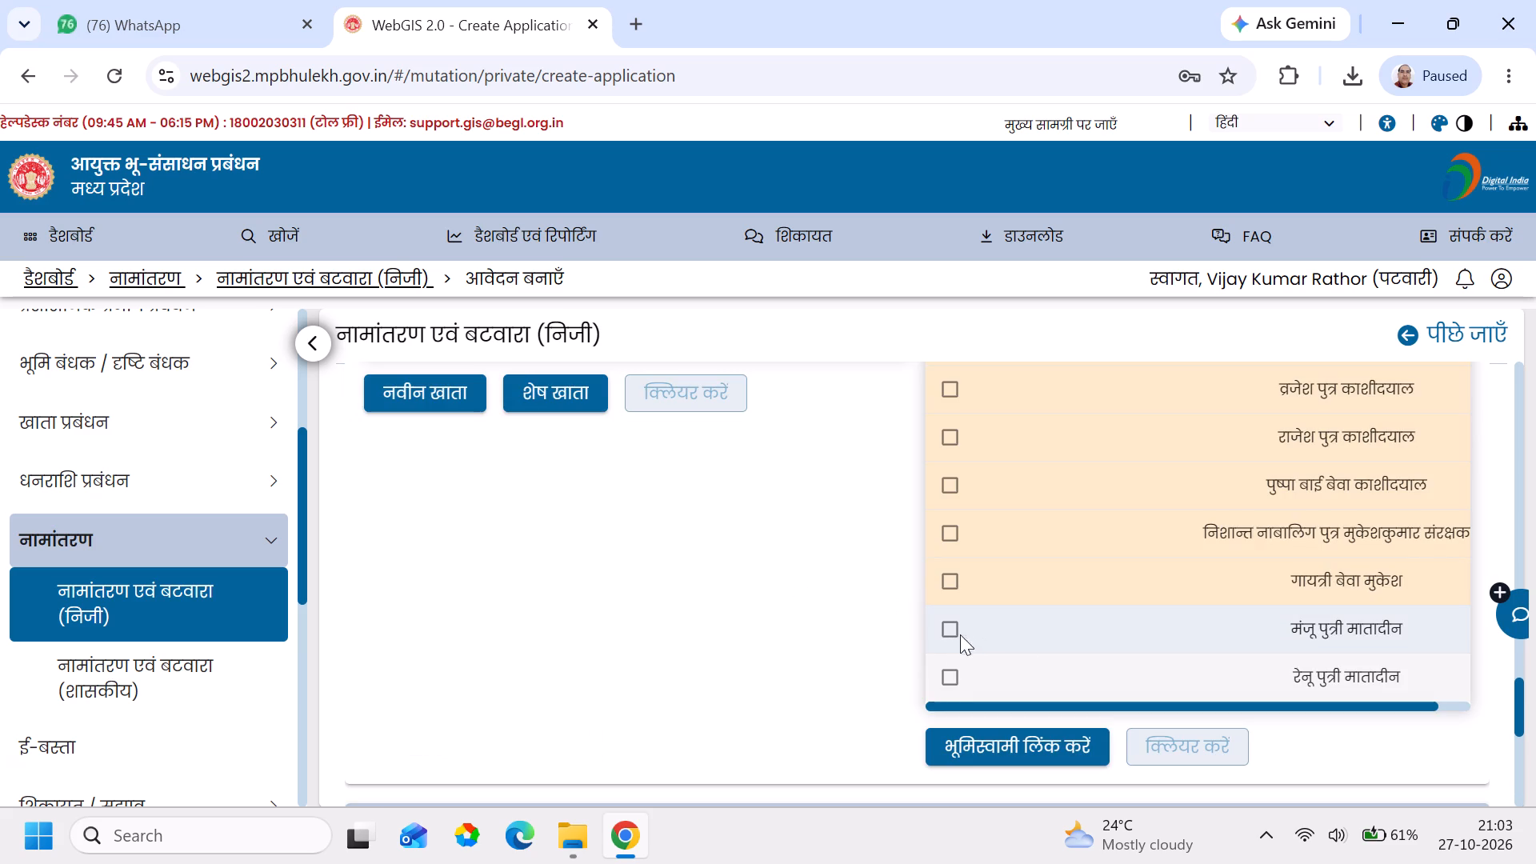
pyautogui.click(949, 678)
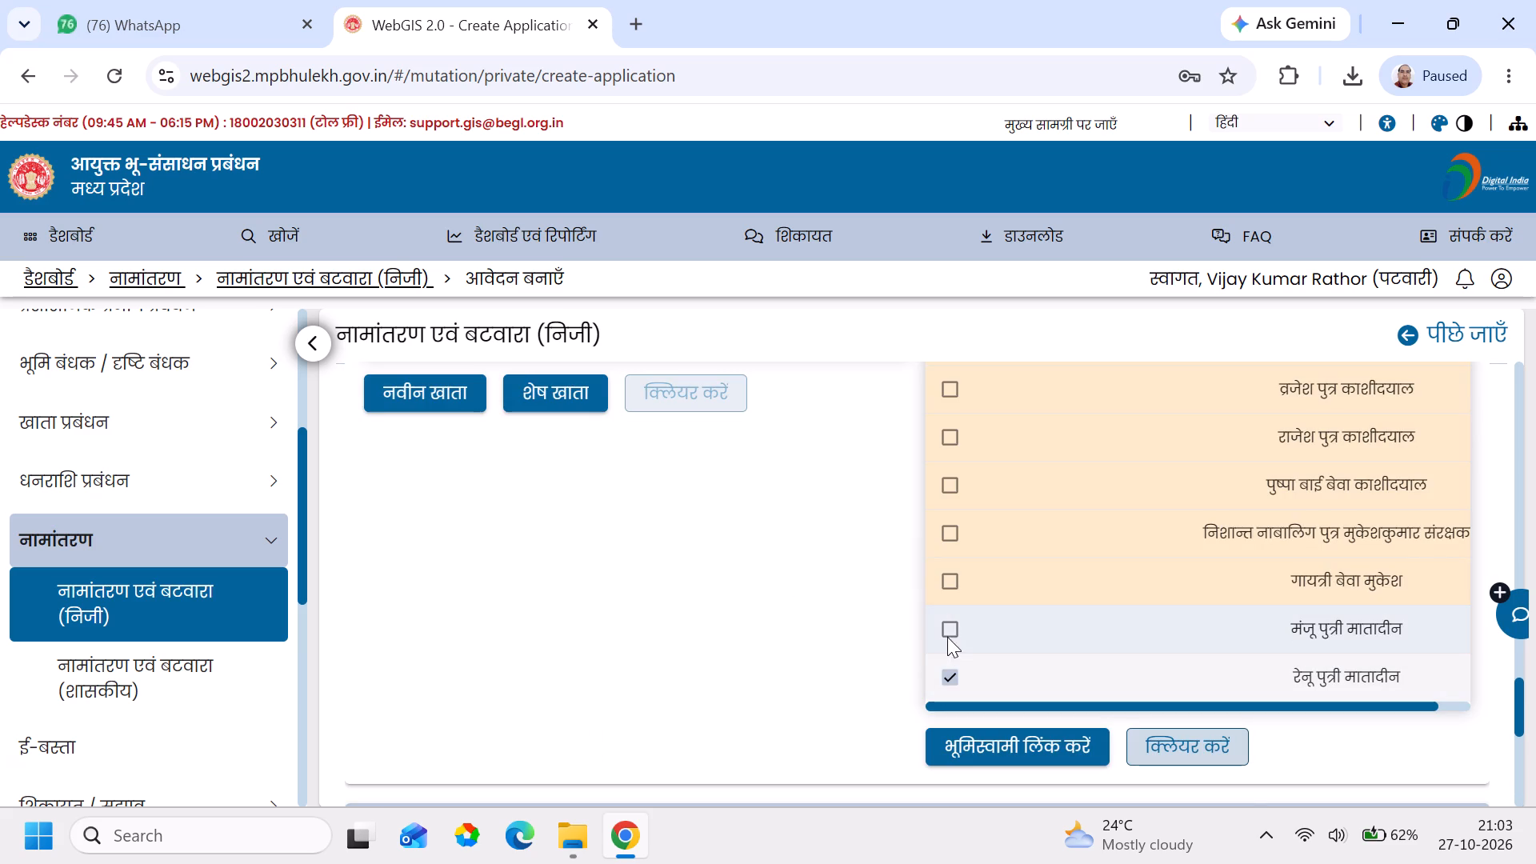
pyautogui.click(947, 634)
pyautogui.click(946, 579)
pyautogui.click(950, 537)
pyautogui.click(949, 485)
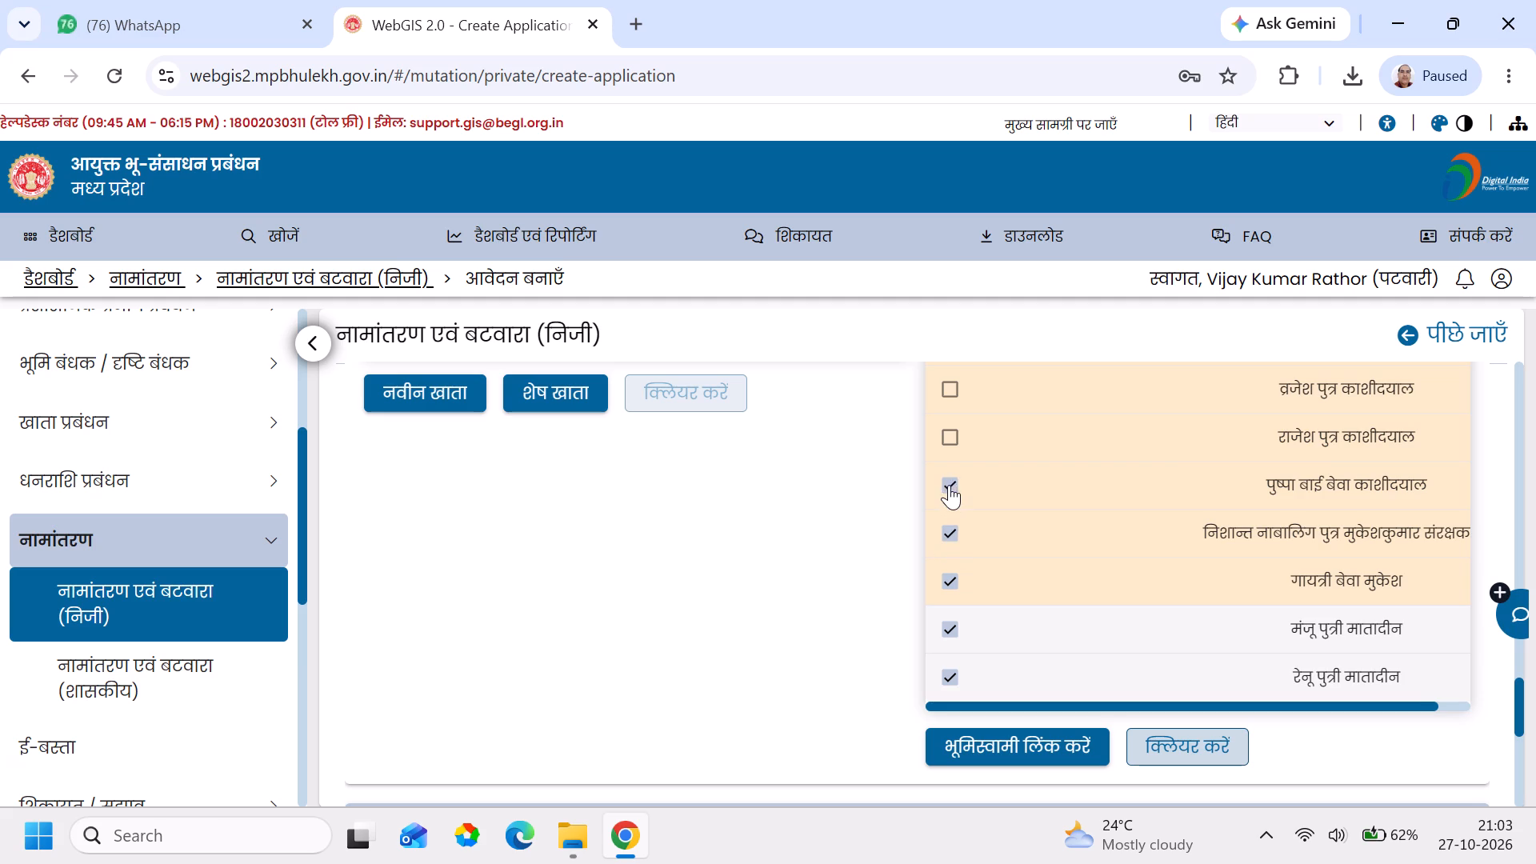
pyautogui.click(949, 440)
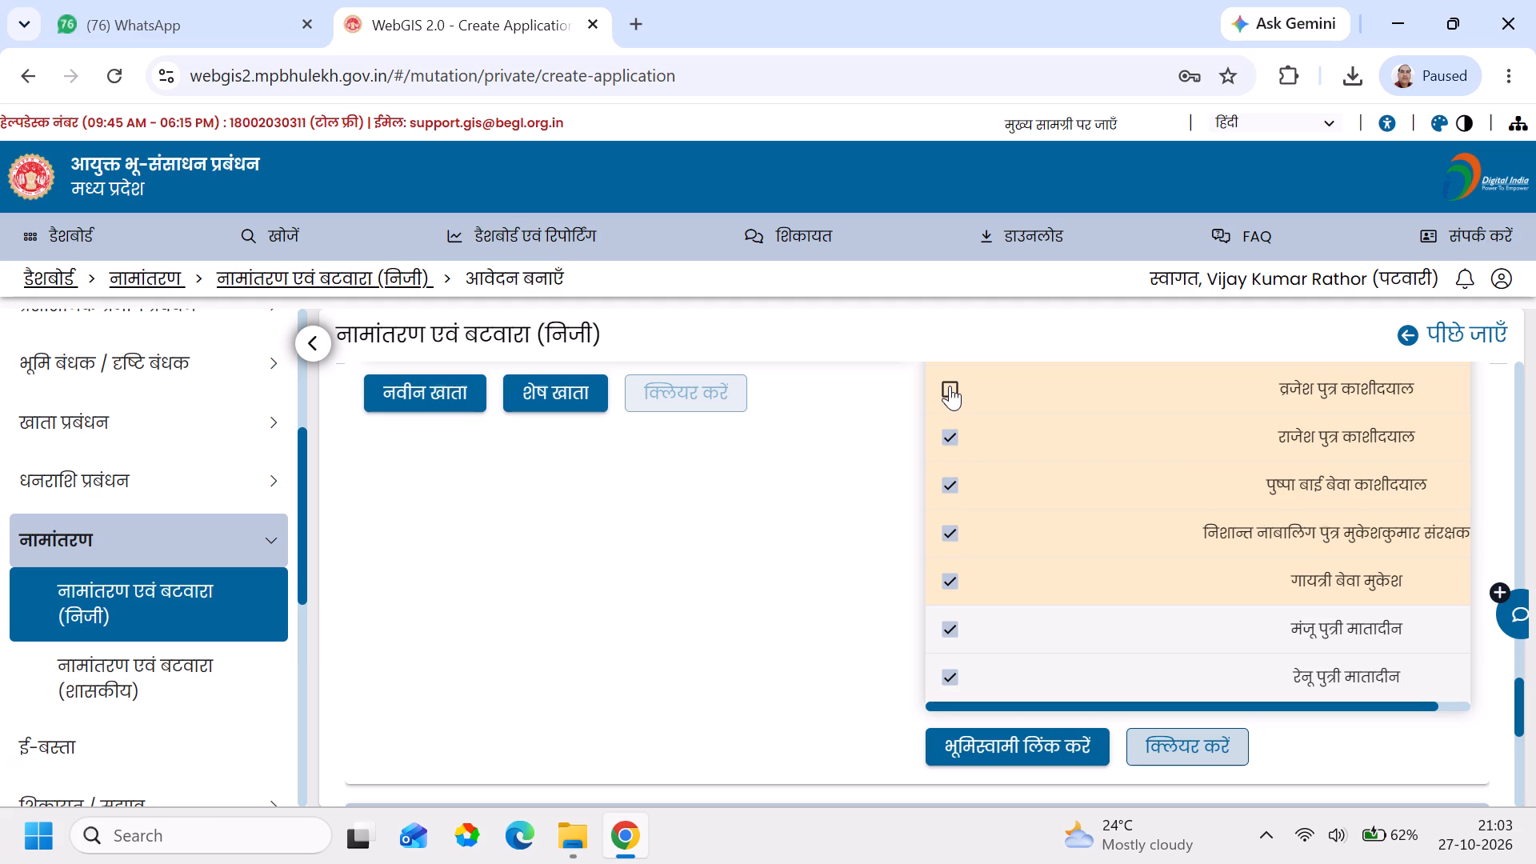
pyautogui.click(950, 384)
pyautogui.moveTo(1519, 706); pyautogui.dragTo(1512, 684)
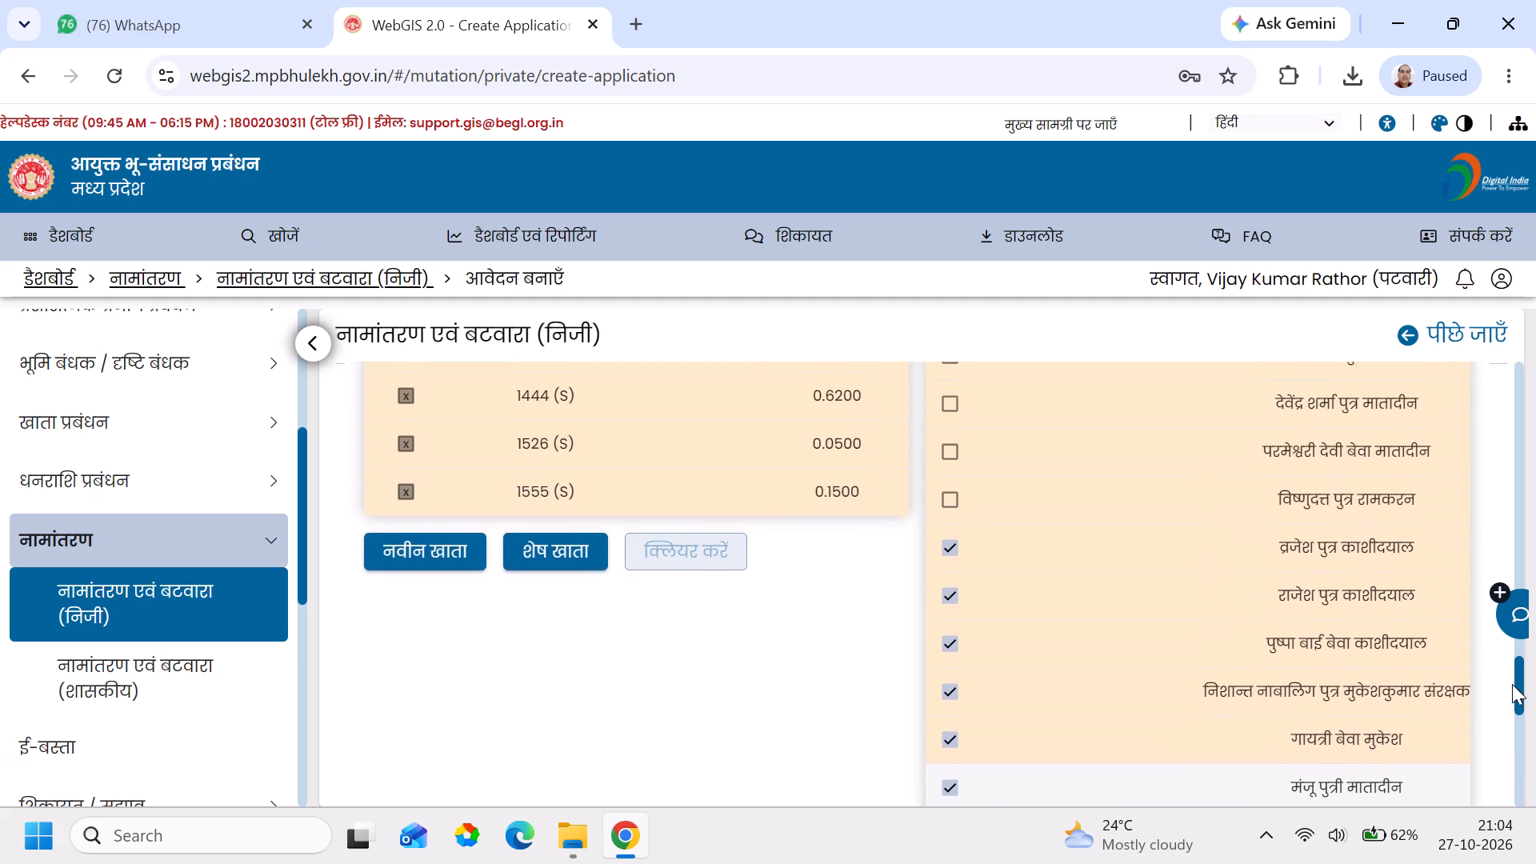
pyautogui.moveTo(1512, 684); pyautogui.dragTo(1508, 665)
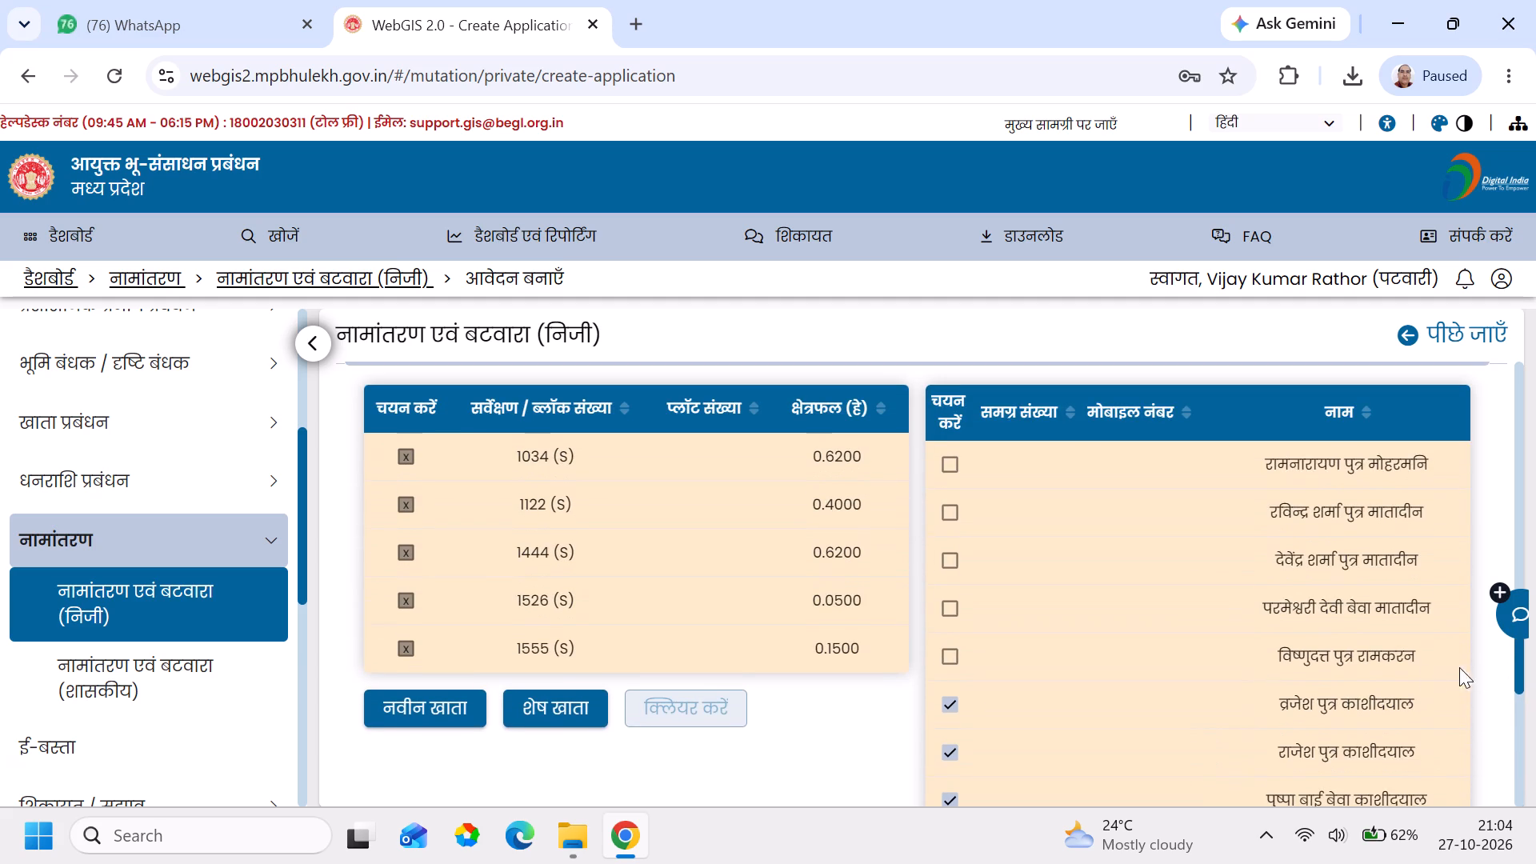
pyautogui.click(945, 654)
pyautogui.click(950, 606)
pyautogui.click(946, 565)
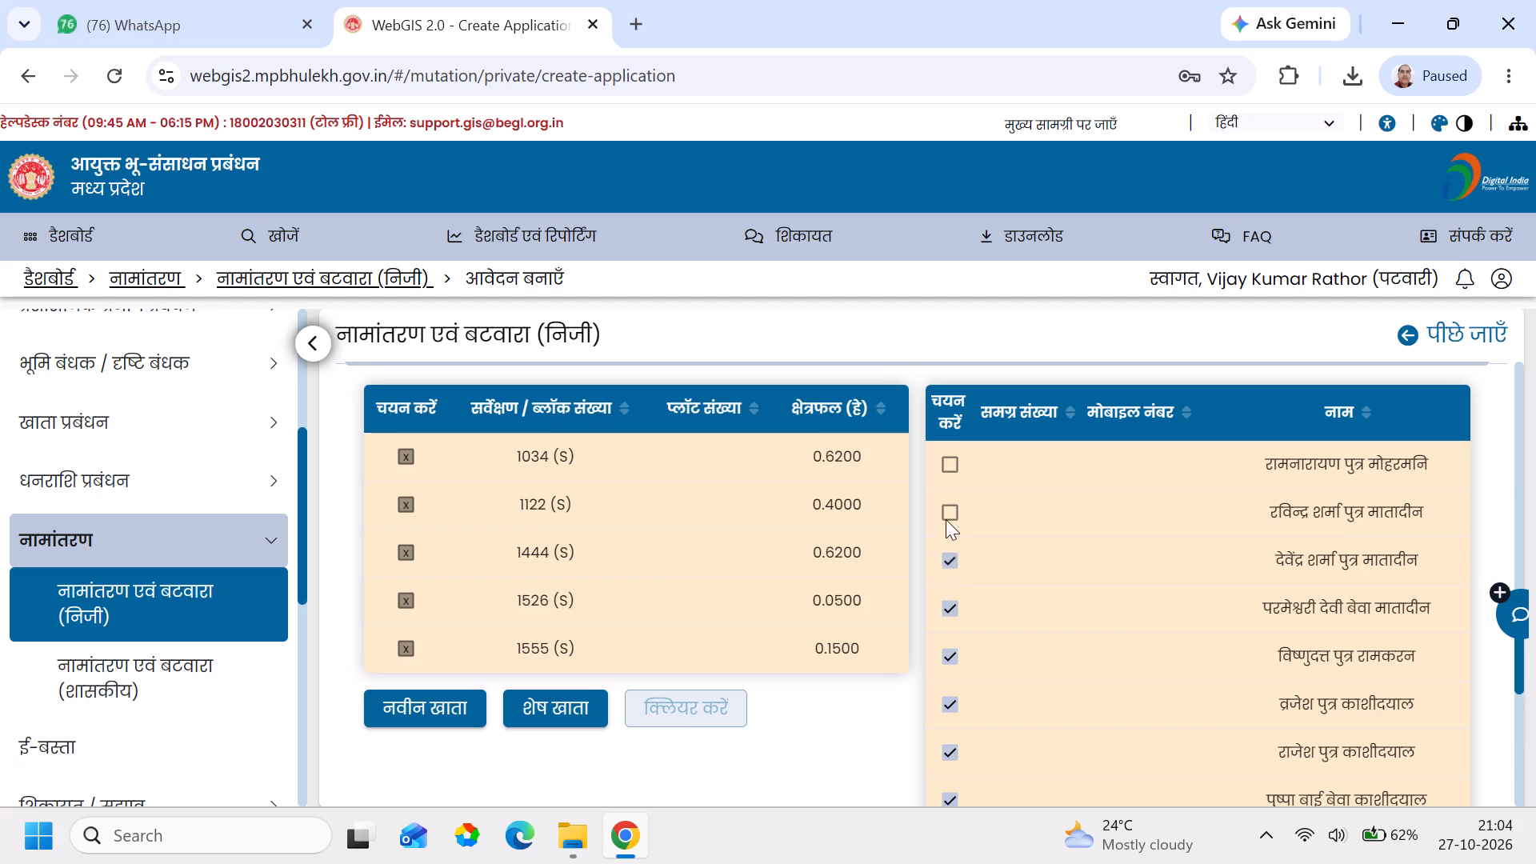
pyautogui.click(946, 516)
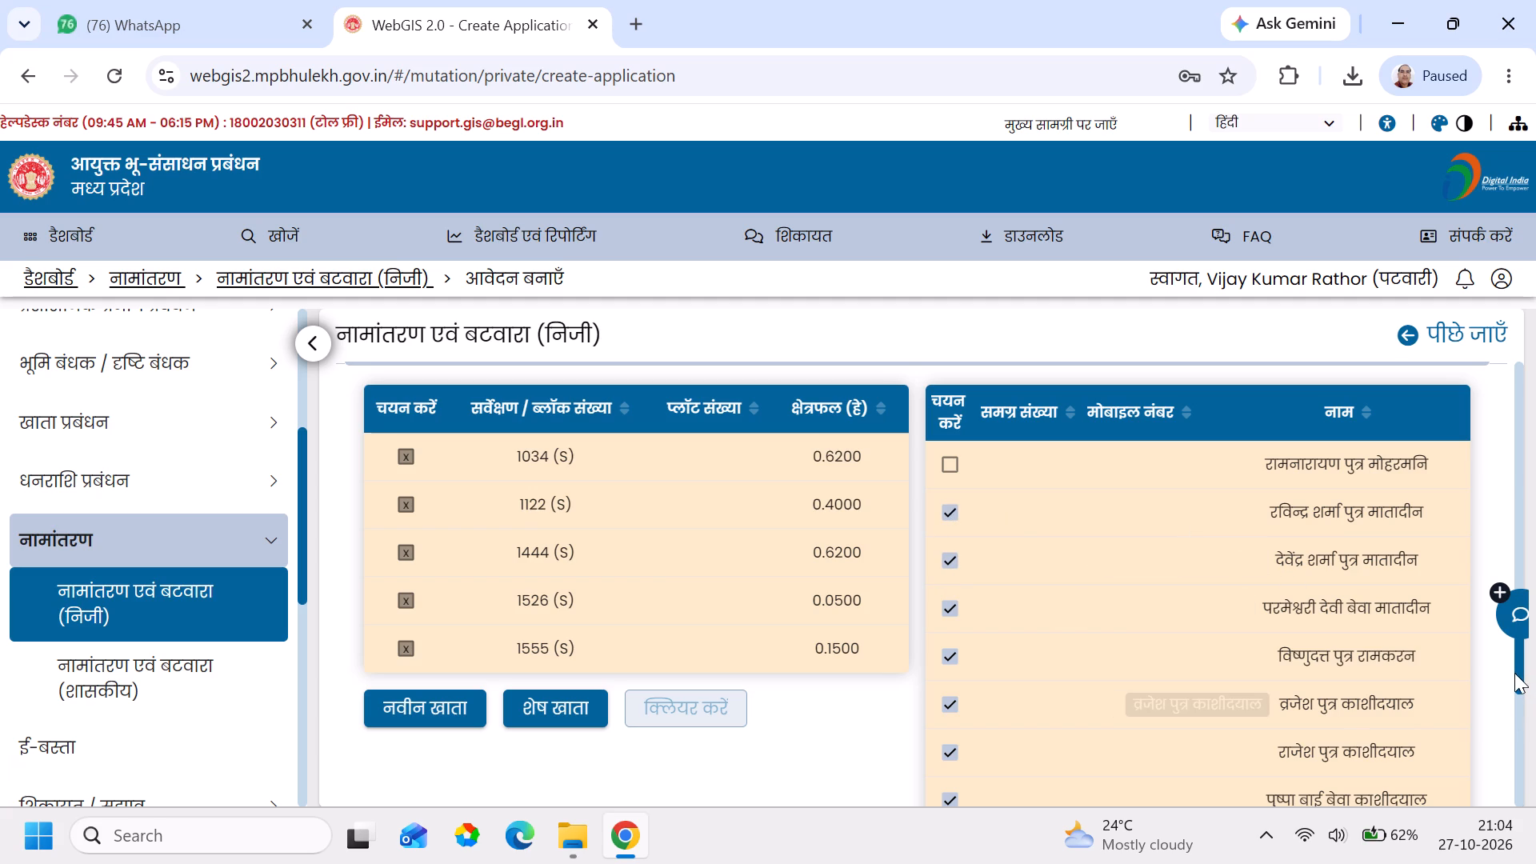
pyautogui.moveTo(1520, 676); pyautogui.dragTo(1511, 778)
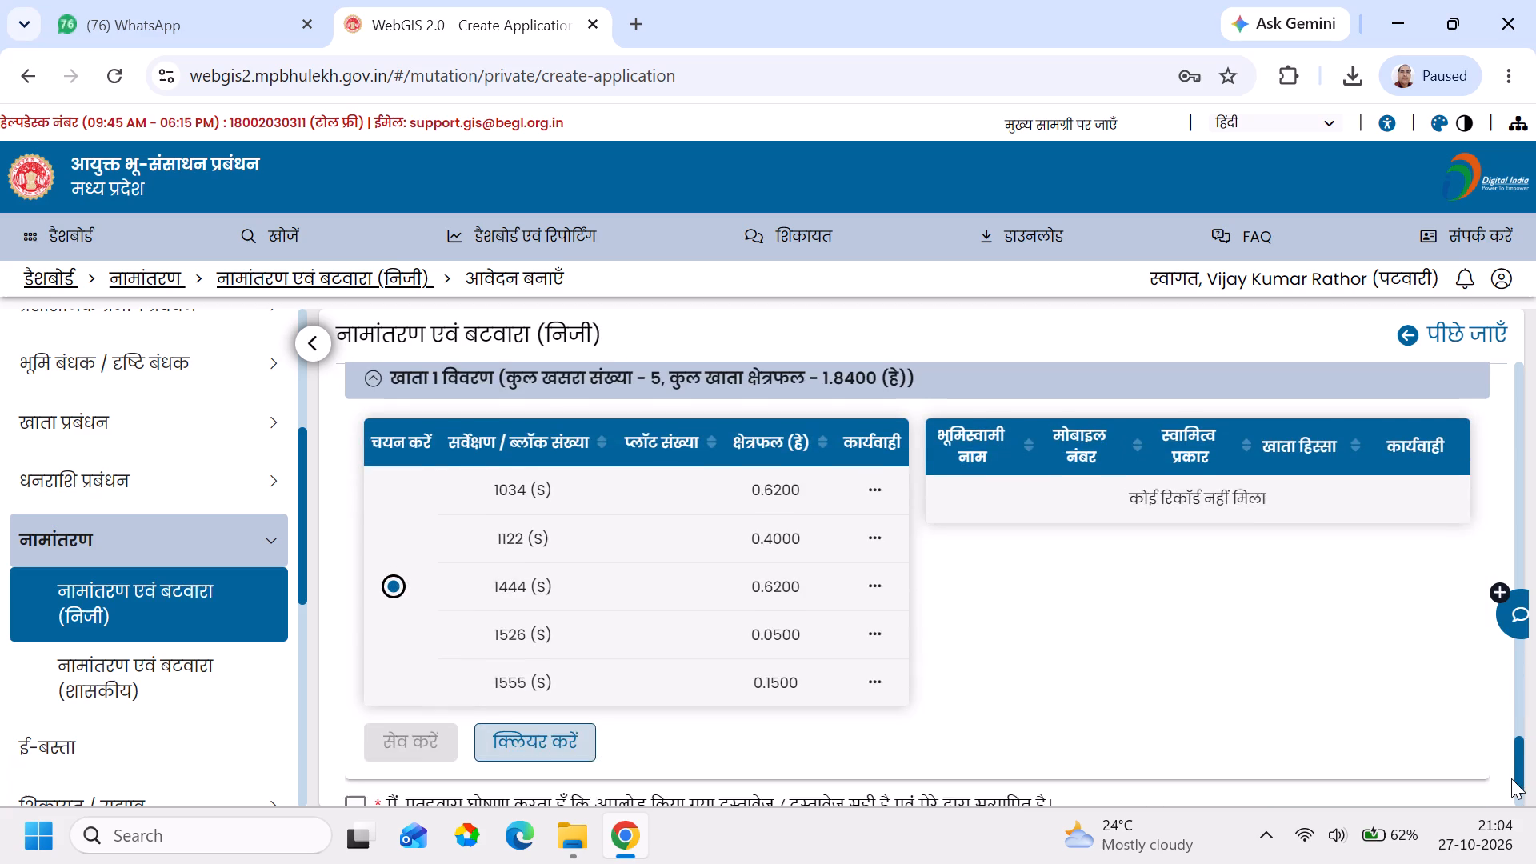
pyautogui.moveTo(1511, 778); pyautogui.dragTo(1506, 755)
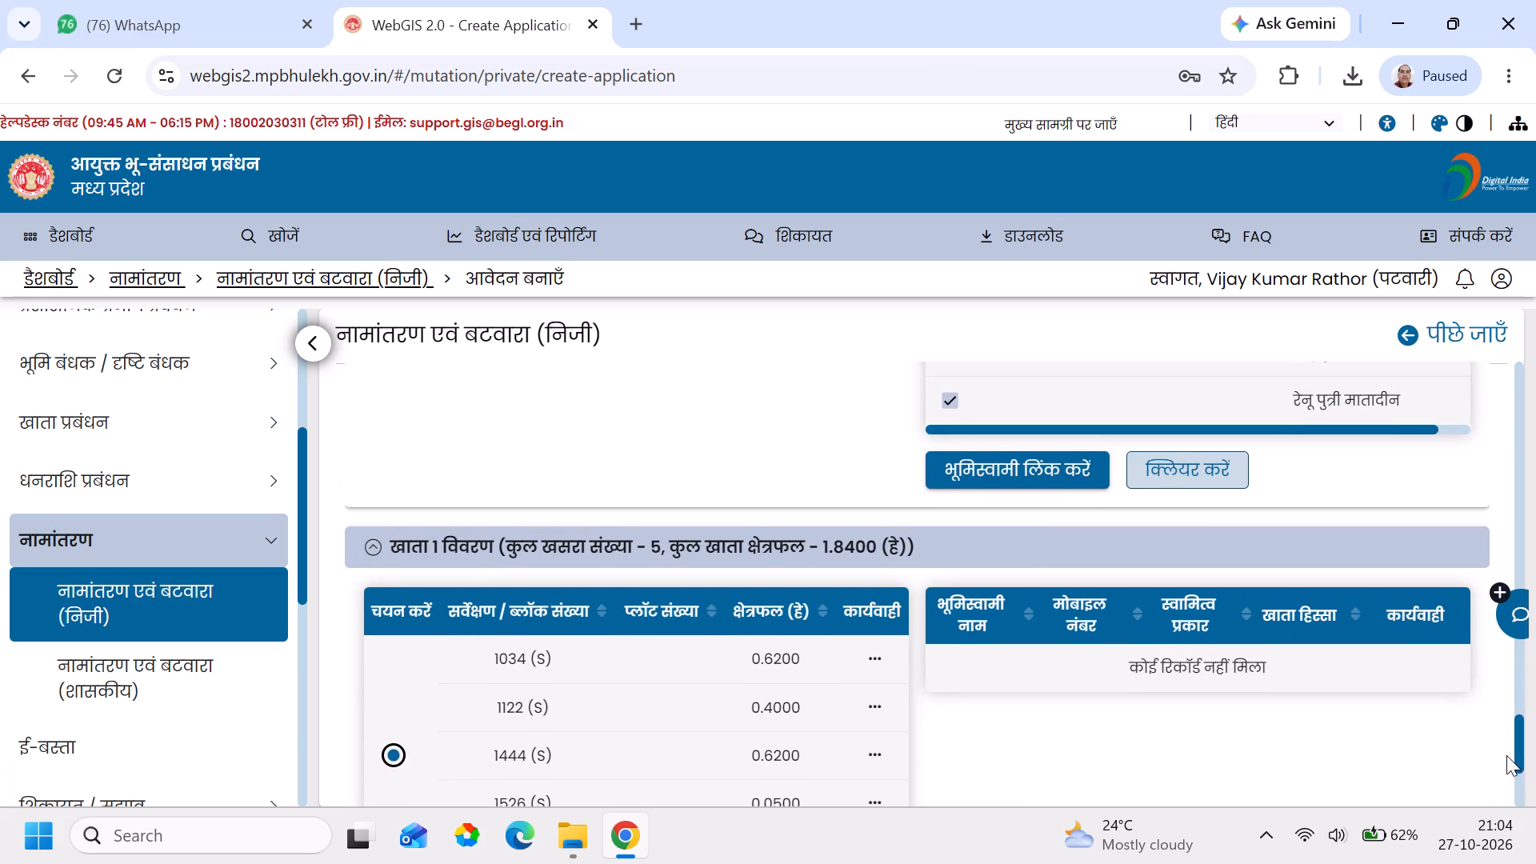
pyautogui.click(1002, 473)
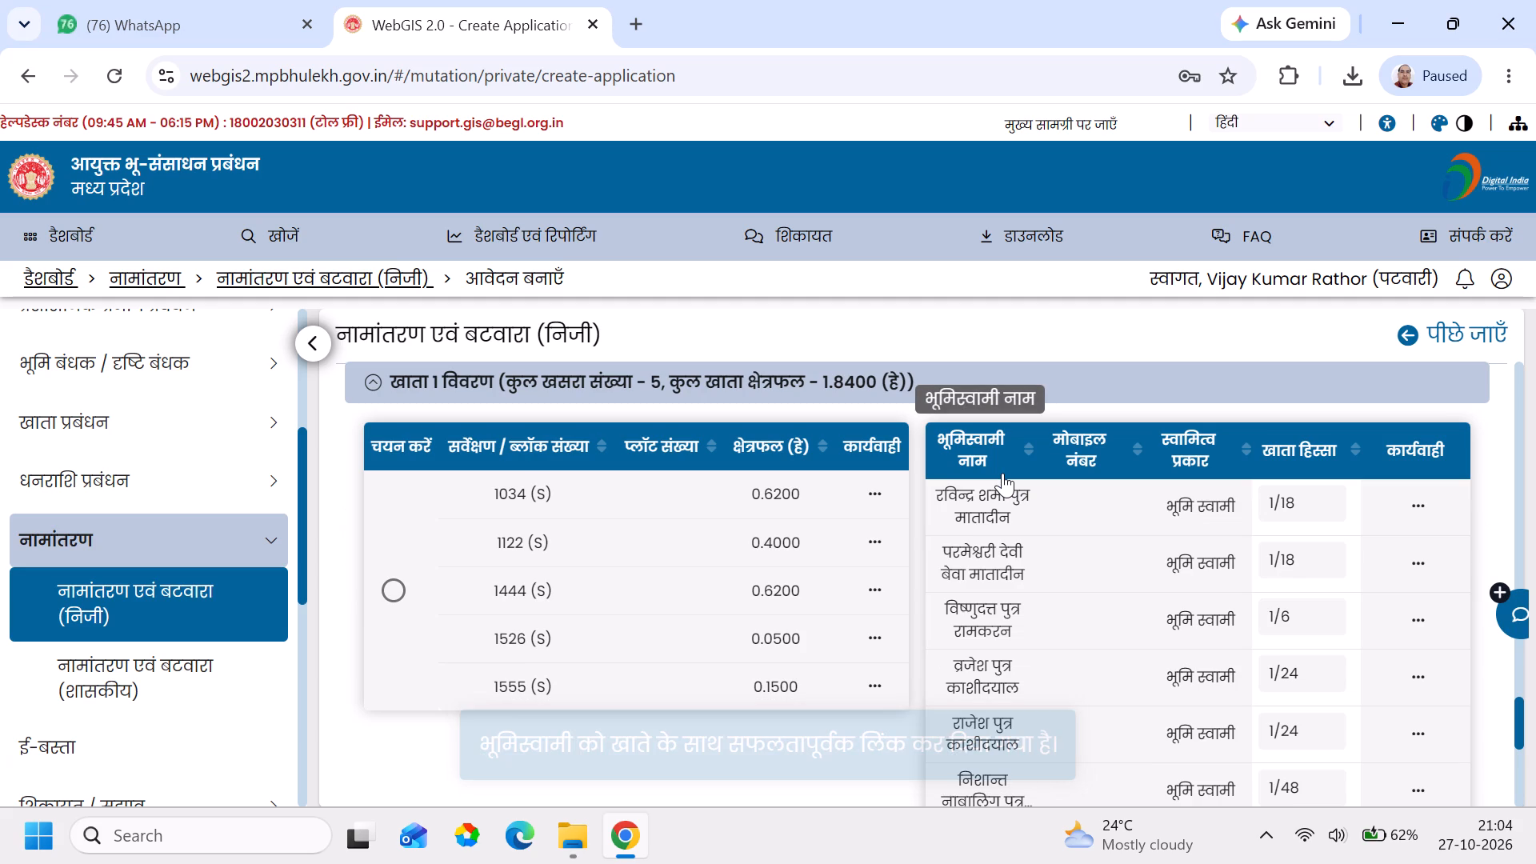
# Set the khata share (खाता हिस्सा) of the first two landowners listed under khata 1 to 4/45 each.
pyautogui.click(1302, 511)
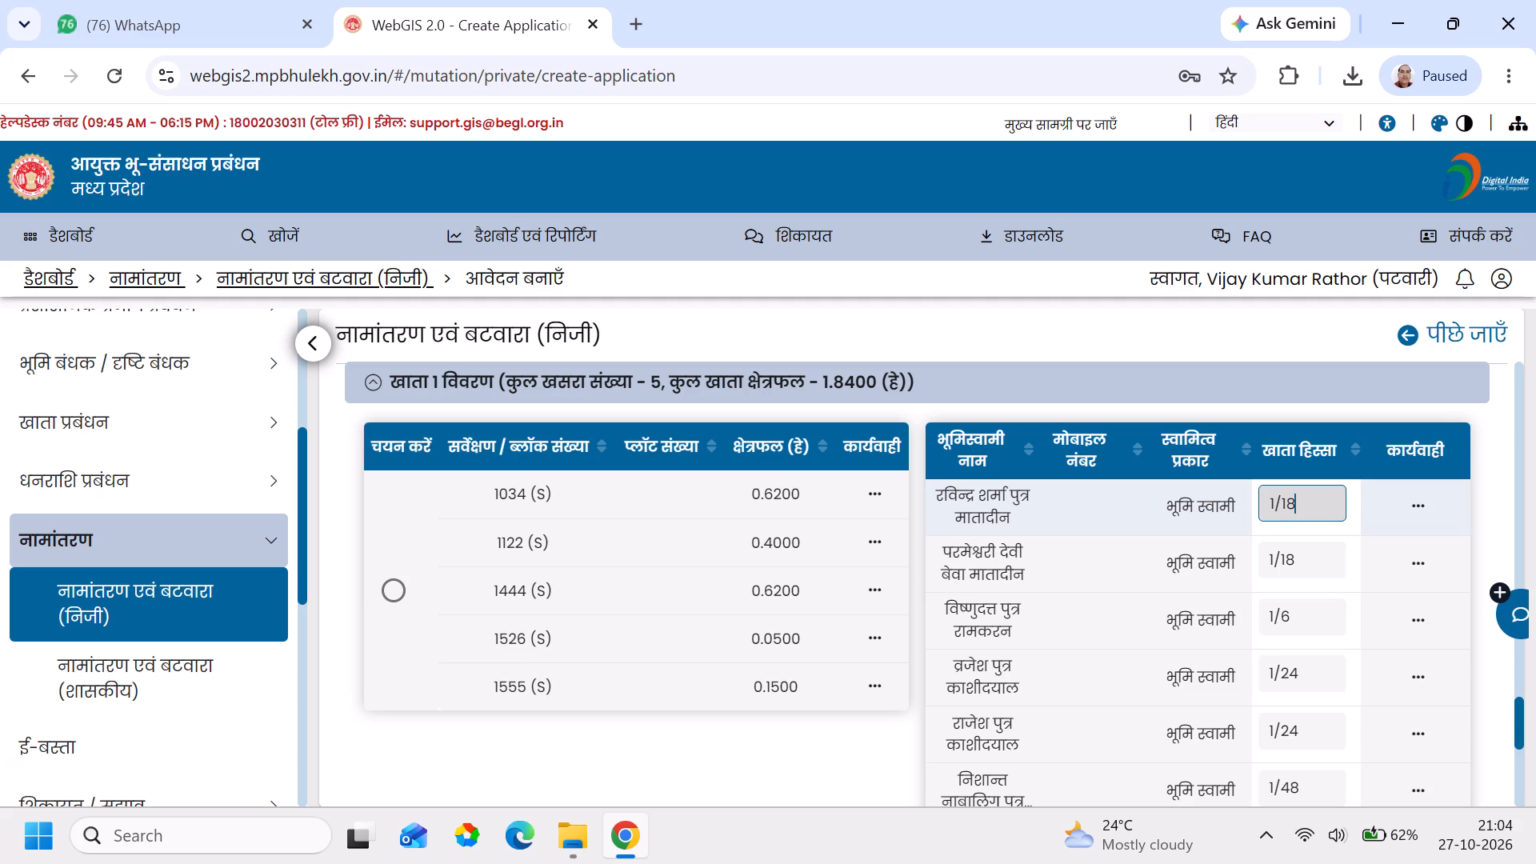
pyautogui.press('BackSpace')
pyautogui.press('BackSpace')
pyautogui.press('BackSpace')
pyautogui.press('BackSpace')
pyautogui.press('BackSpace')
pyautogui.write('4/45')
pyautogui.click(1300, 558)
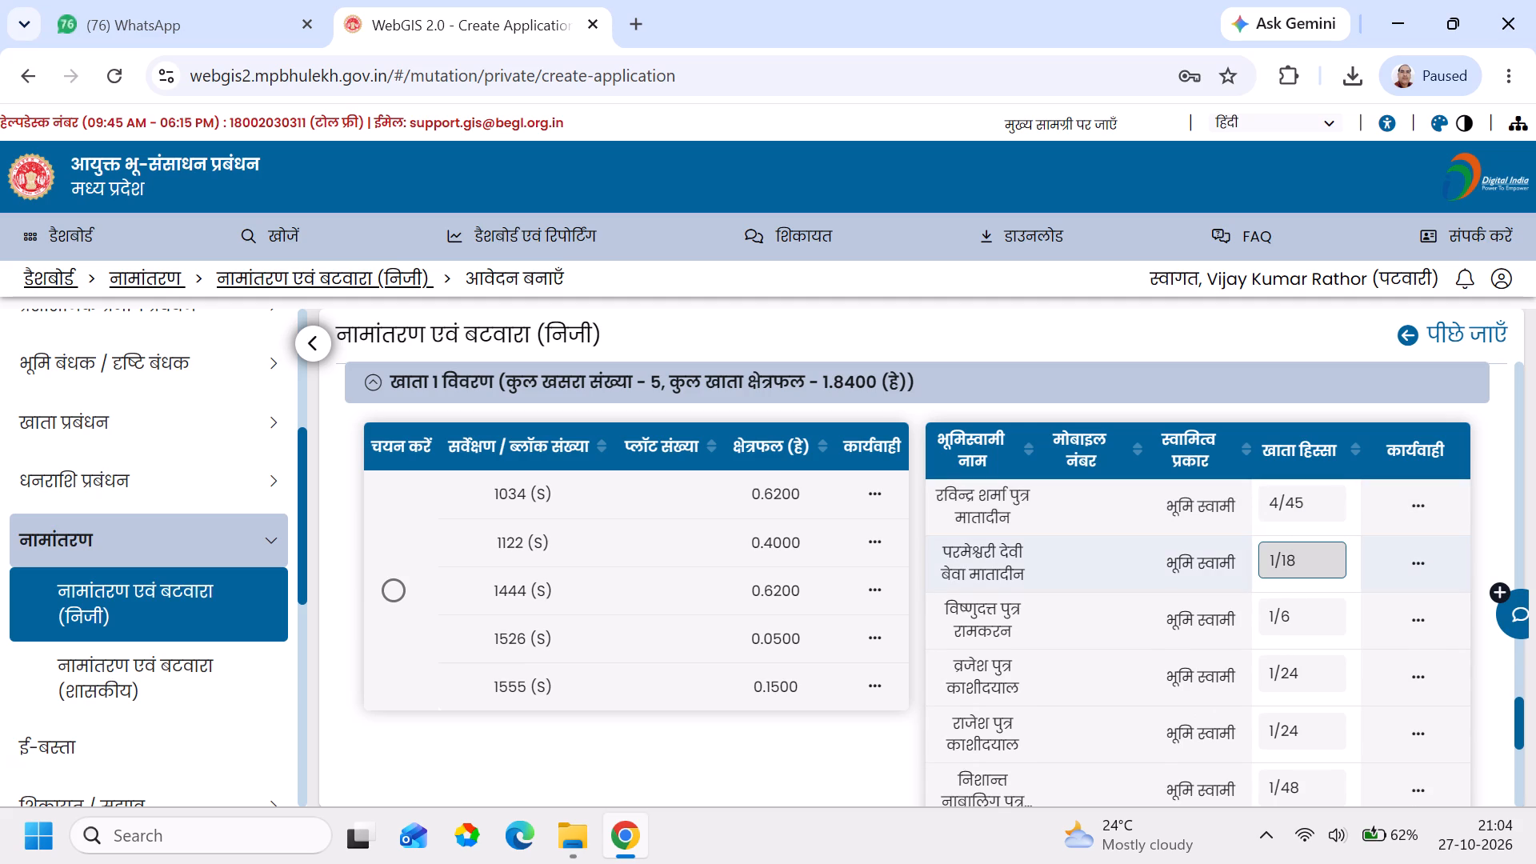
pyautogui.press('BackSpace')
pyautogui.press('BackSpace')
pyautogui.press('BackSpace')
pyautogui.press('BackSpace')
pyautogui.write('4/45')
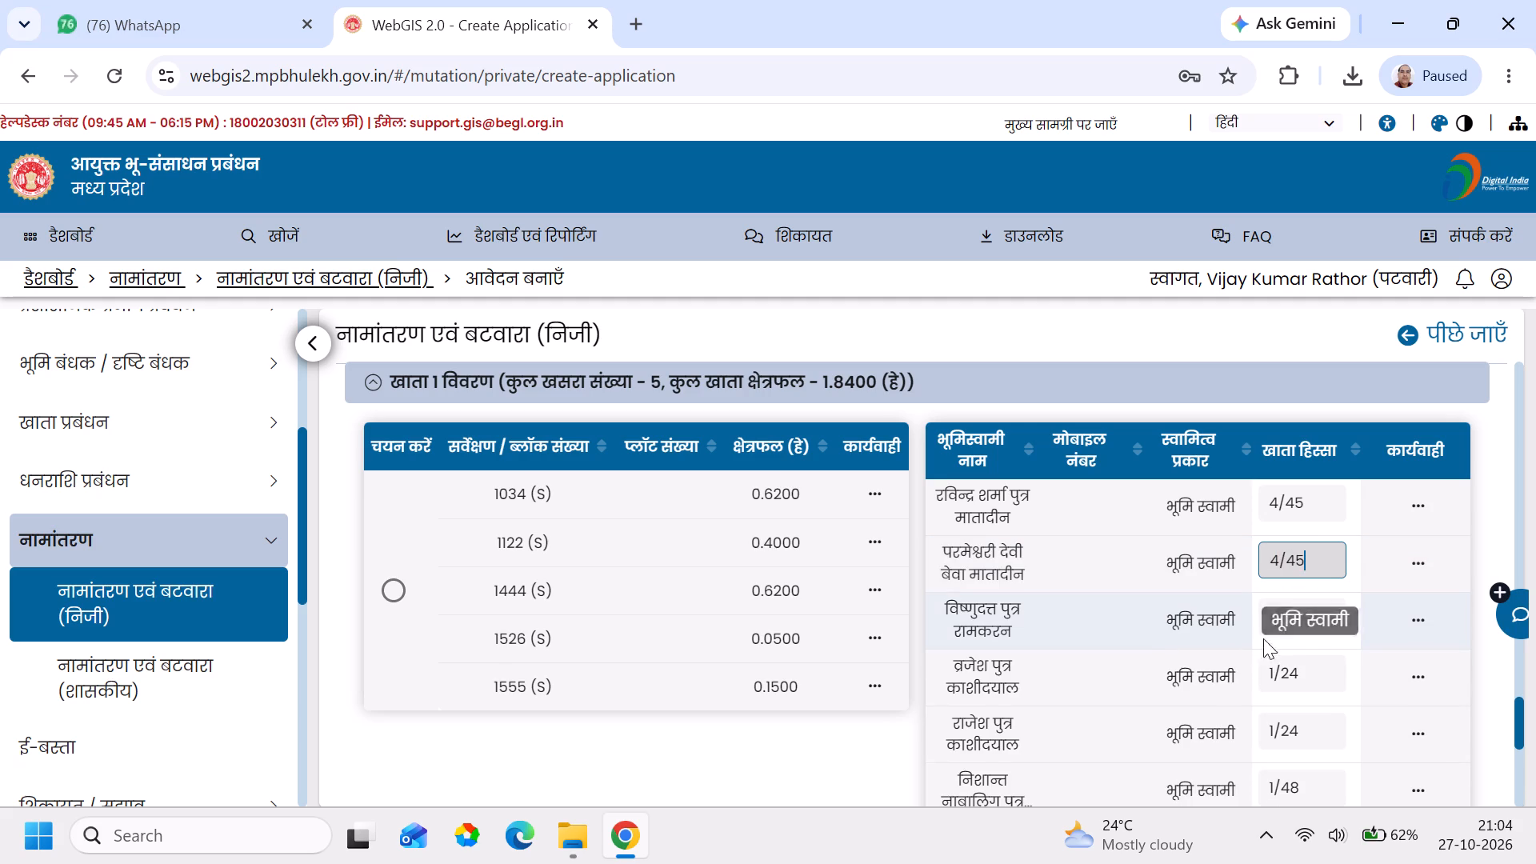
pyautogui.click(1300, 618)
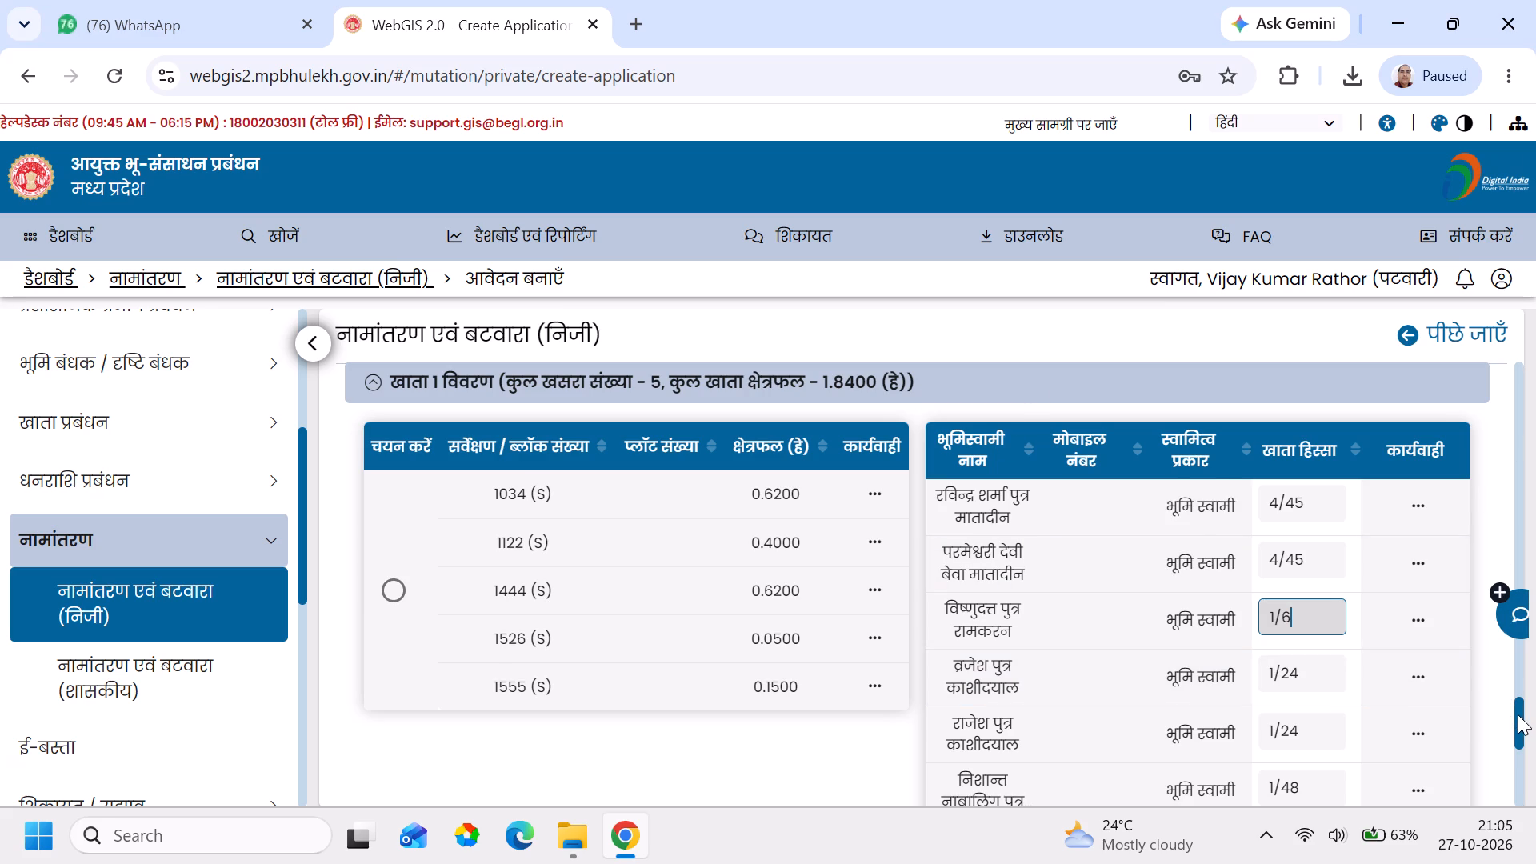
# Start a new private landowner entry with ownership type Bhumiswami and enter the landowner's first name in Hindi.
pyautogui.moveTo(1519, 716); pyautogui.dragTo(1512, 656)
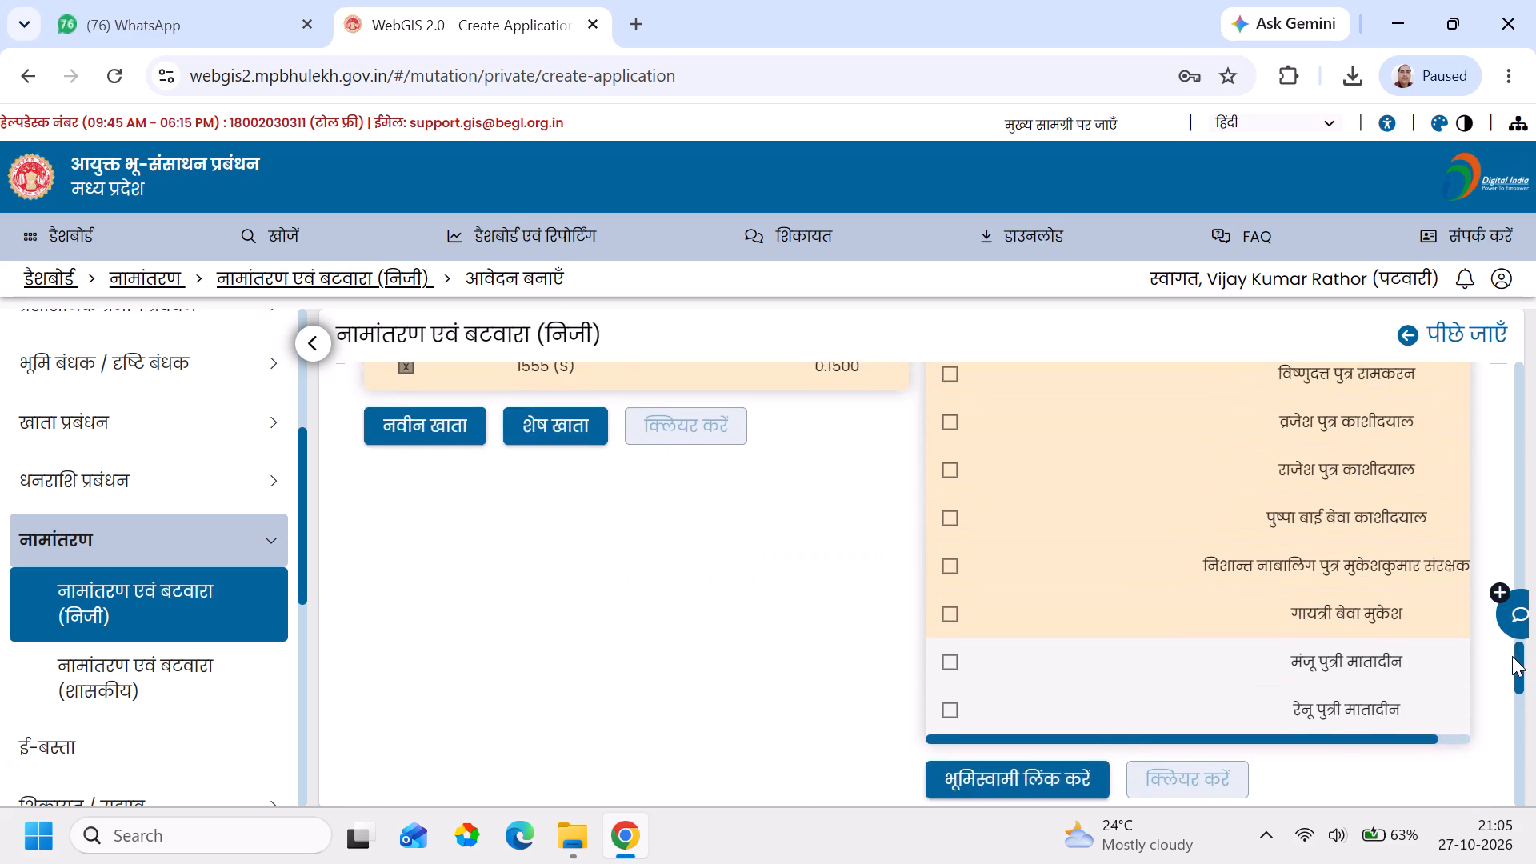
pyautogui.moveTo(1512, 656); pyautogui.dragTo(1495, 570)
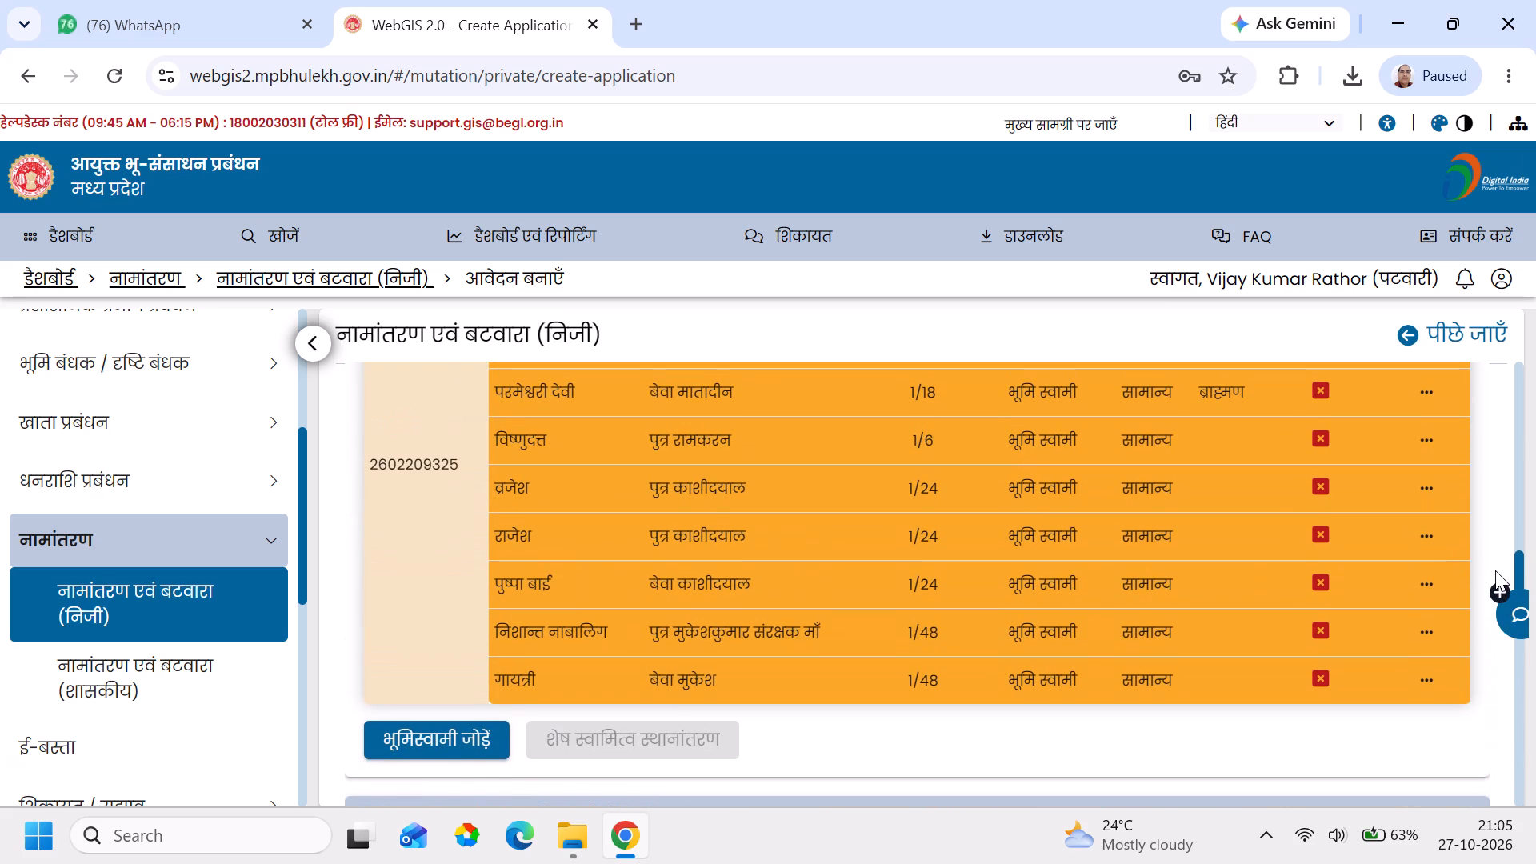
pyautogui.click(426, 741)
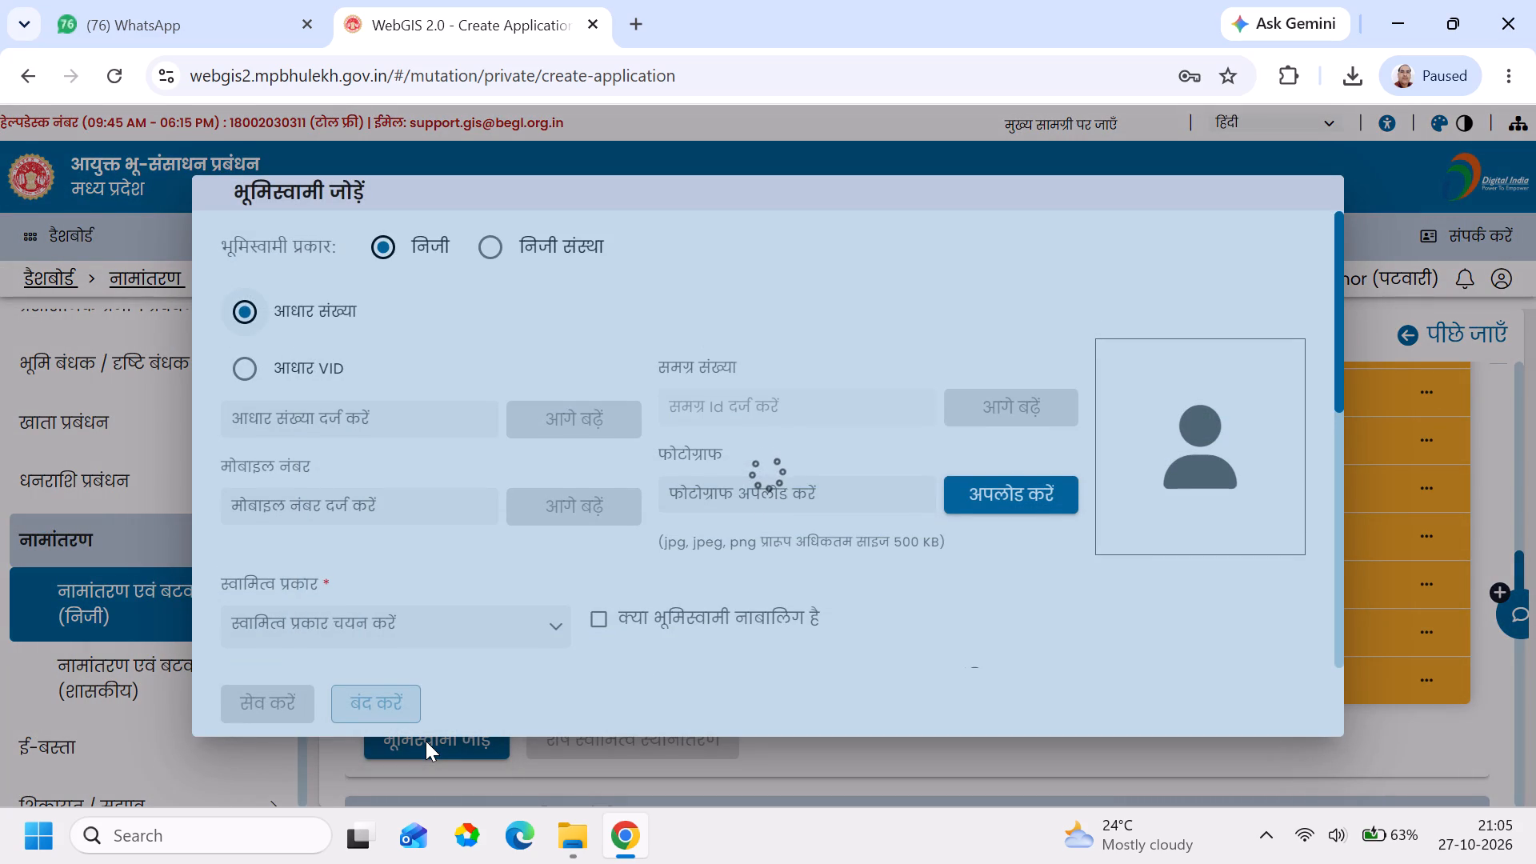
pyautogui.click(446, 631)
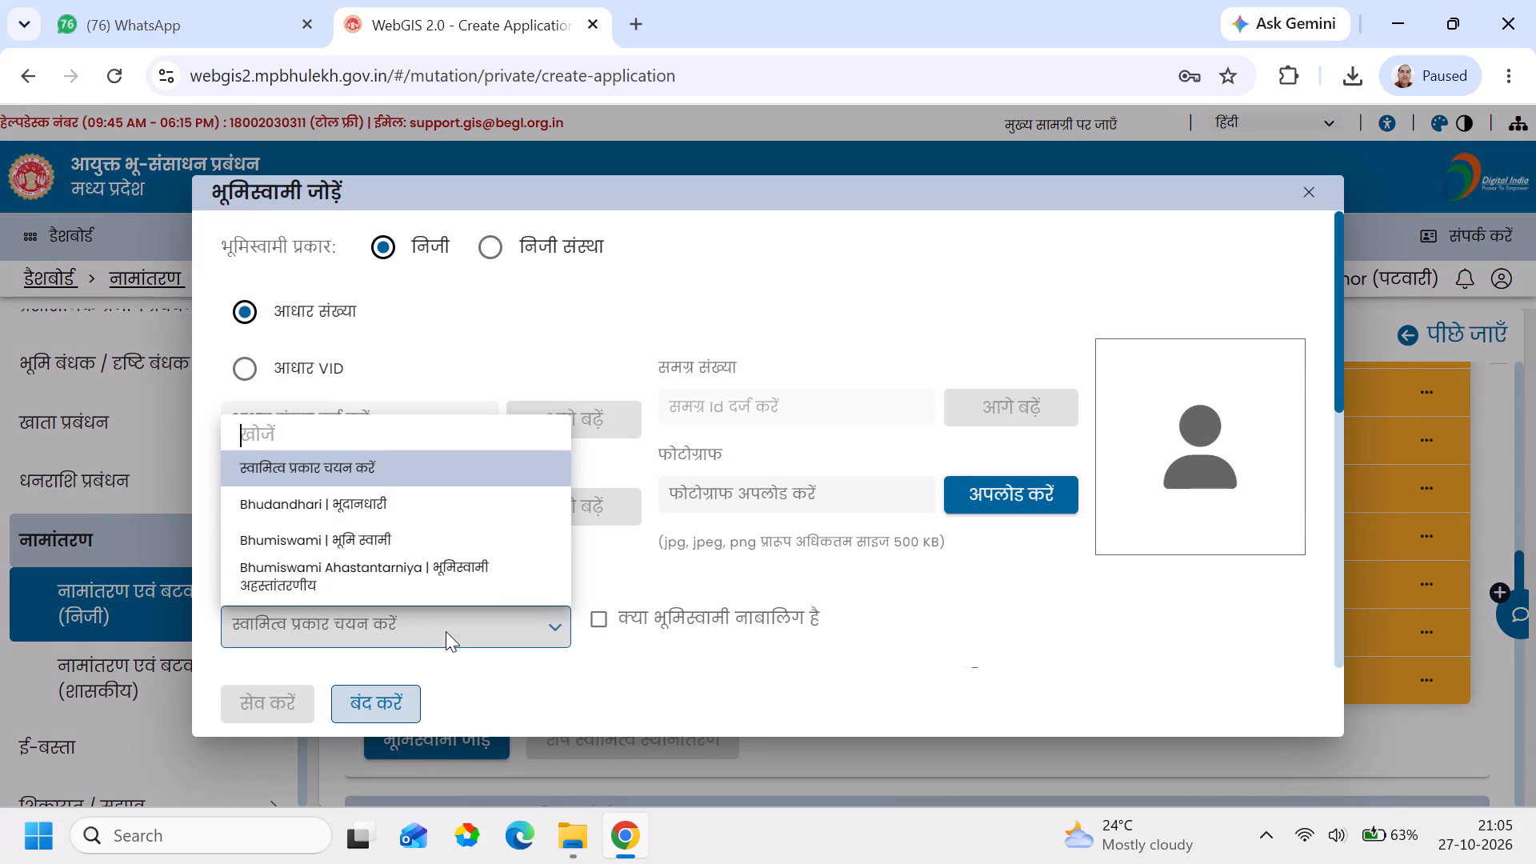
pyautogui.click(371, 536)
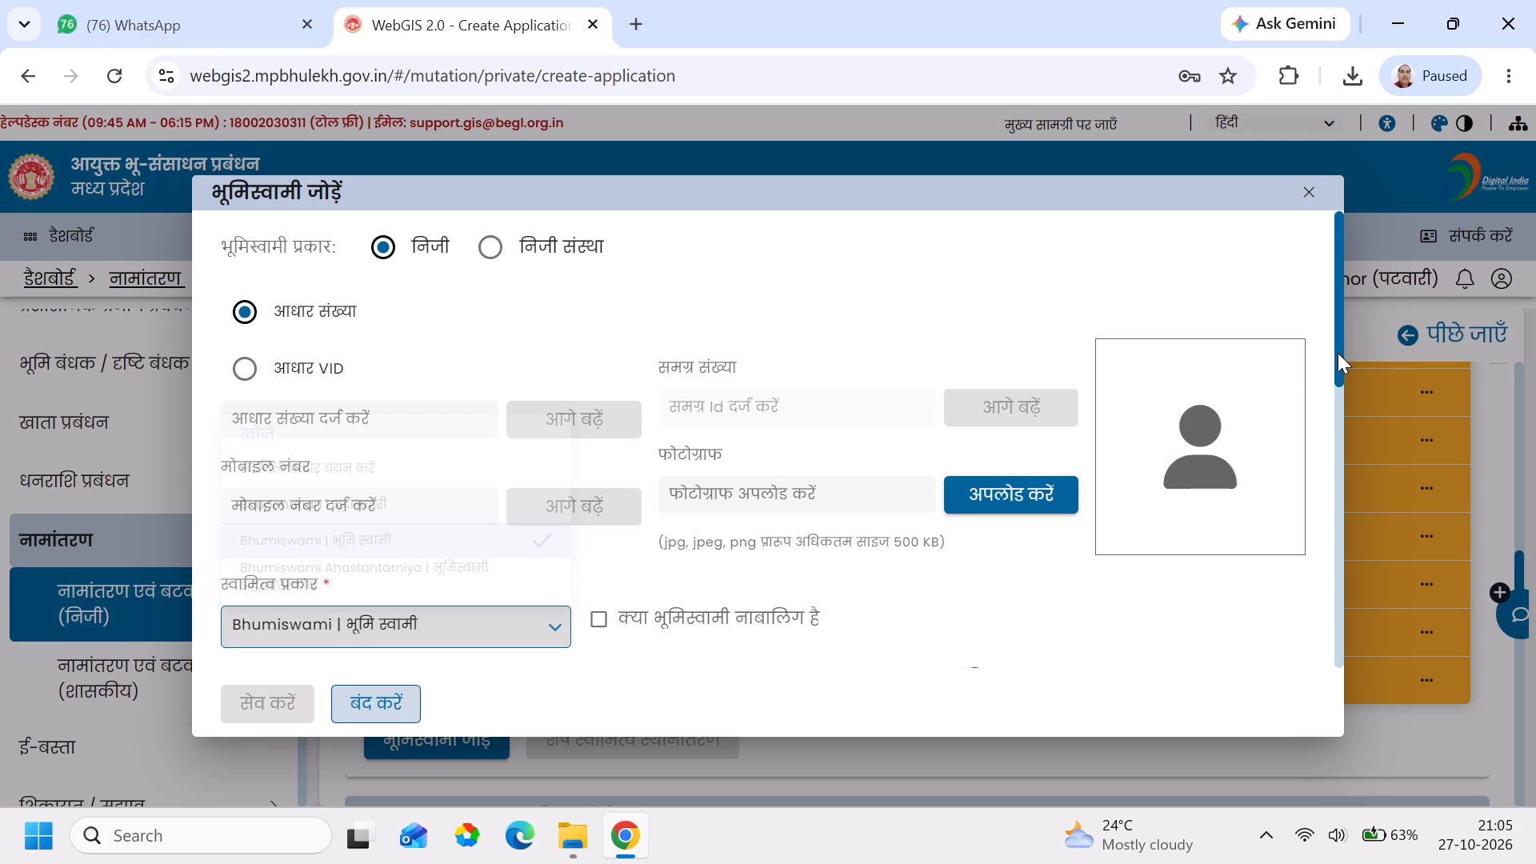
pyautogui.moveTo(1338, 353); pyautogui.dragTo(1330, 430)
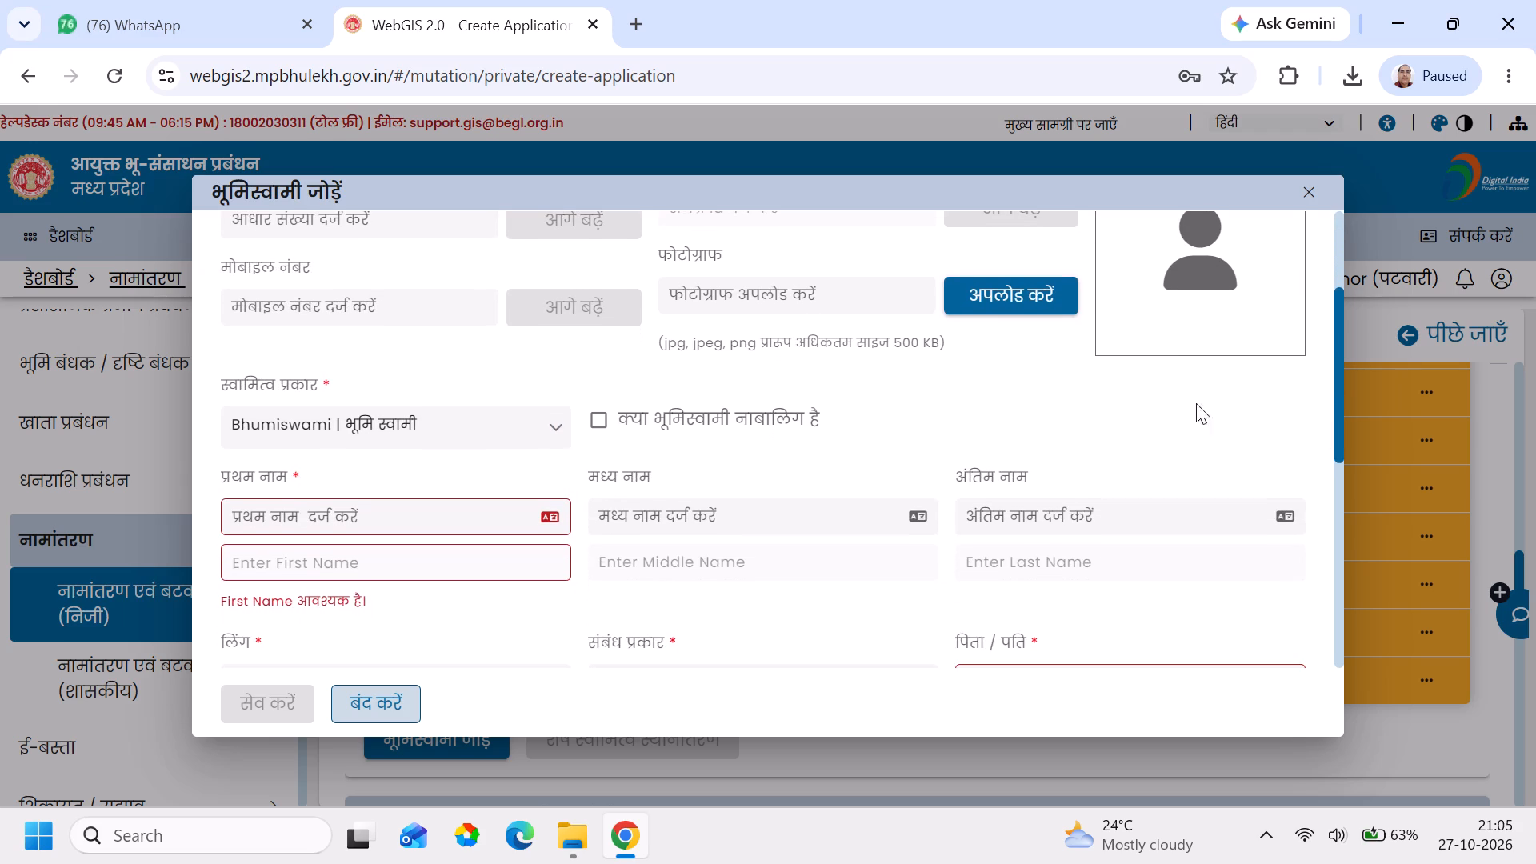
pyautogui.click(407, 516)
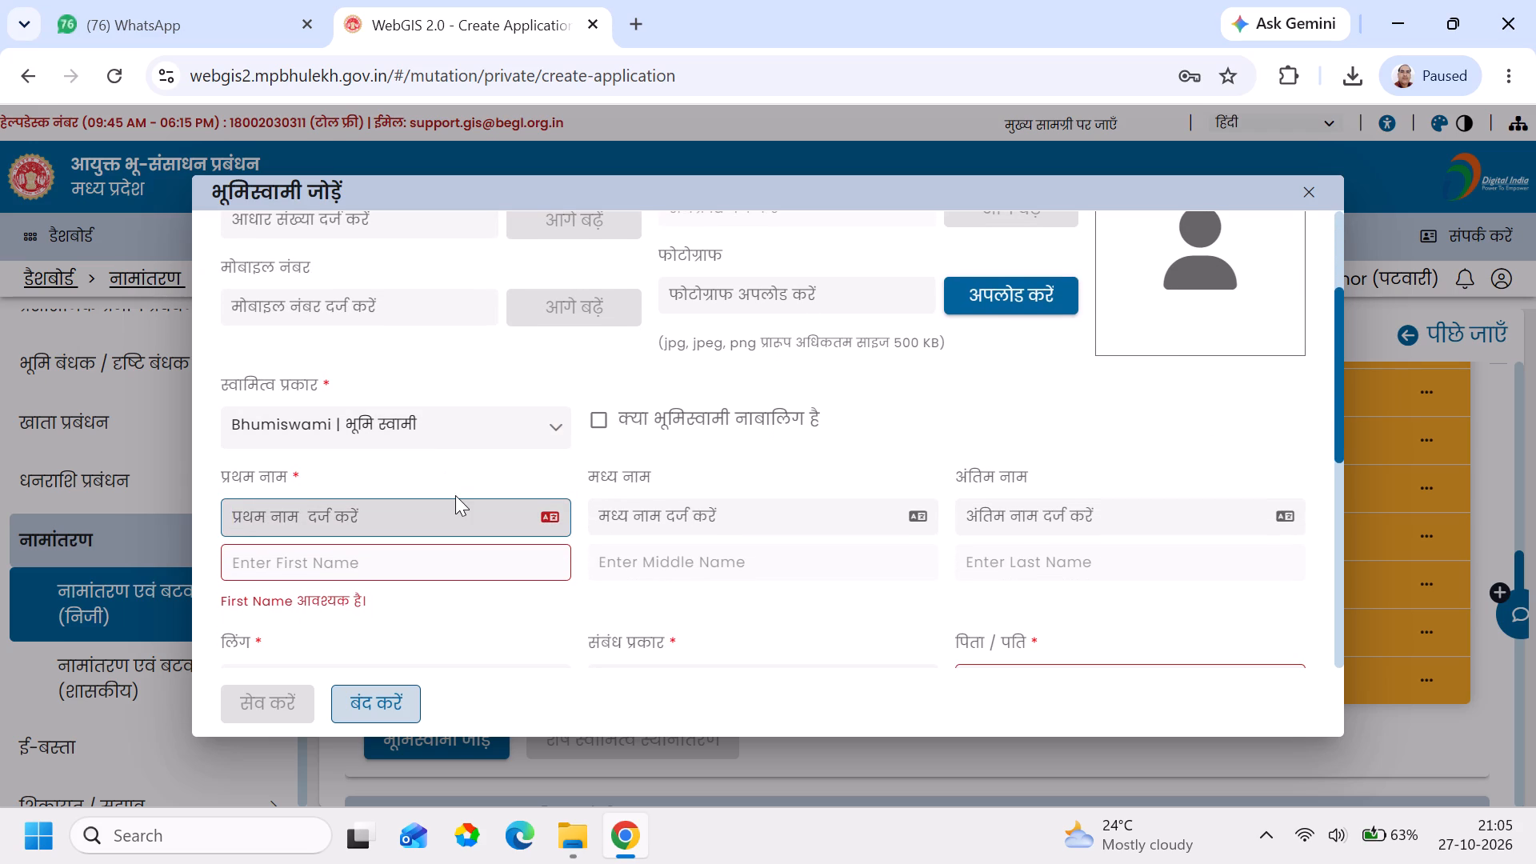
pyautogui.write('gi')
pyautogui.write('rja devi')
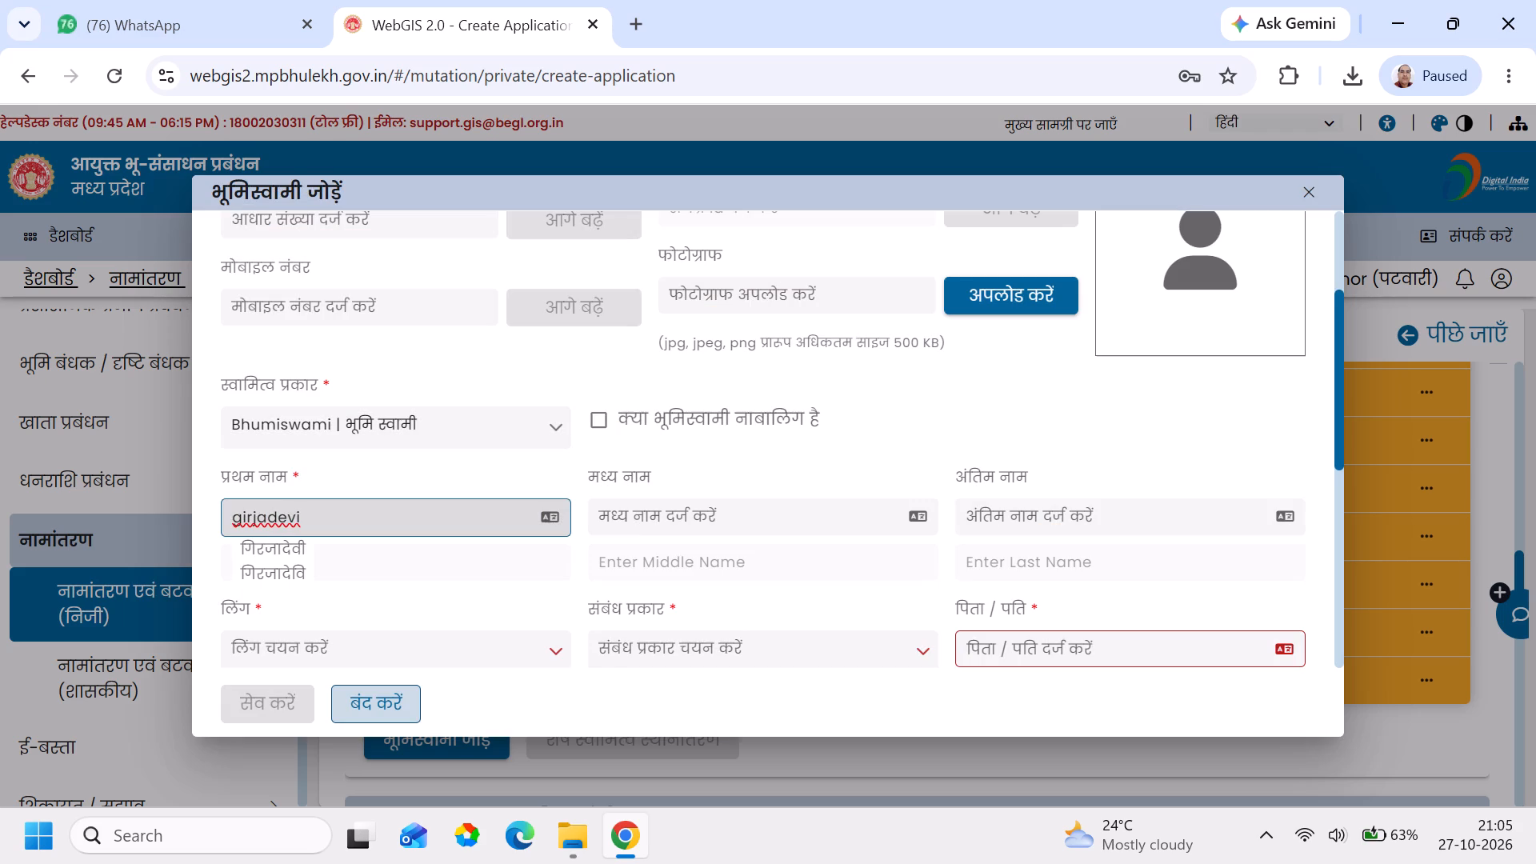
pyautogui.click(294, 549)
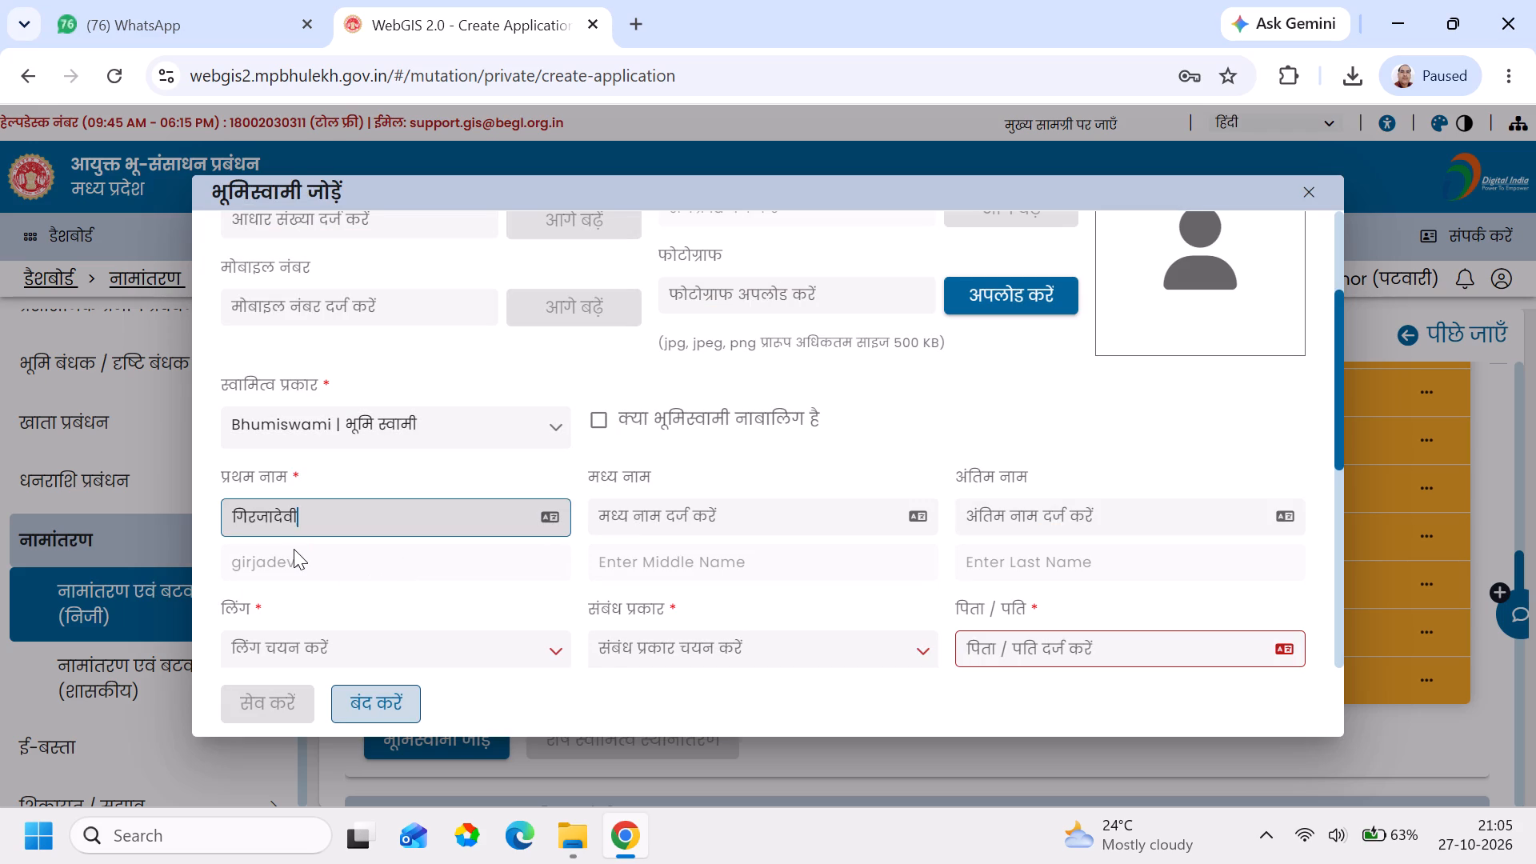
# Enter रामकरन as the new landowner's father/husband name (पिता / पति).
pyautogui.click(1007, 657)
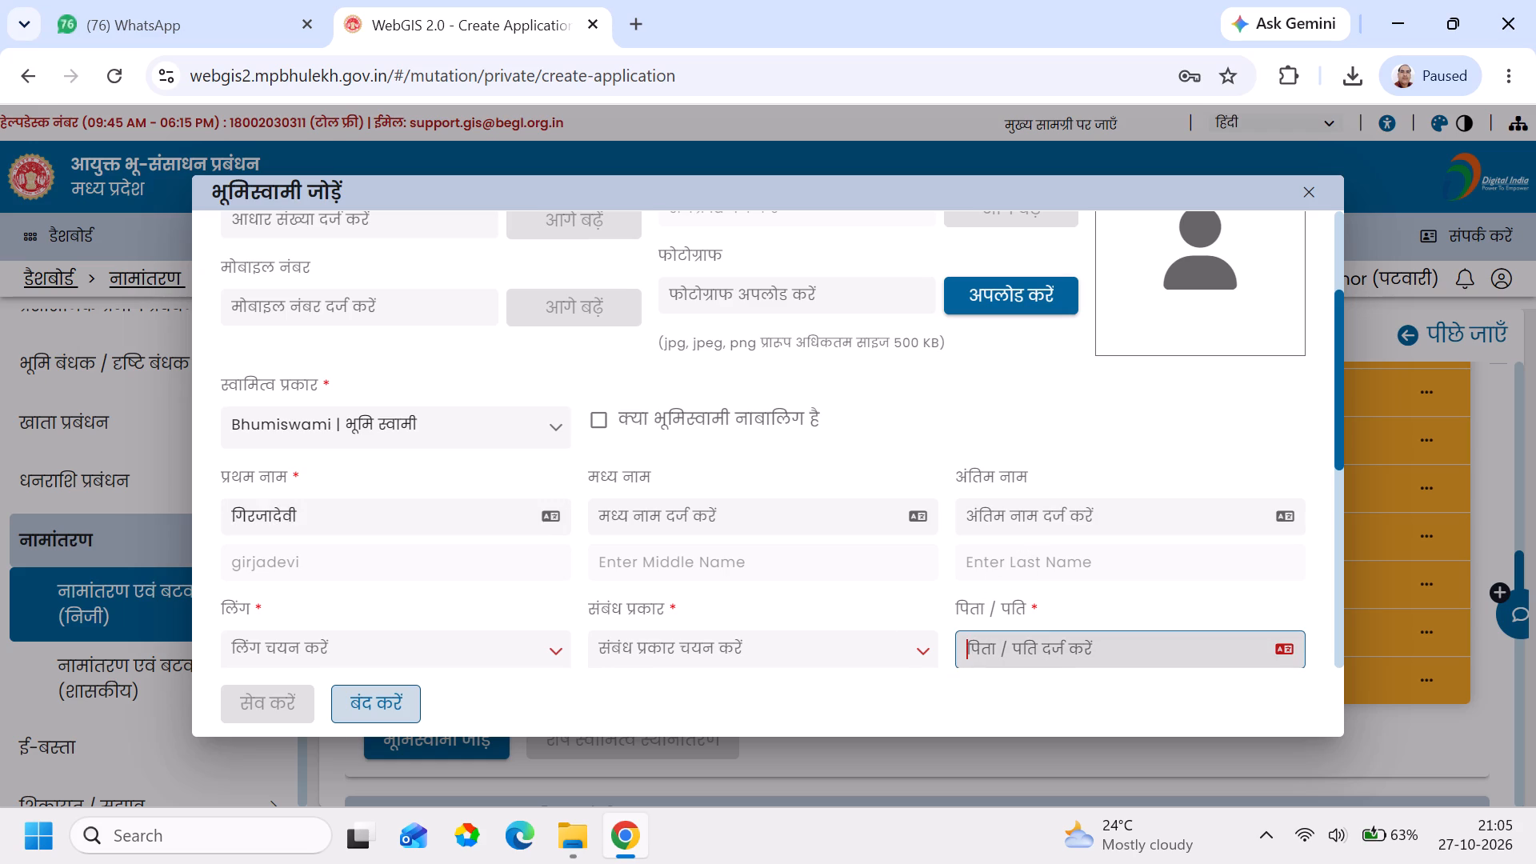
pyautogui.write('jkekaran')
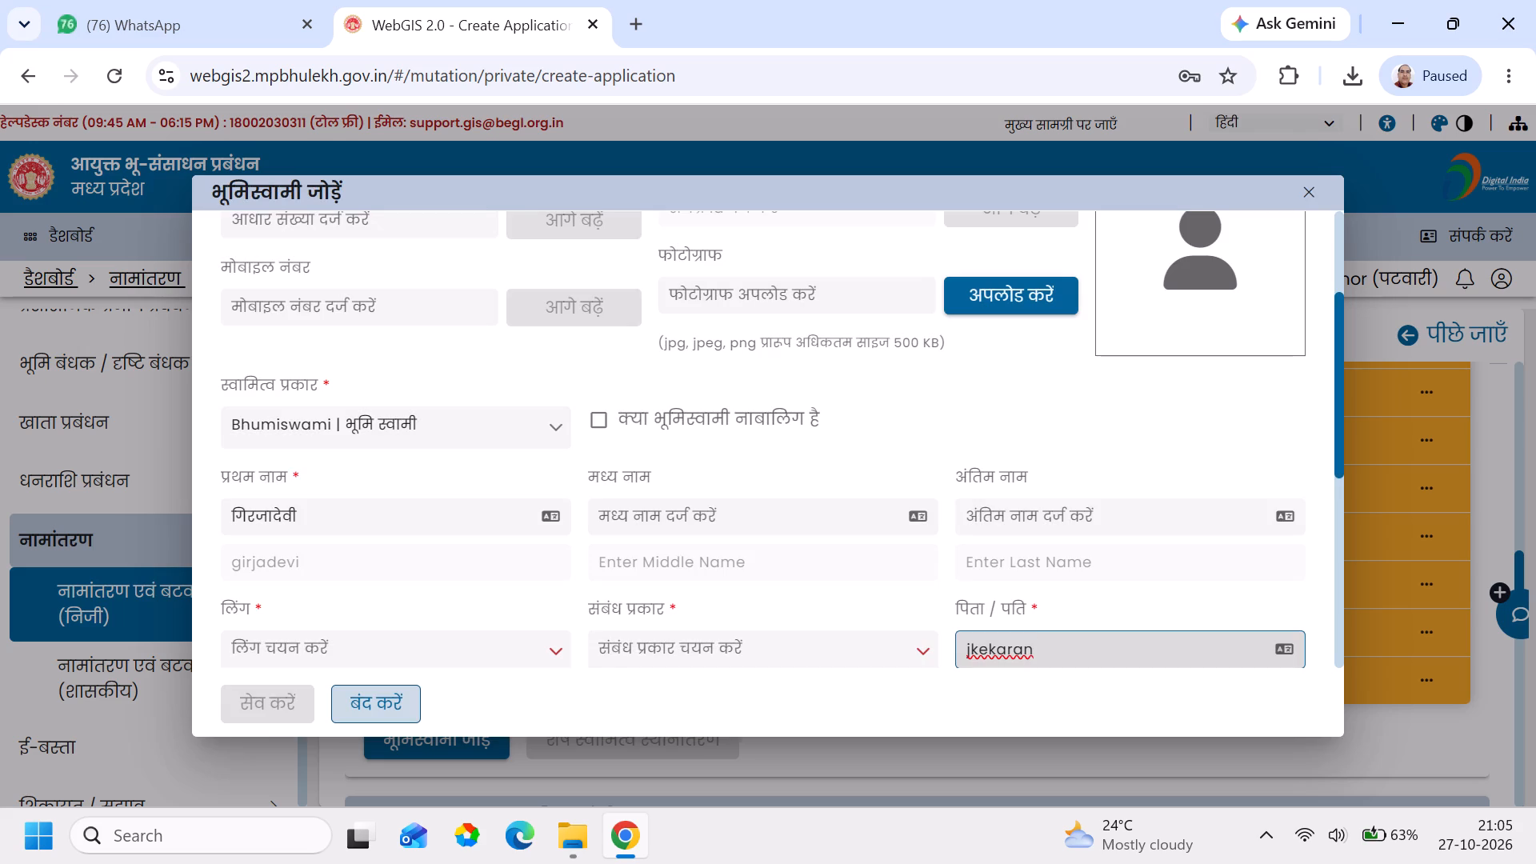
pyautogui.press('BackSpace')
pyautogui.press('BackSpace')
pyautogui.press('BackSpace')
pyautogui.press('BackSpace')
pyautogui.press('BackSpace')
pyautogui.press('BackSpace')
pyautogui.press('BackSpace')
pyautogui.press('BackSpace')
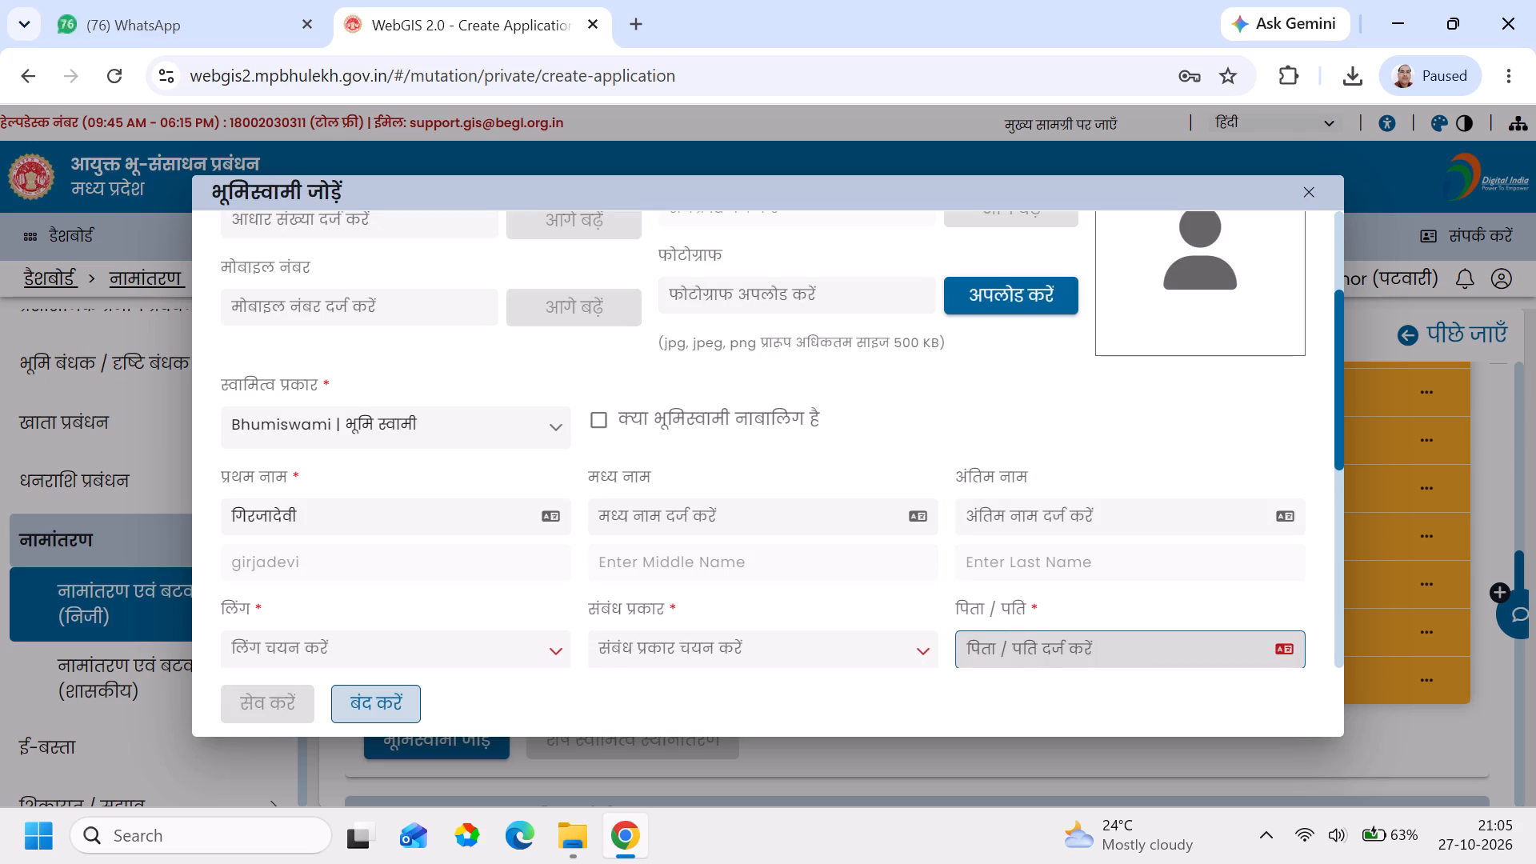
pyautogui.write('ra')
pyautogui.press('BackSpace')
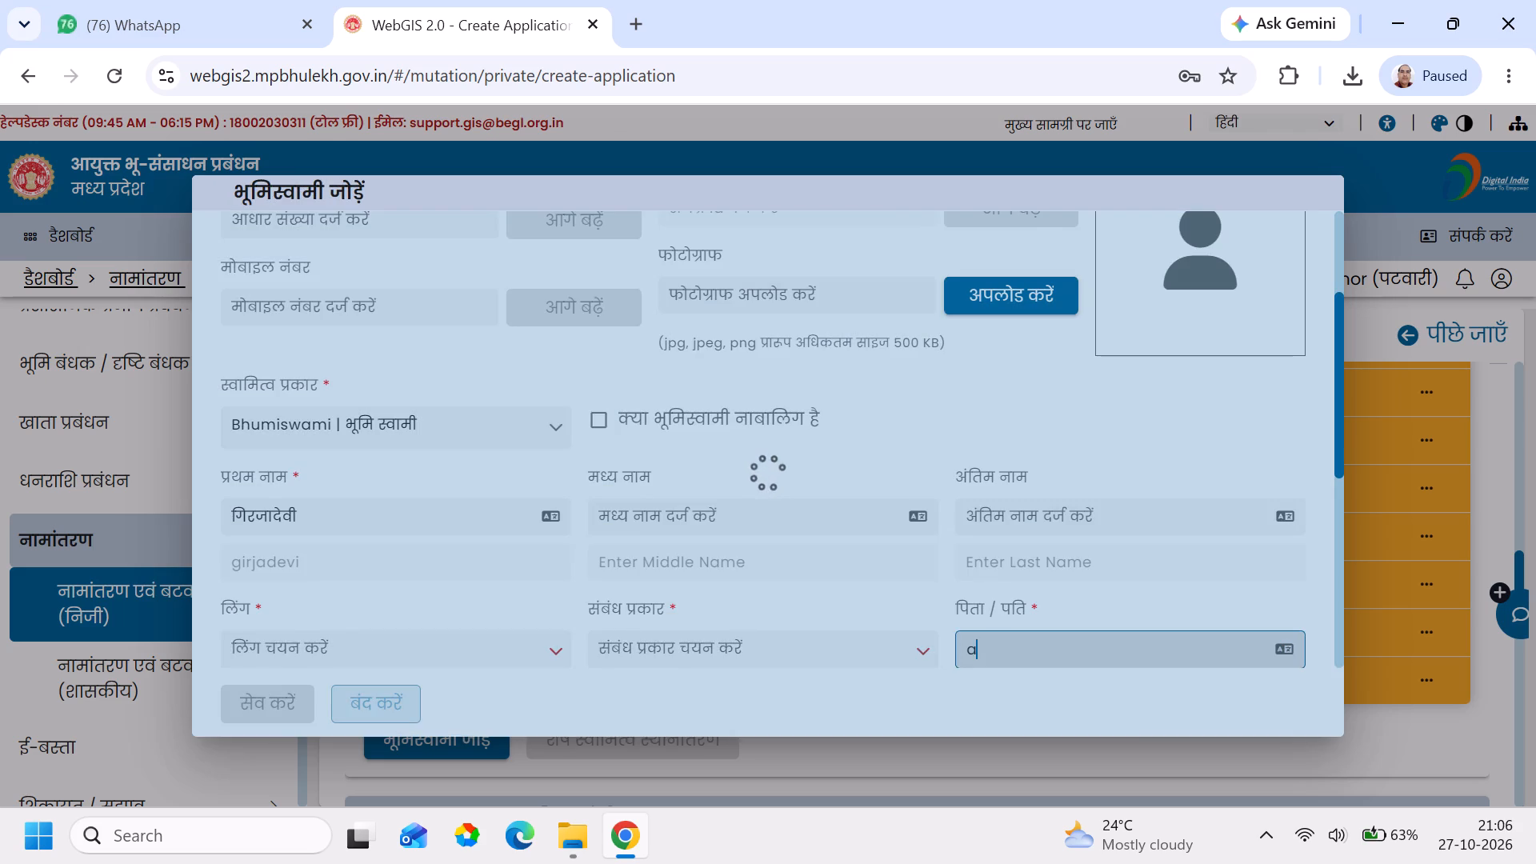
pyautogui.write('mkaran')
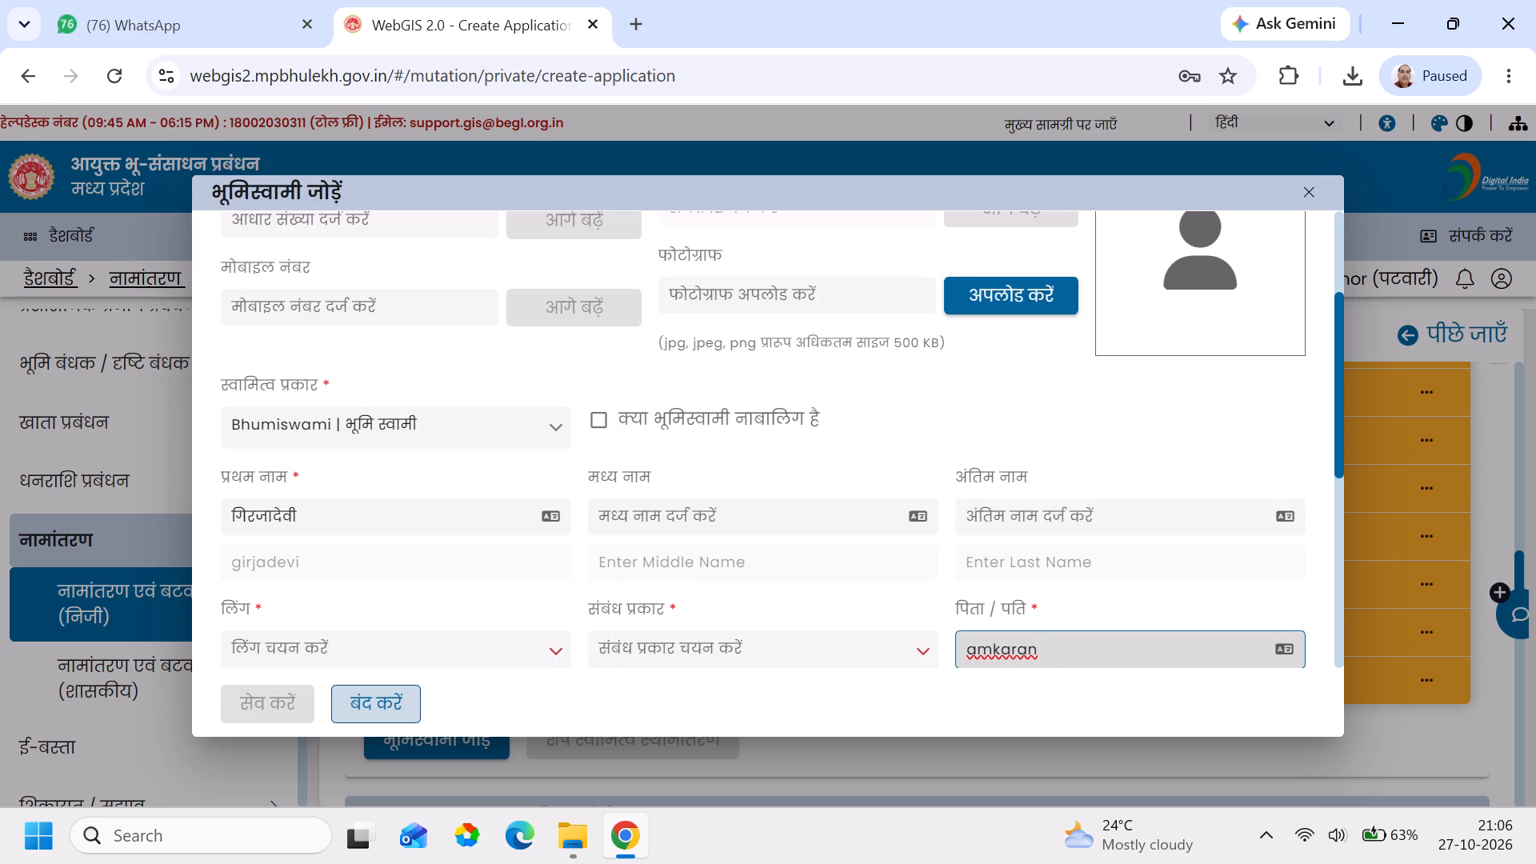
pyautogui.click(968, 651)
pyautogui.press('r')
pyautogui.moveTo(1339, 433); pyautogui.dragTo(1336, 485)
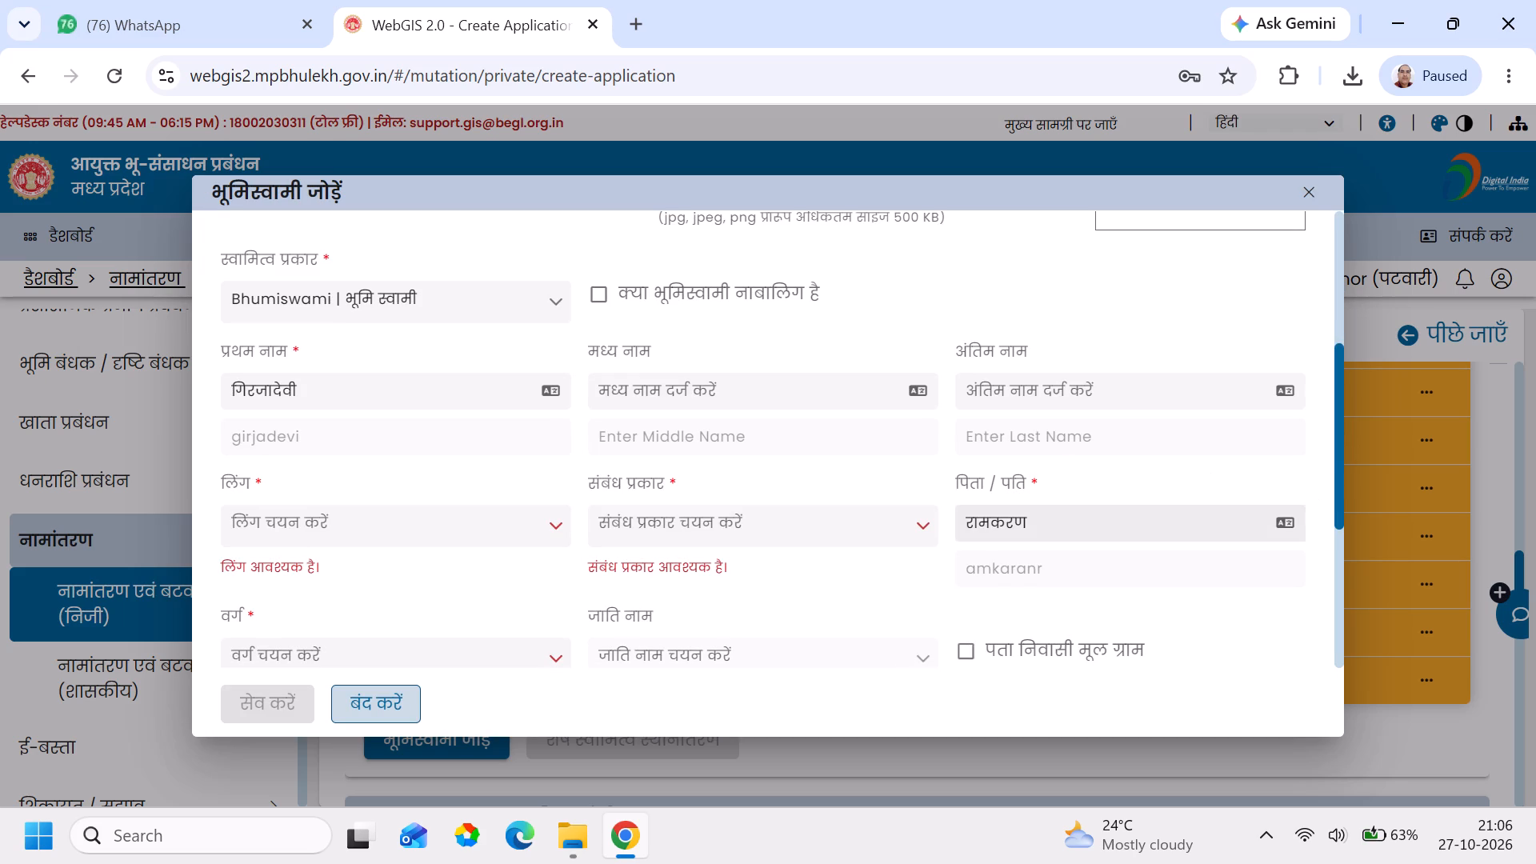
pyautogui.click(1047, 525)
pyautogui.press('BackSpace')
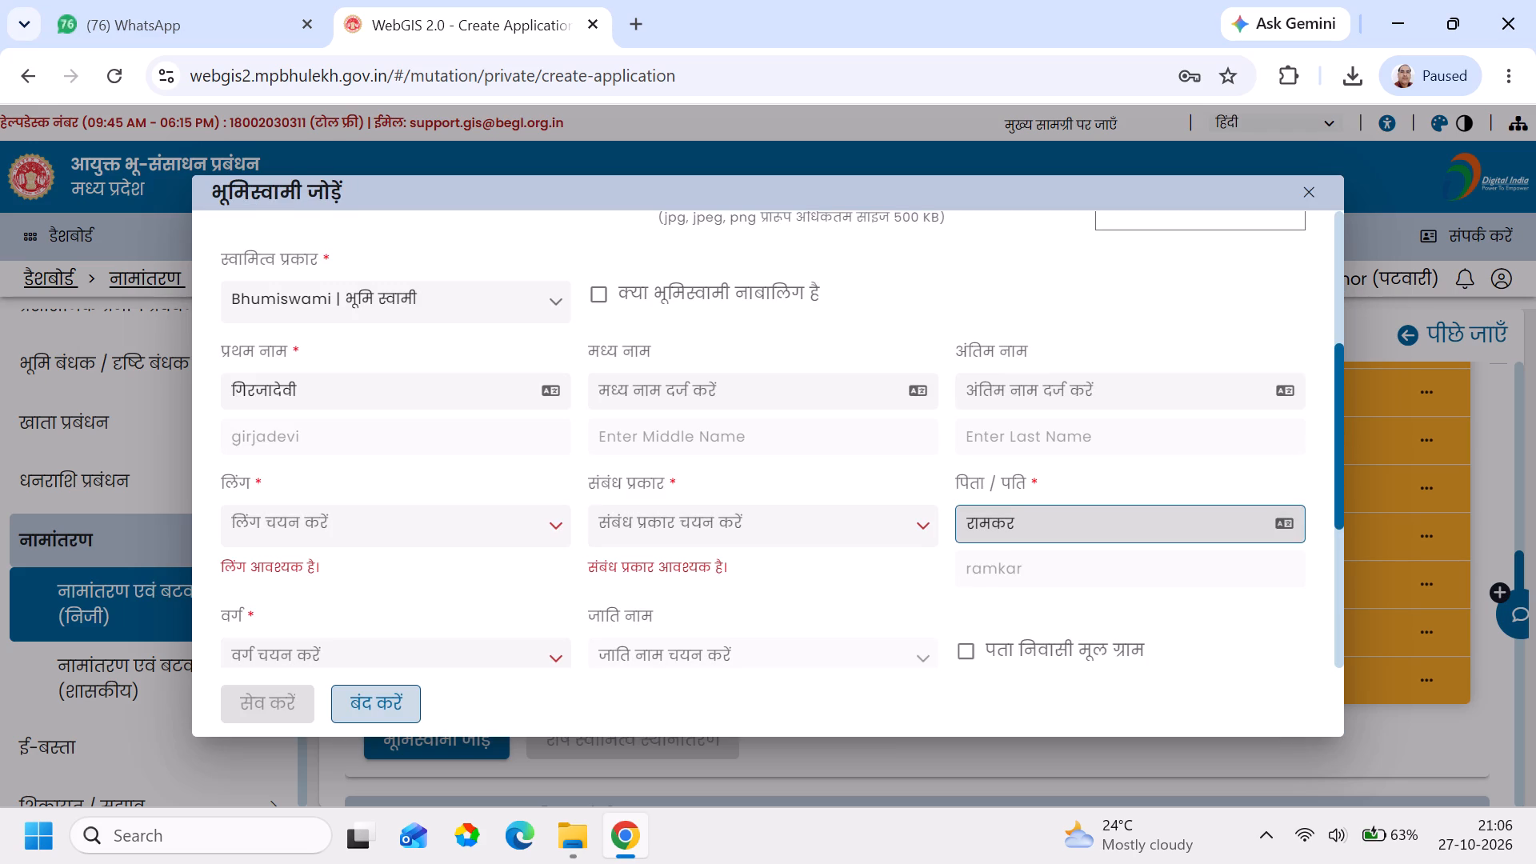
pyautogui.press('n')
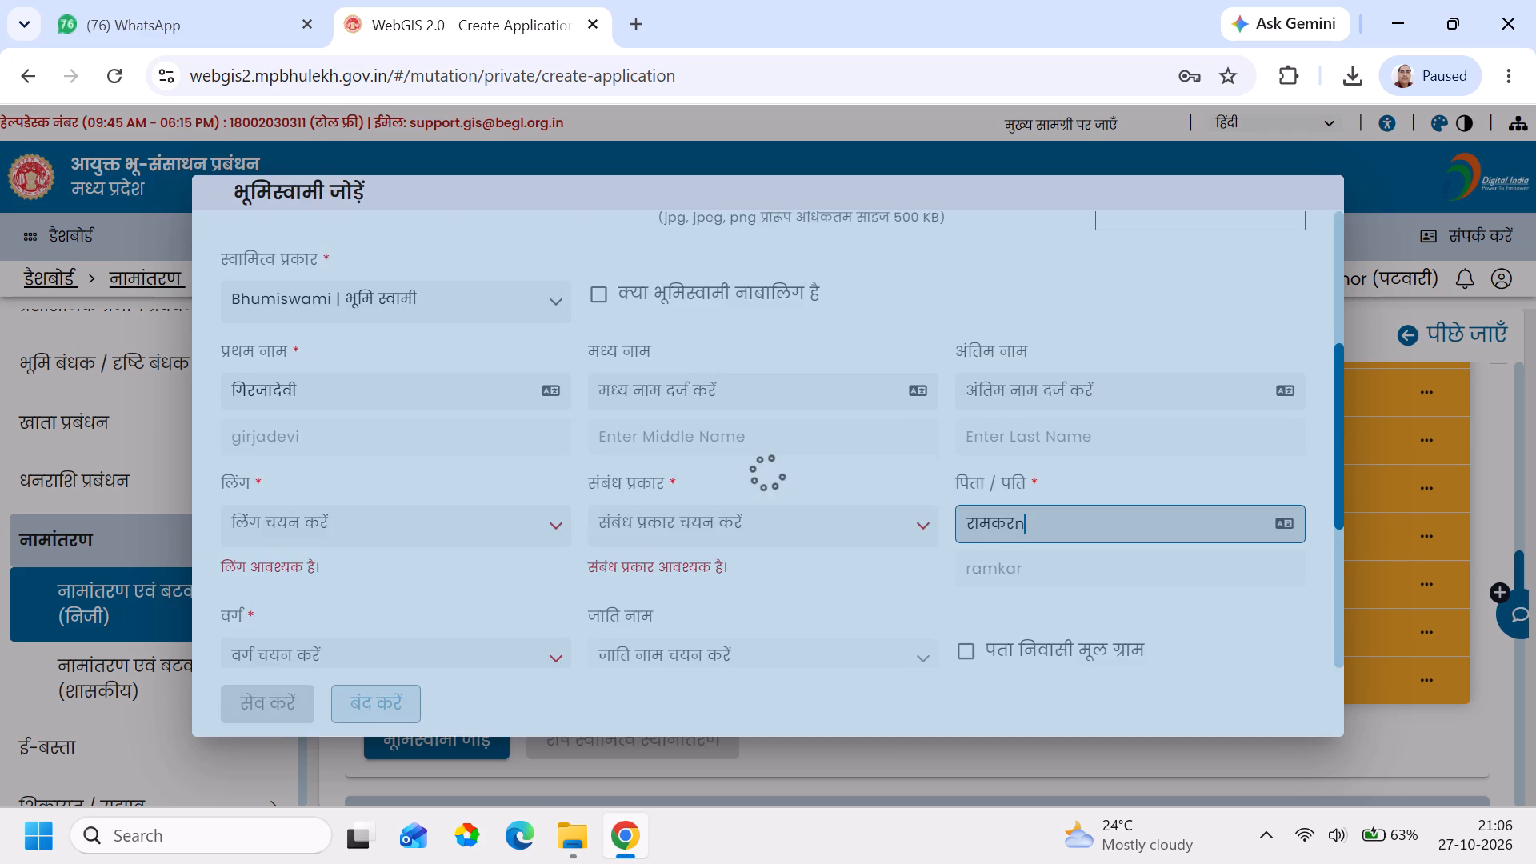
pyautogui.click(1026, 550)
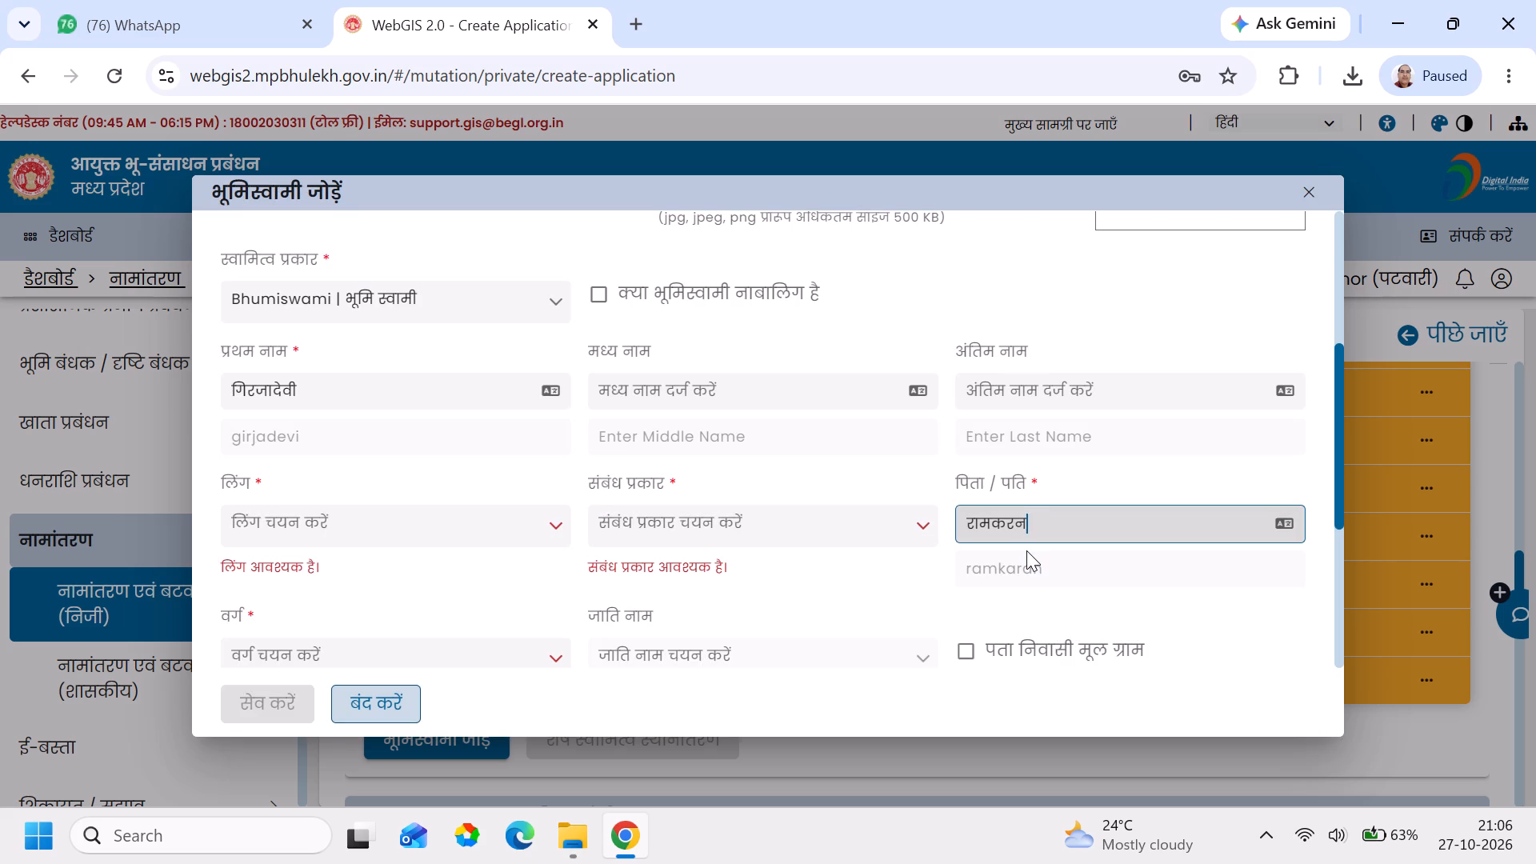
# Set the relation to Widow, mark the address as native village (पता निवासी मूल ग्राम), and choose category General and caste Bramhan.
pyautogui.click(728, 530)
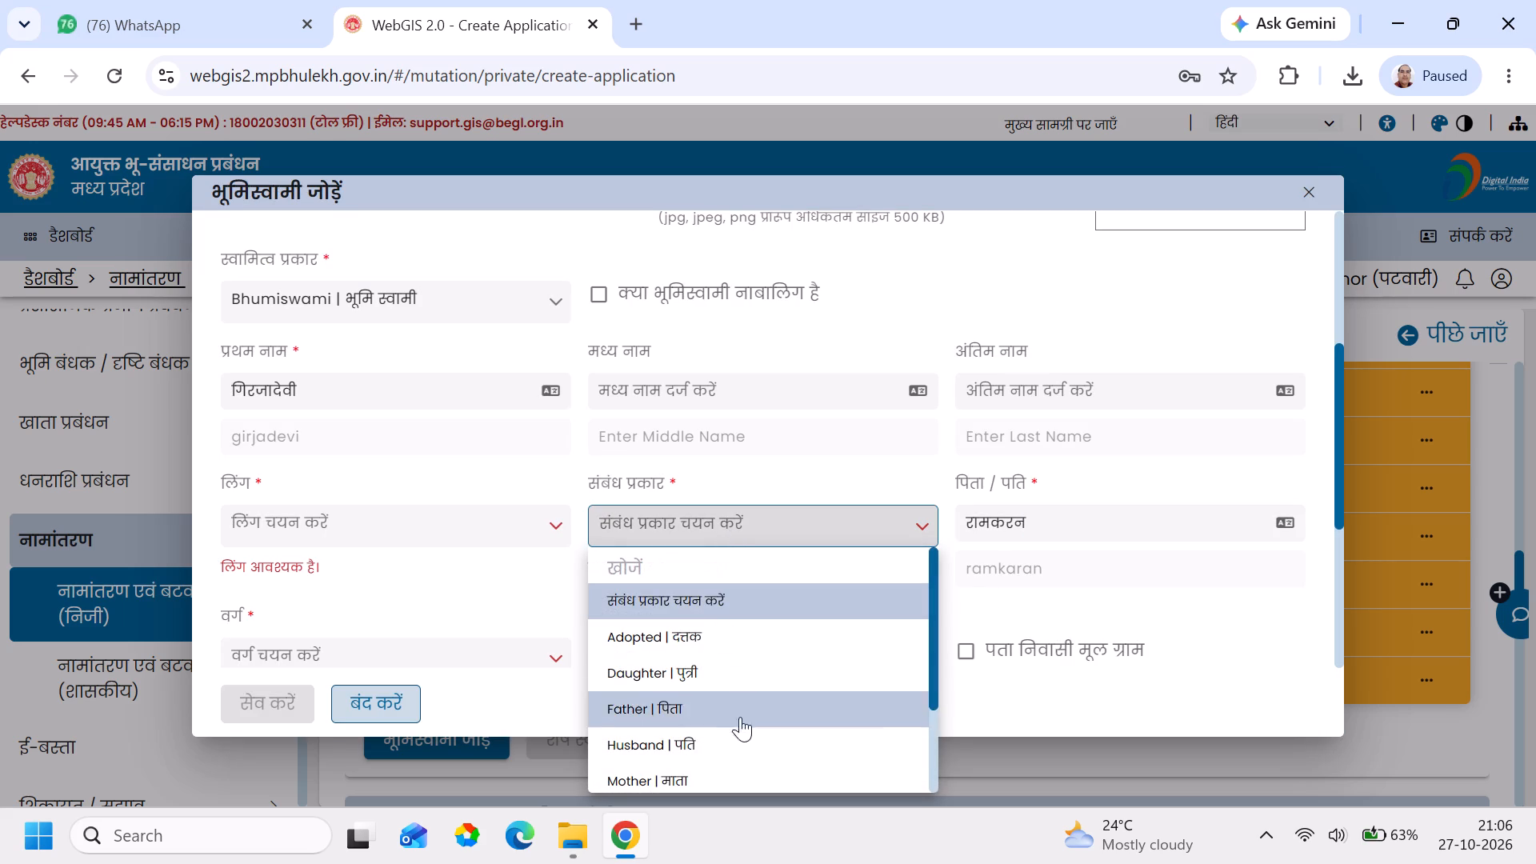
pyautogui.moveTo(931, 675); pyautogui.dragTo(933, 790)
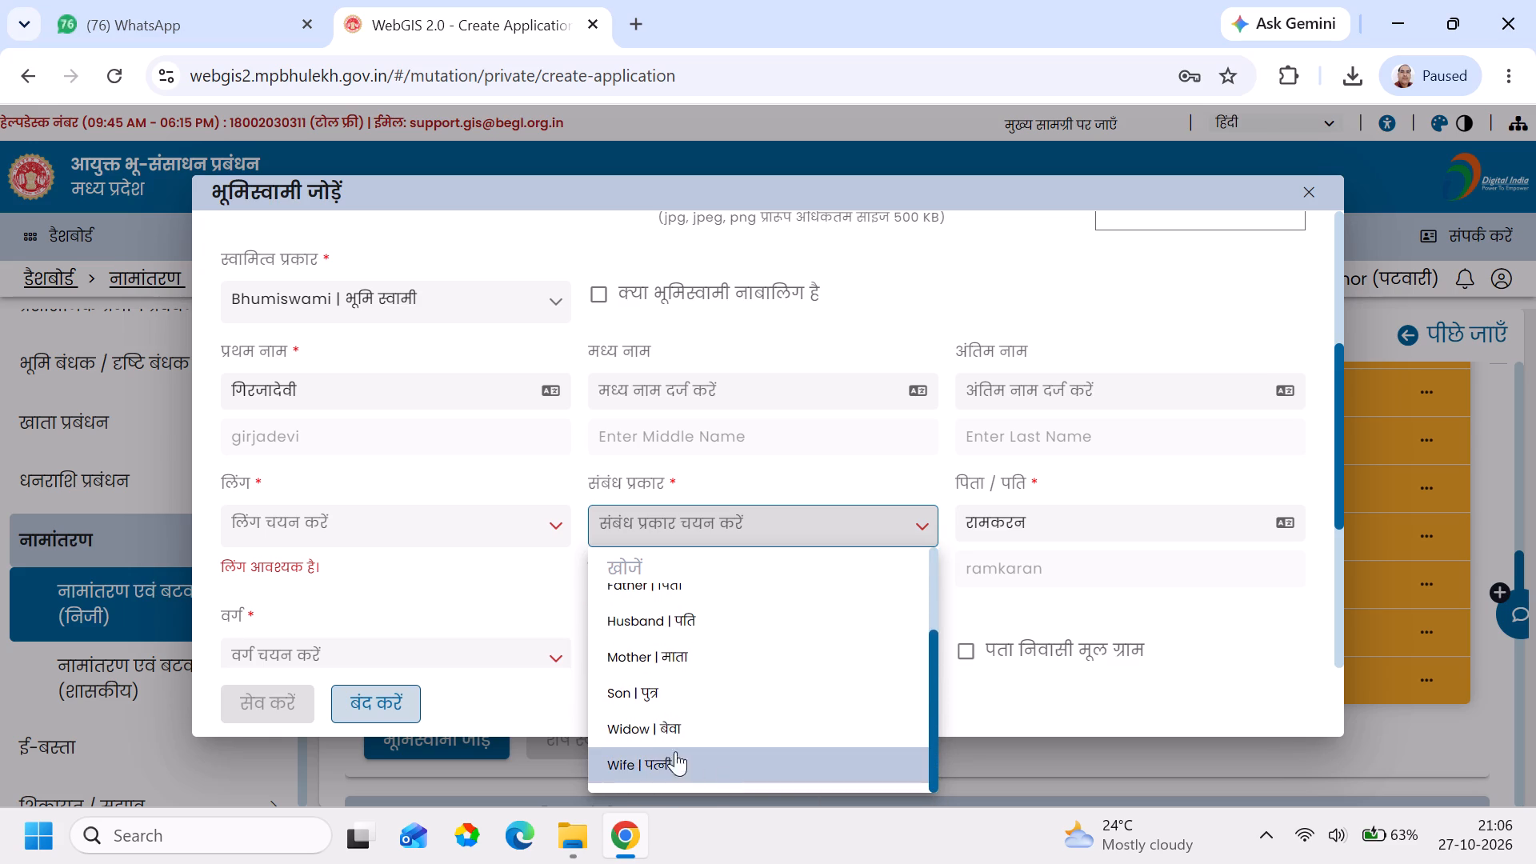
pyautogui.click(635, 728)
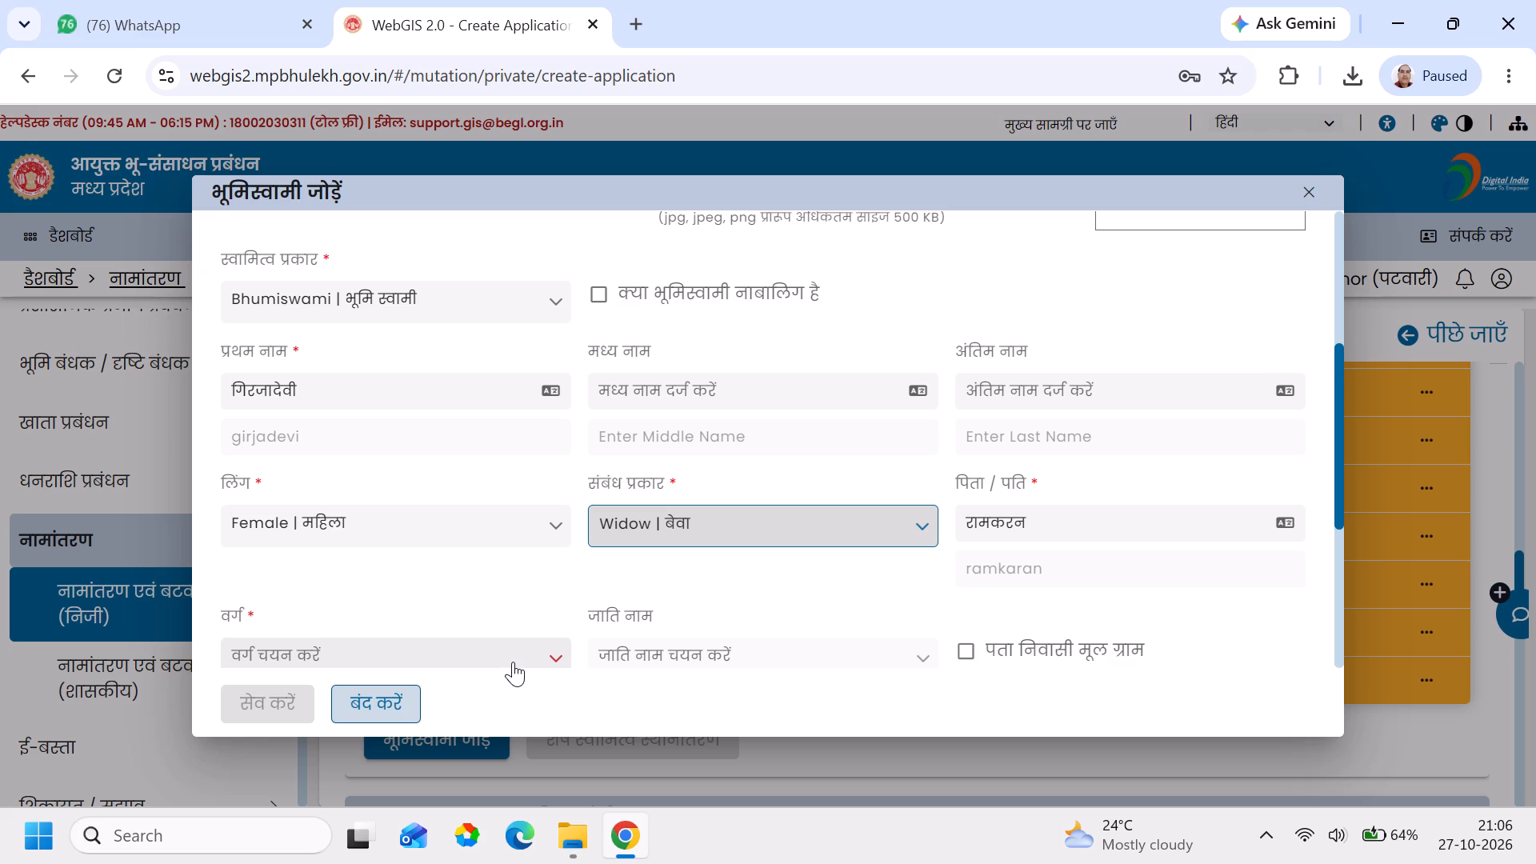
pyautogui.click(963, 654)
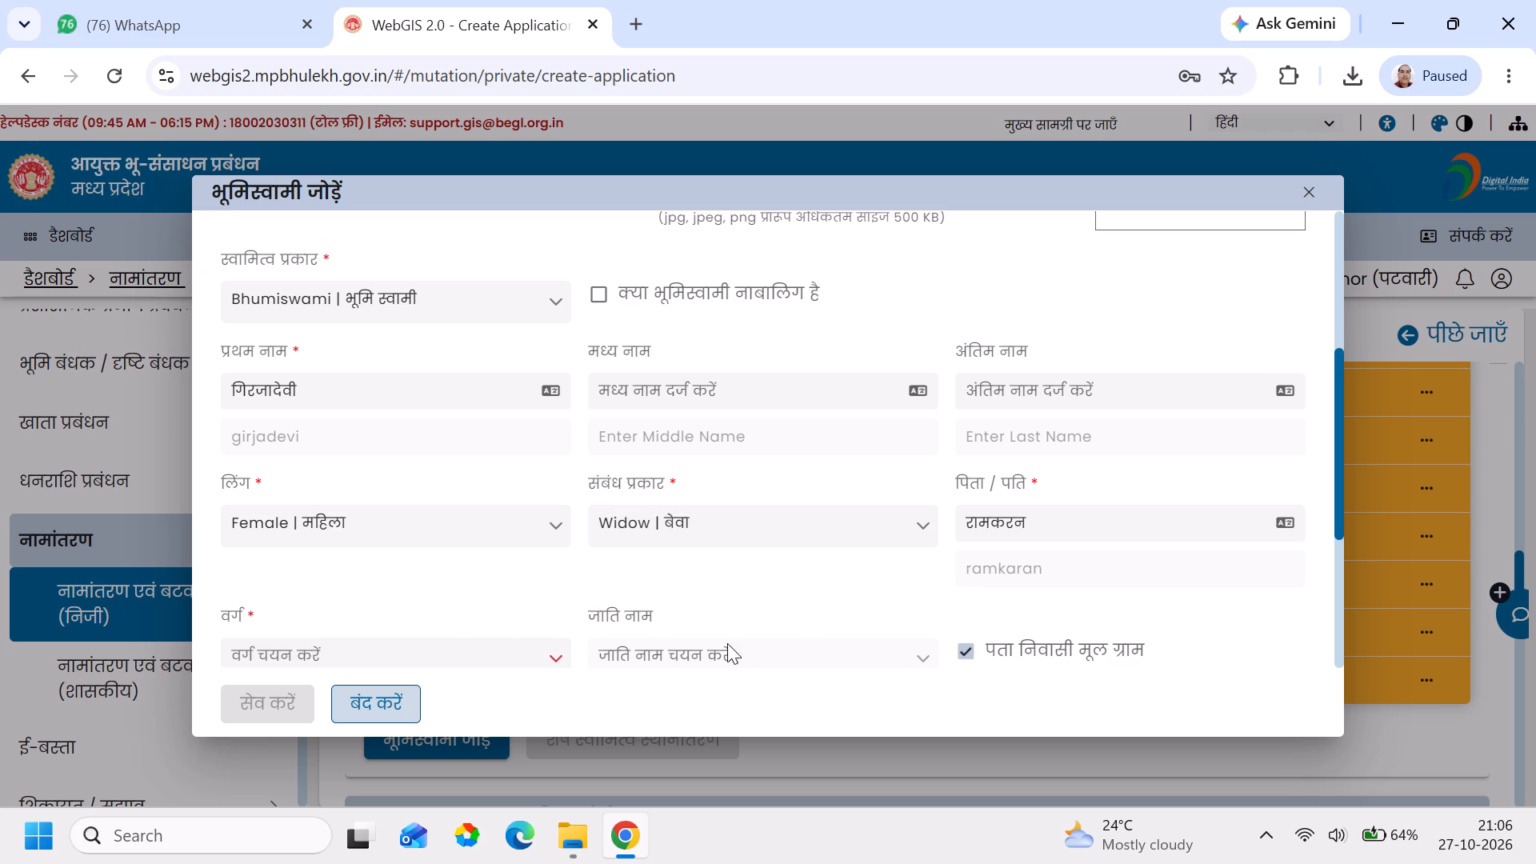
pyautogui.click(434, 654)
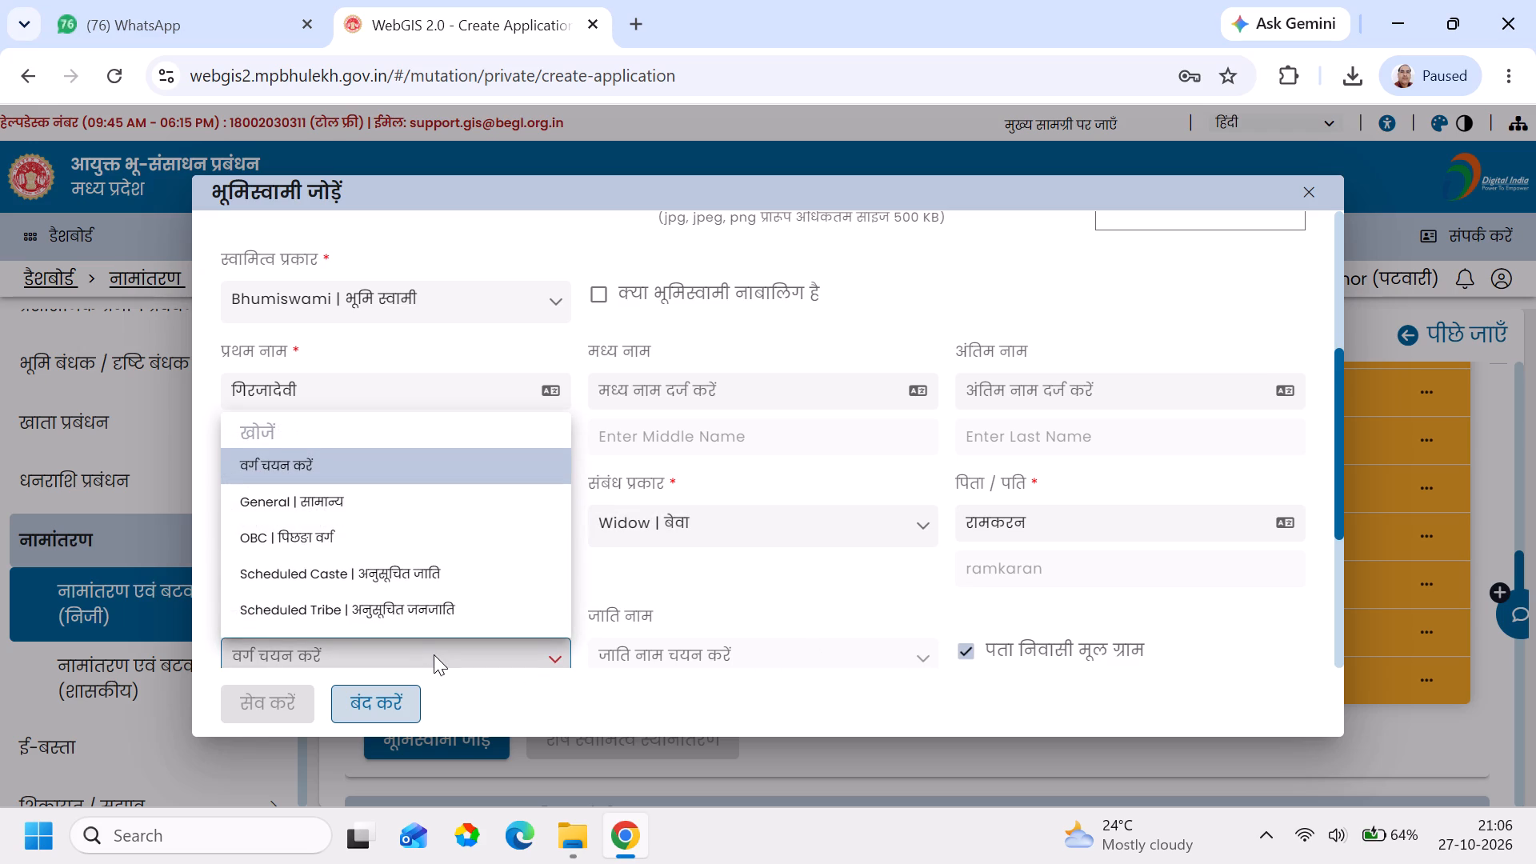
pyautogui.click(321, 506)
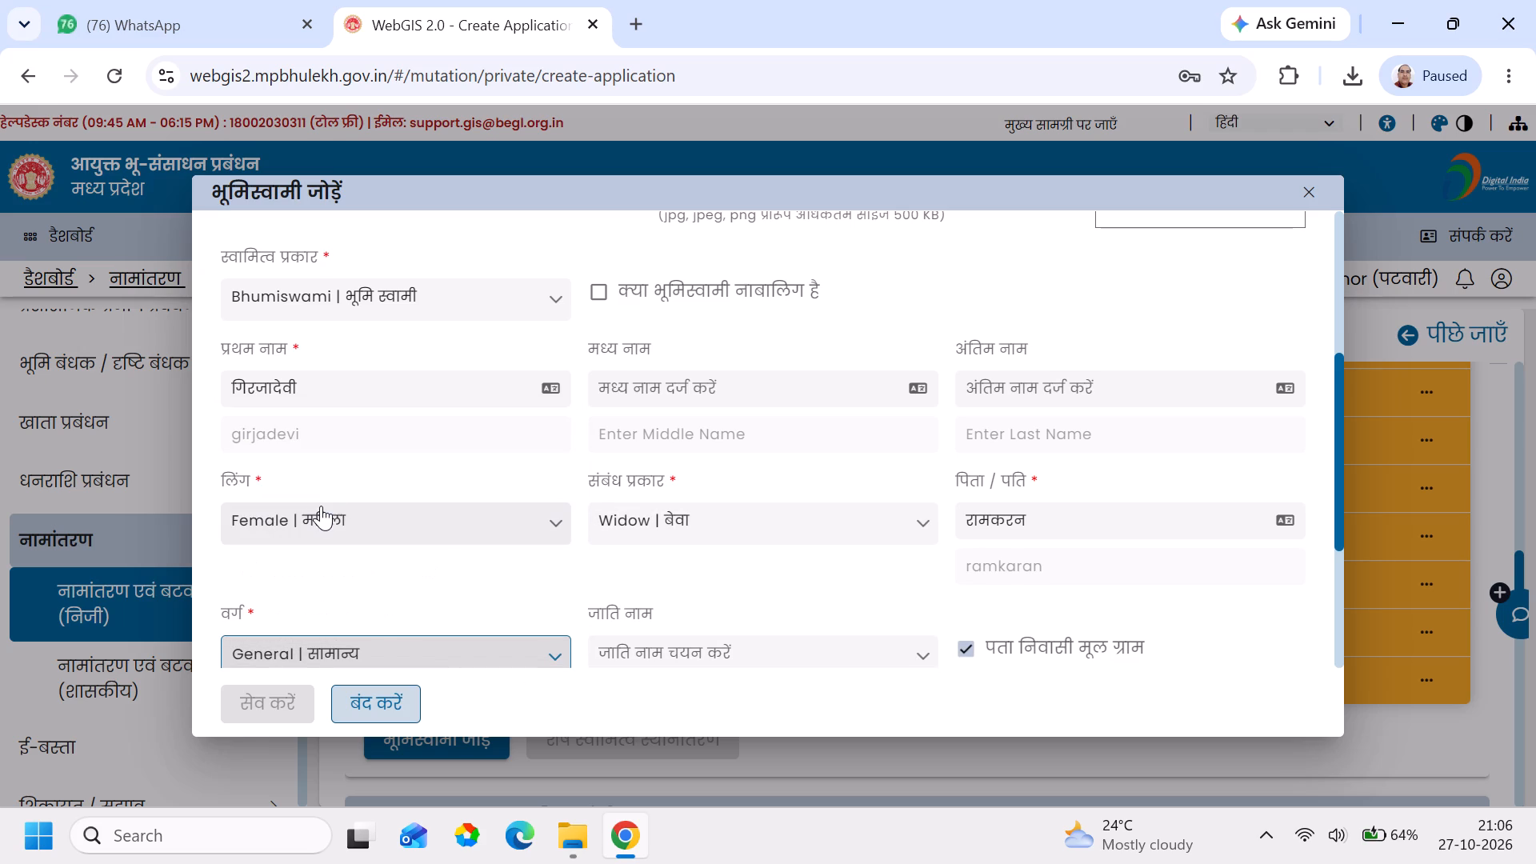
pyautogui.click(695, 651)
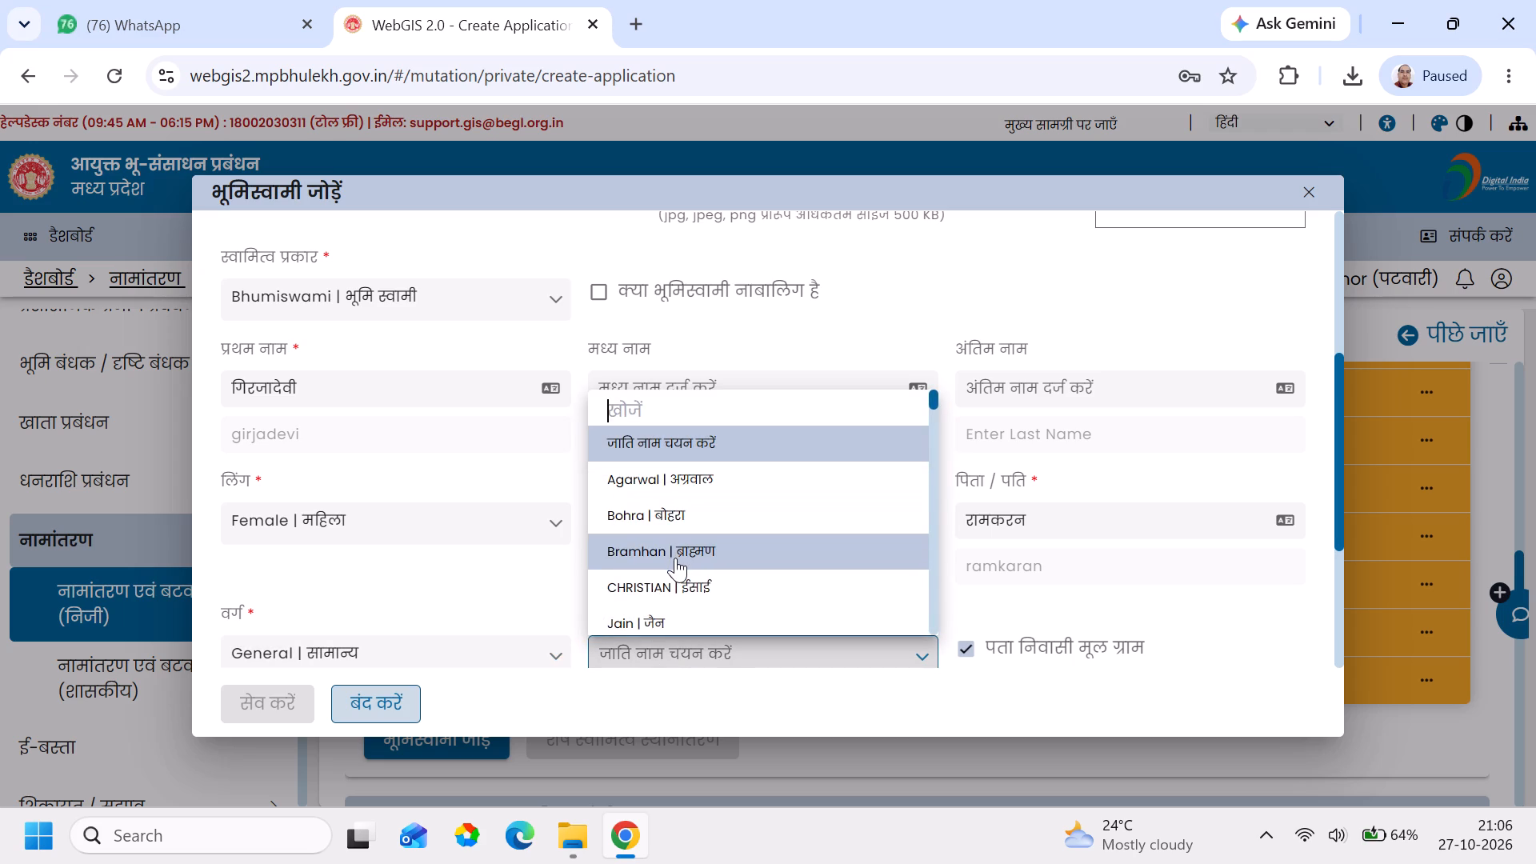
pyautogui.click(675, 558)
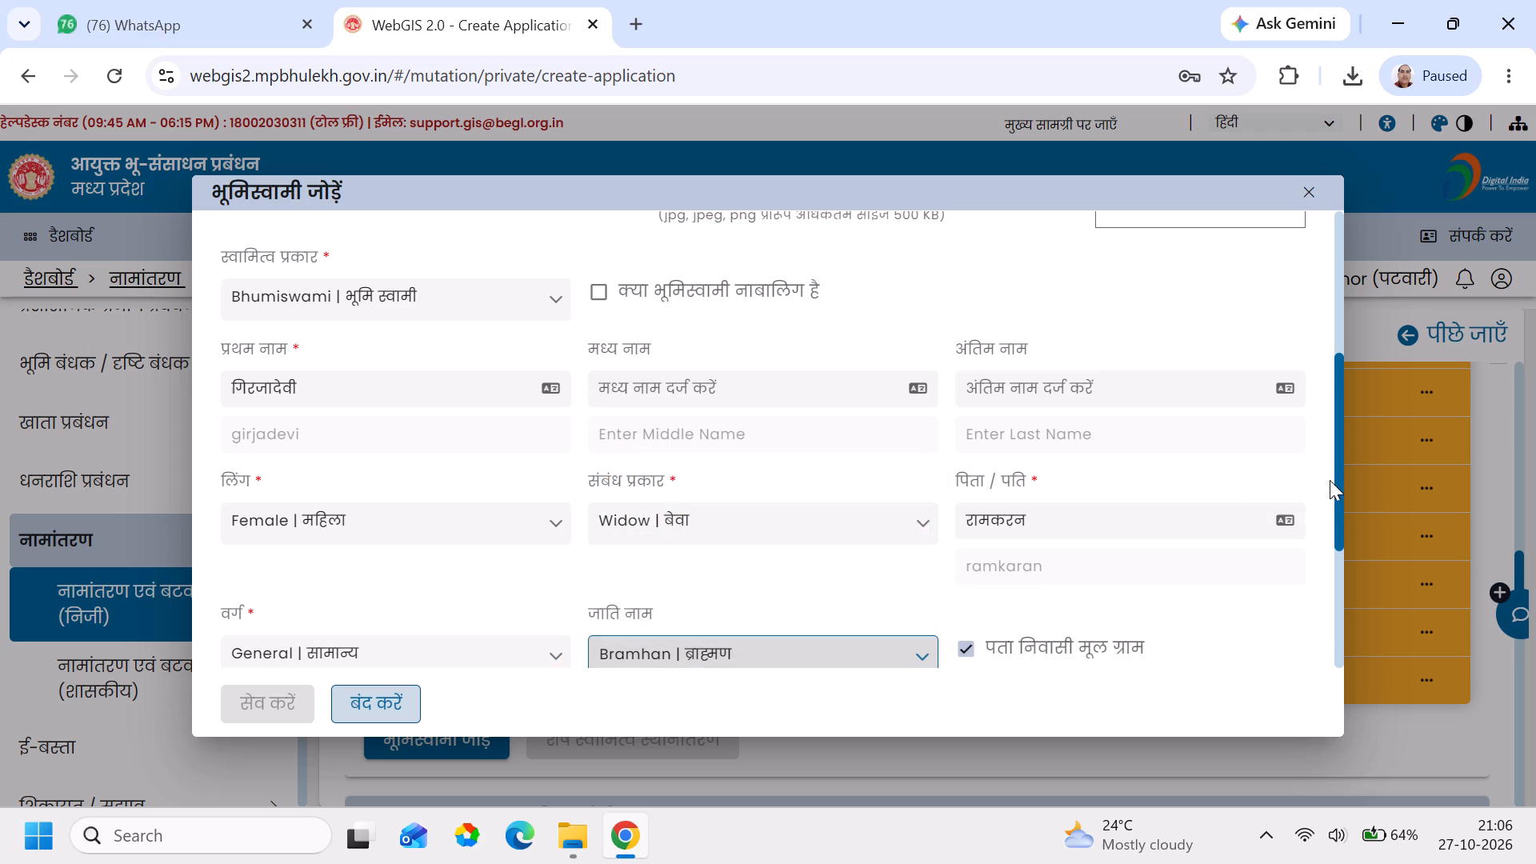
# Set the landowner's district (जिला) to Morena and save the new landowner entry.
pyautogui.moveTo(1338, 482); pyautogui.dragTo(1334, 540)
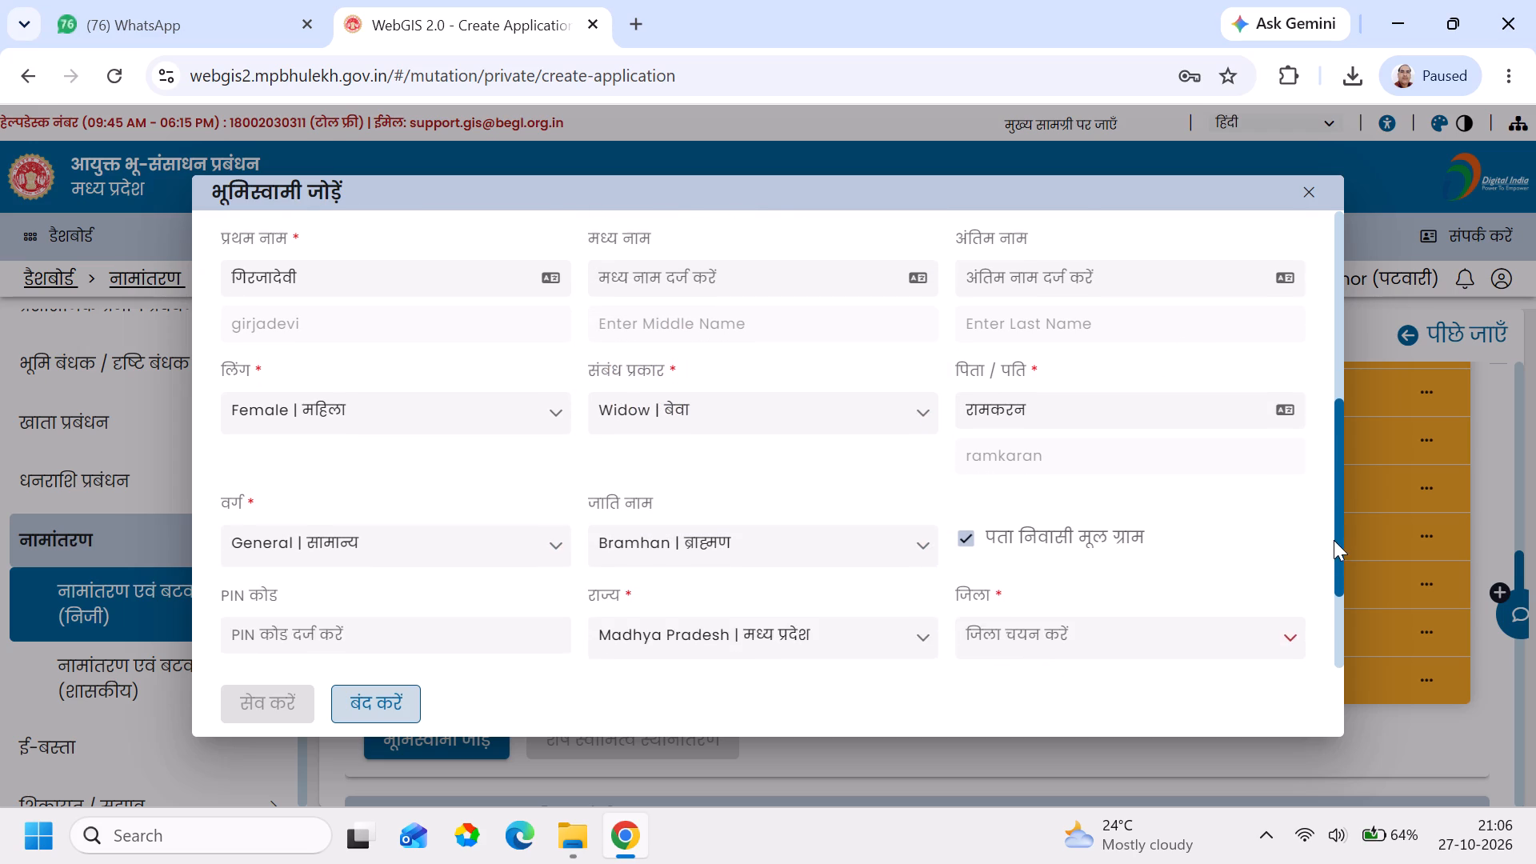
pyautogui.moveTo(1334, 540); pyautogui.dragTo(1334, 654)
pyautogui.click(1082, 490)
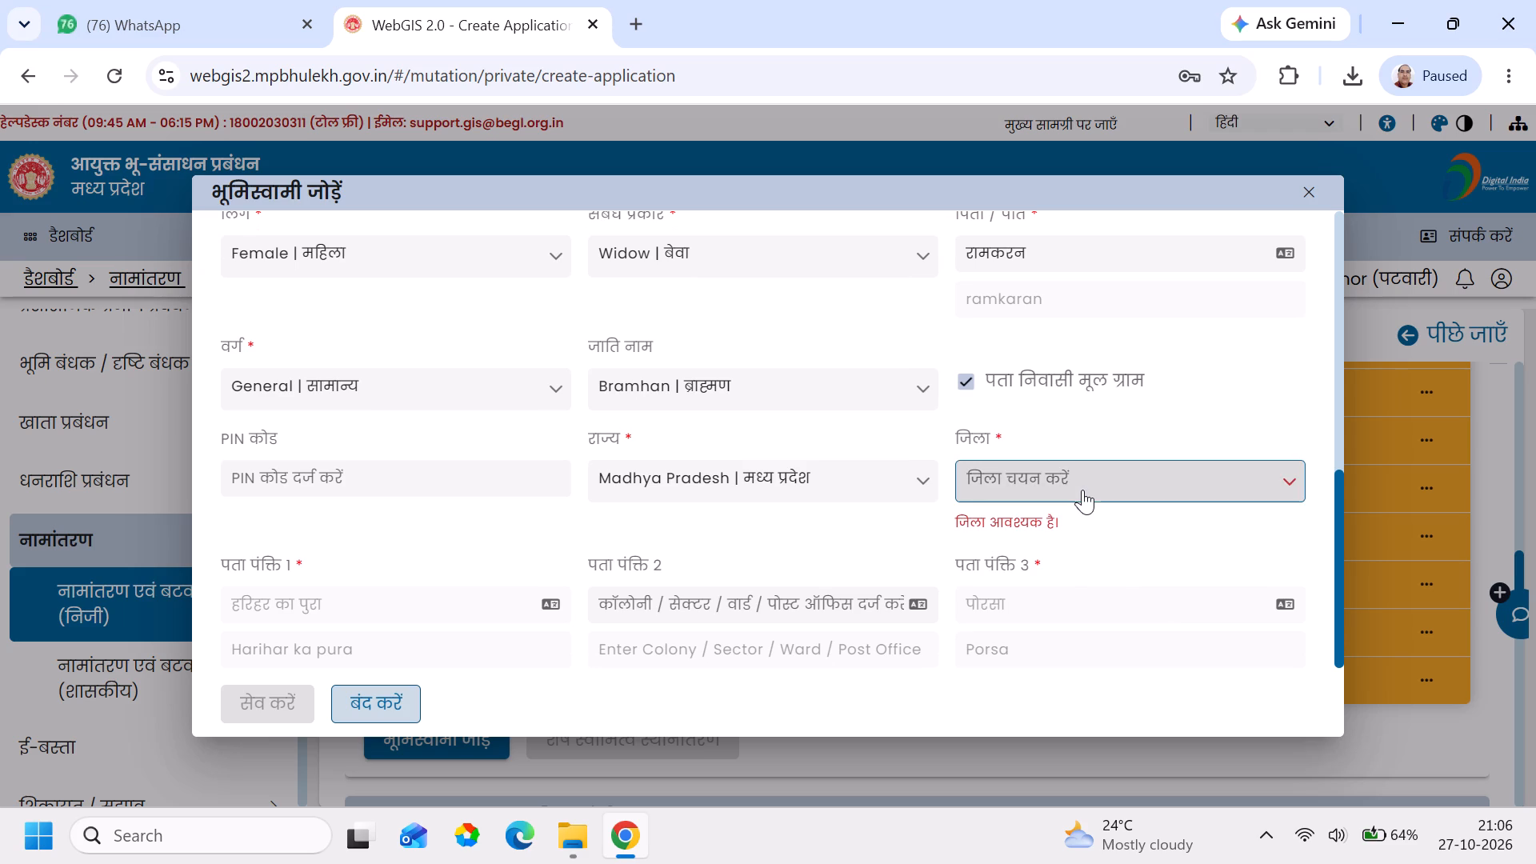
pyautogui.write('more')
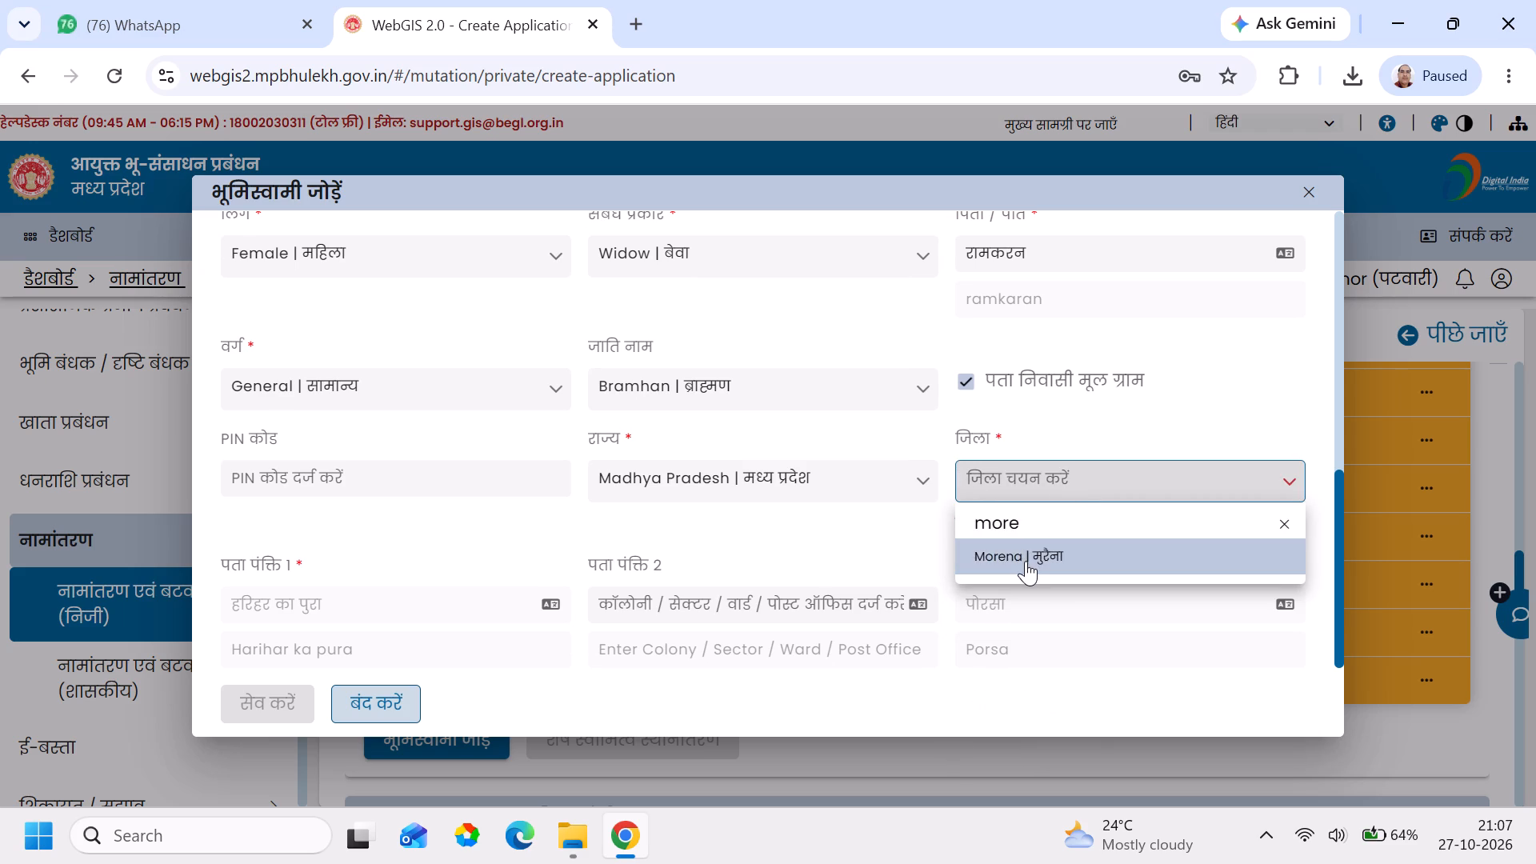
pyautogui.click(1026, 561)
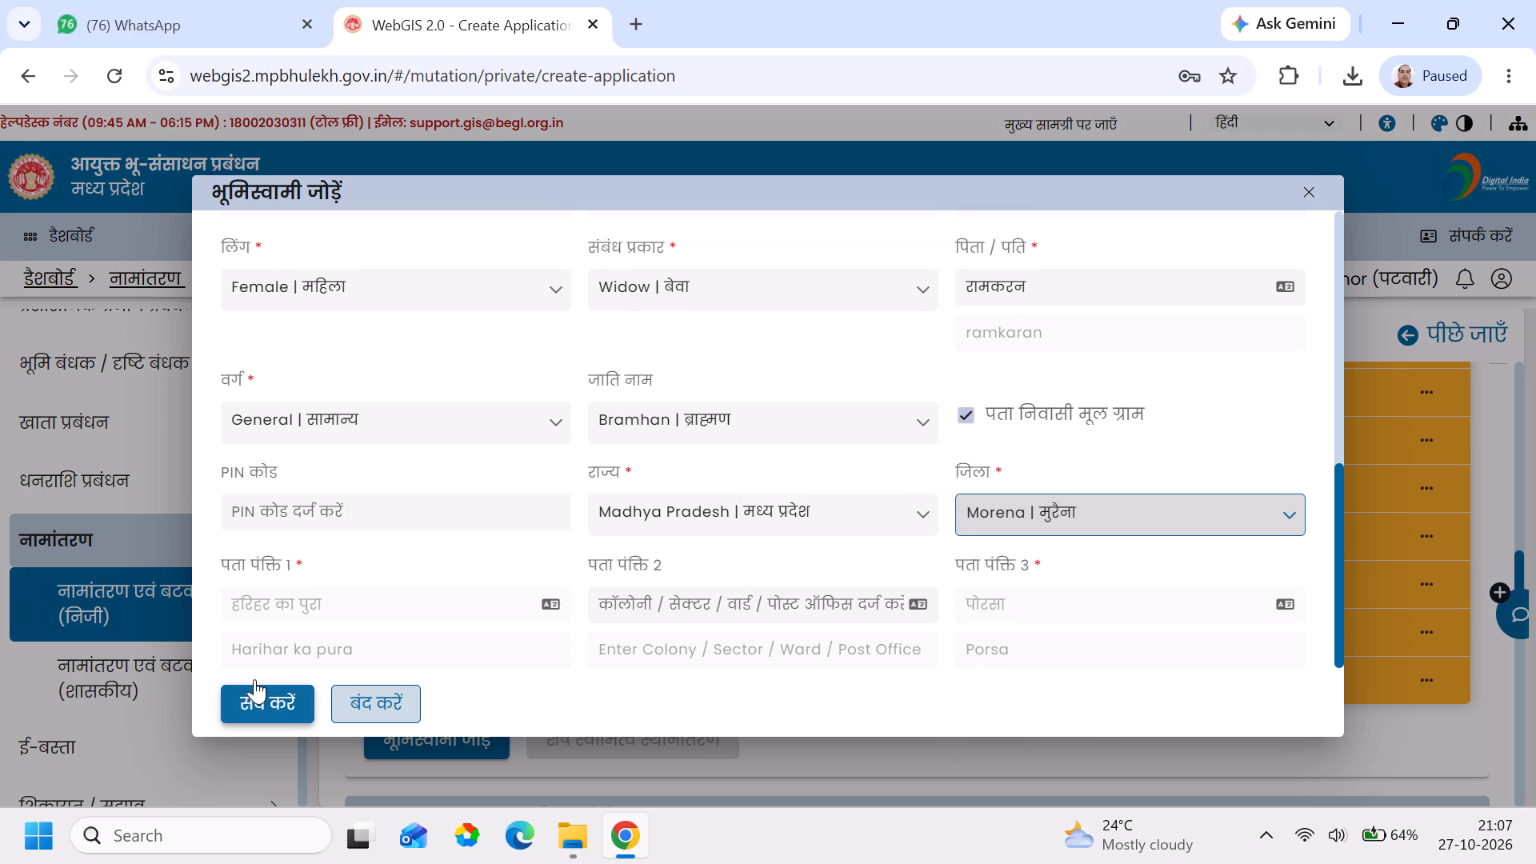
pyautogui.click(266, 709)
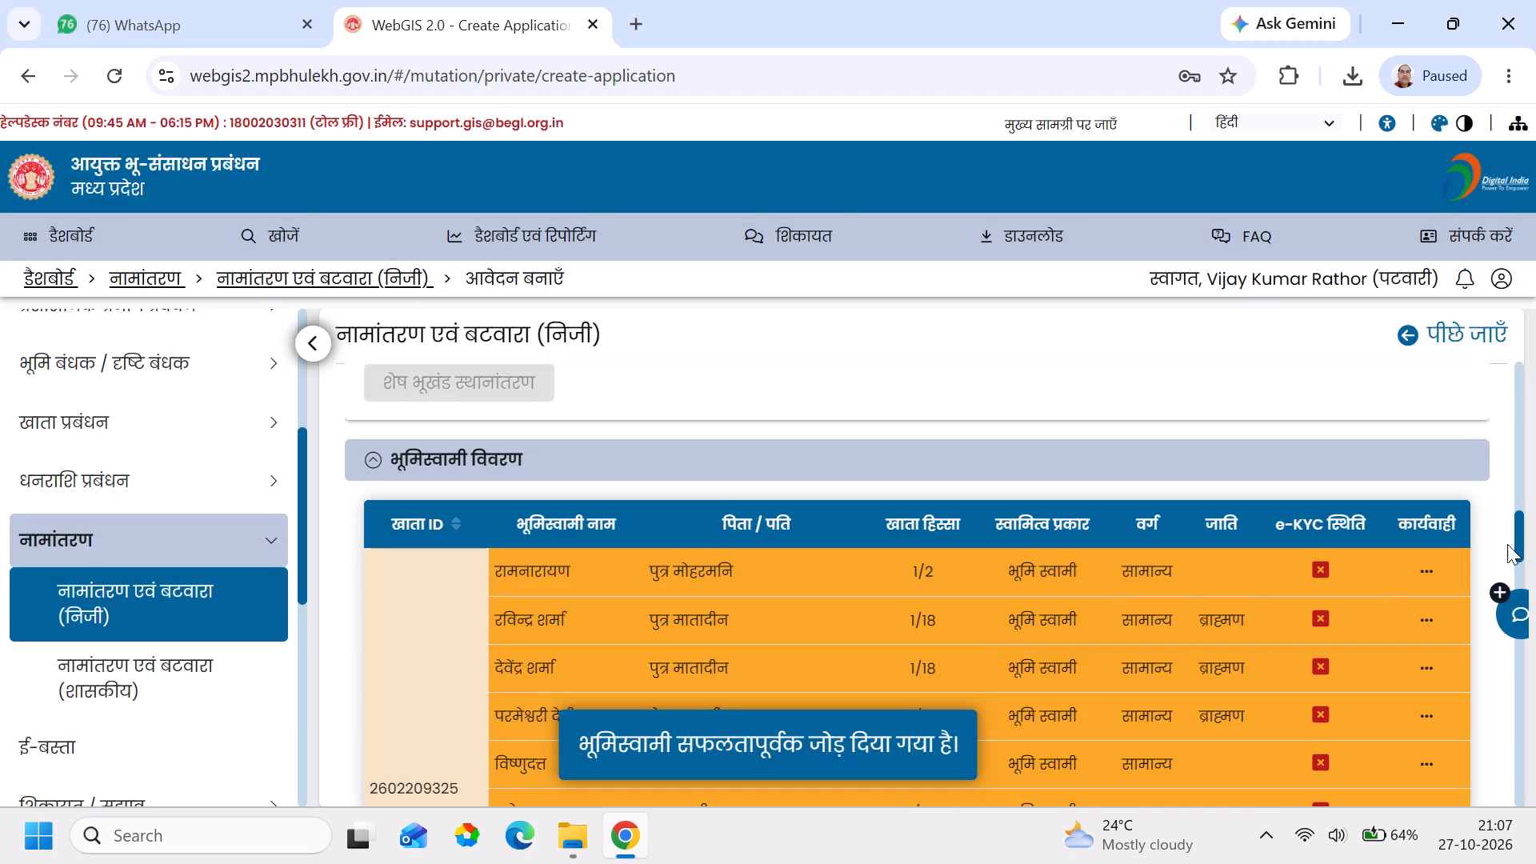
# Review the added landowners list and the owners and shares under खाता 1 to check whether the new landowner is linked.
pyautogui.moveTo(1522, 550); pyautogui.dragTo(1520, 584)
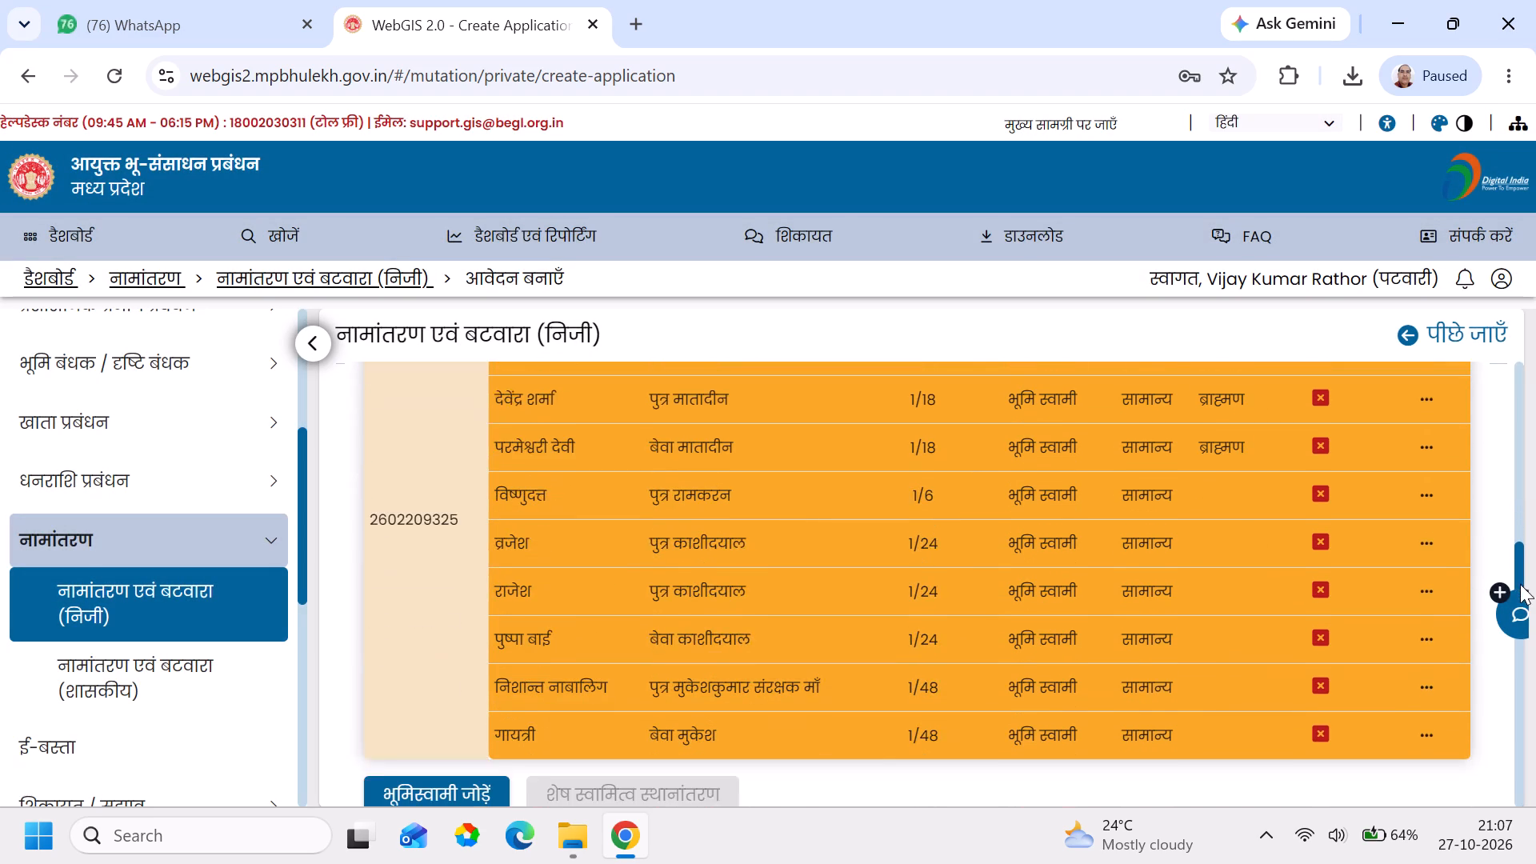
pyautogui.moveTo(1520, 584); pyautogui.dragTo(1518, 626)
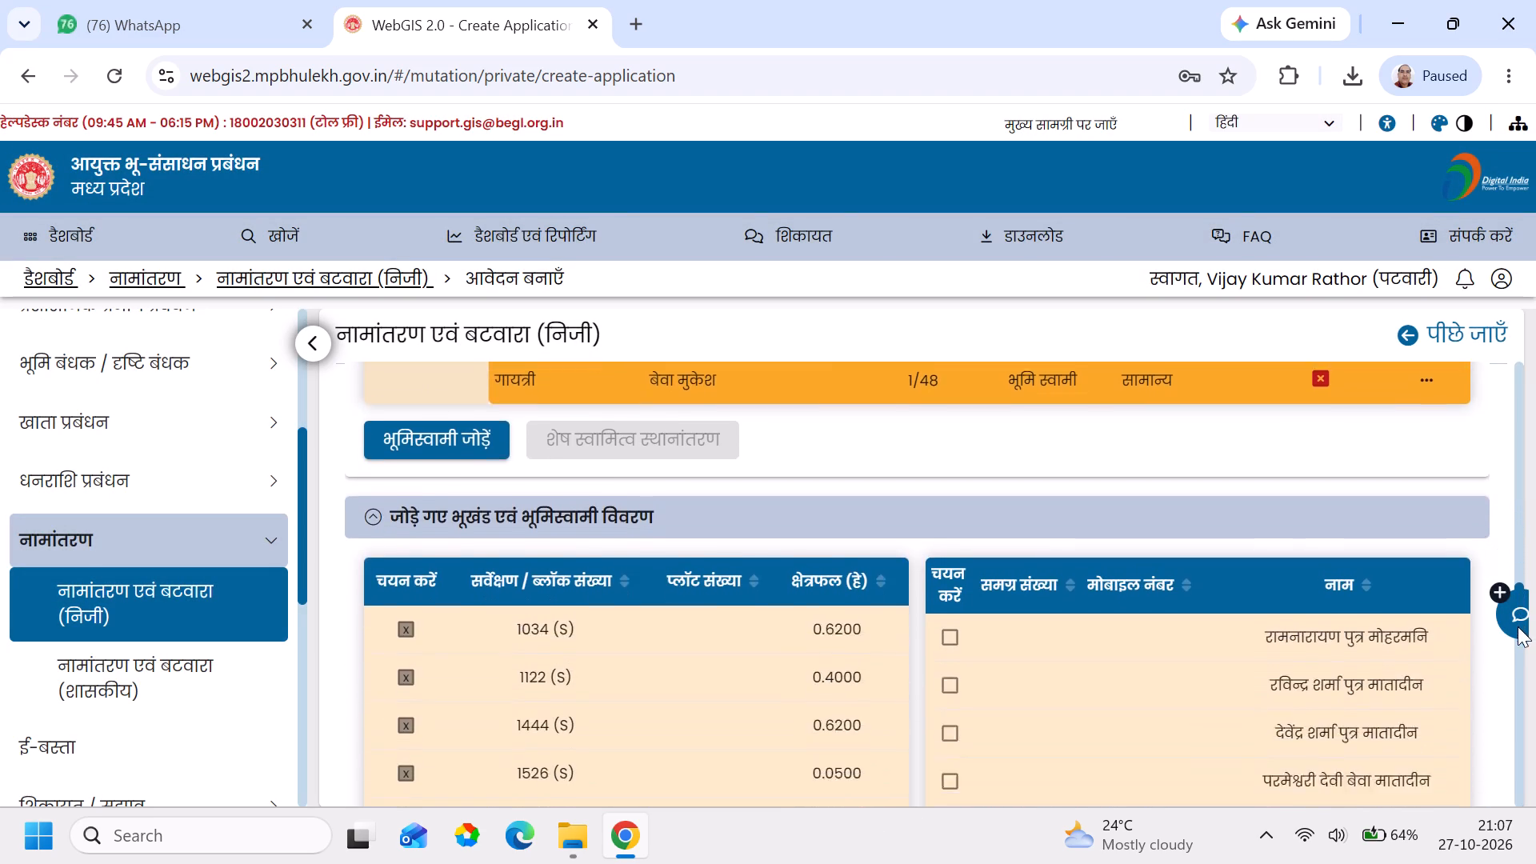
pyautogui.moveTo(1518, 626); pyautogui.dragTo(1520, 686)
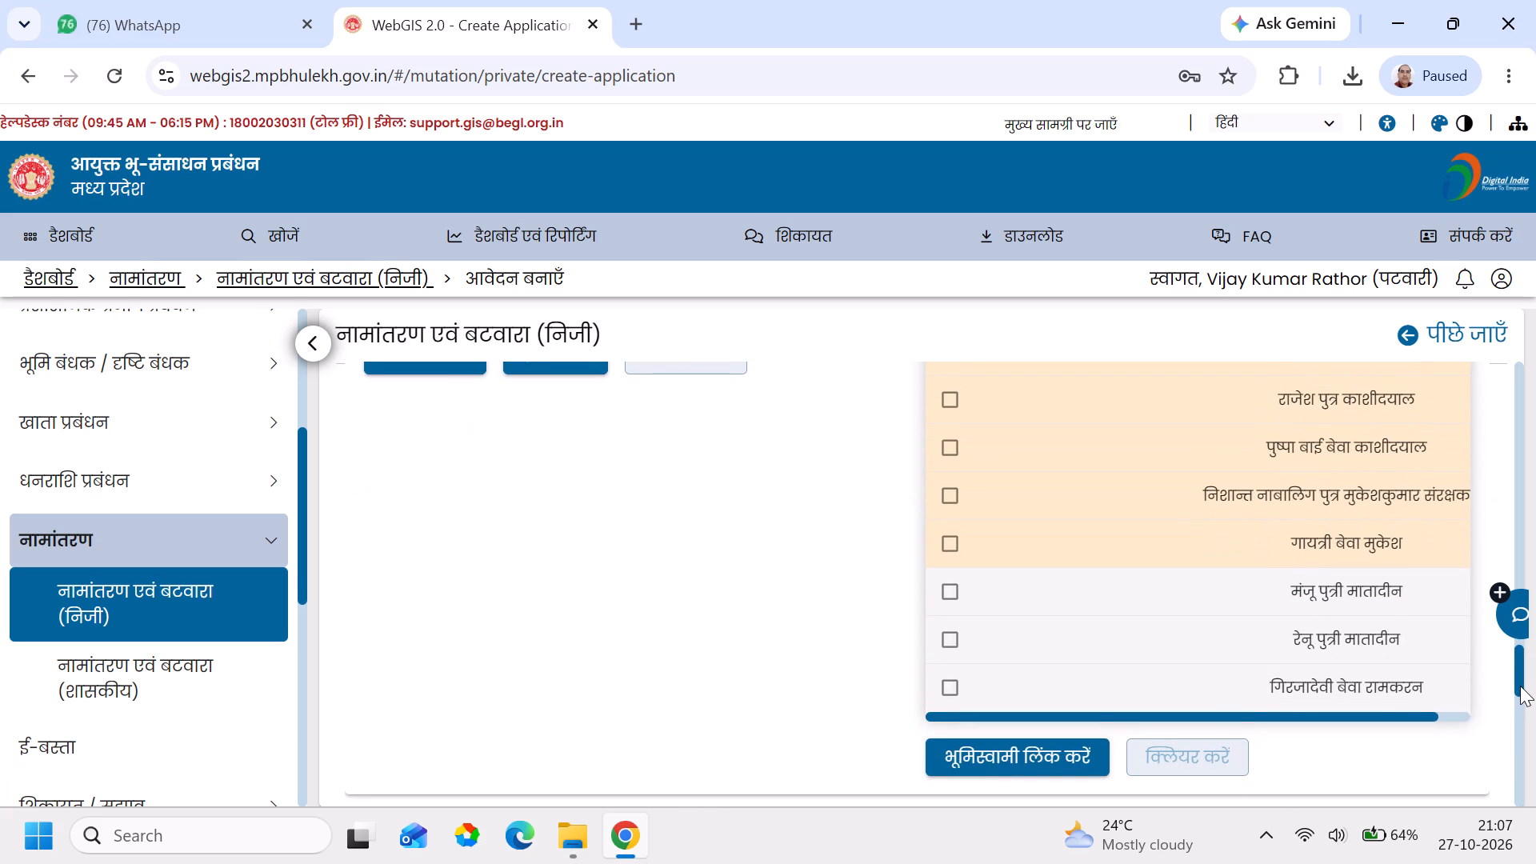
pyautogui.moveTo(1520, 686); pyautogui.dragTo(1512, 731)
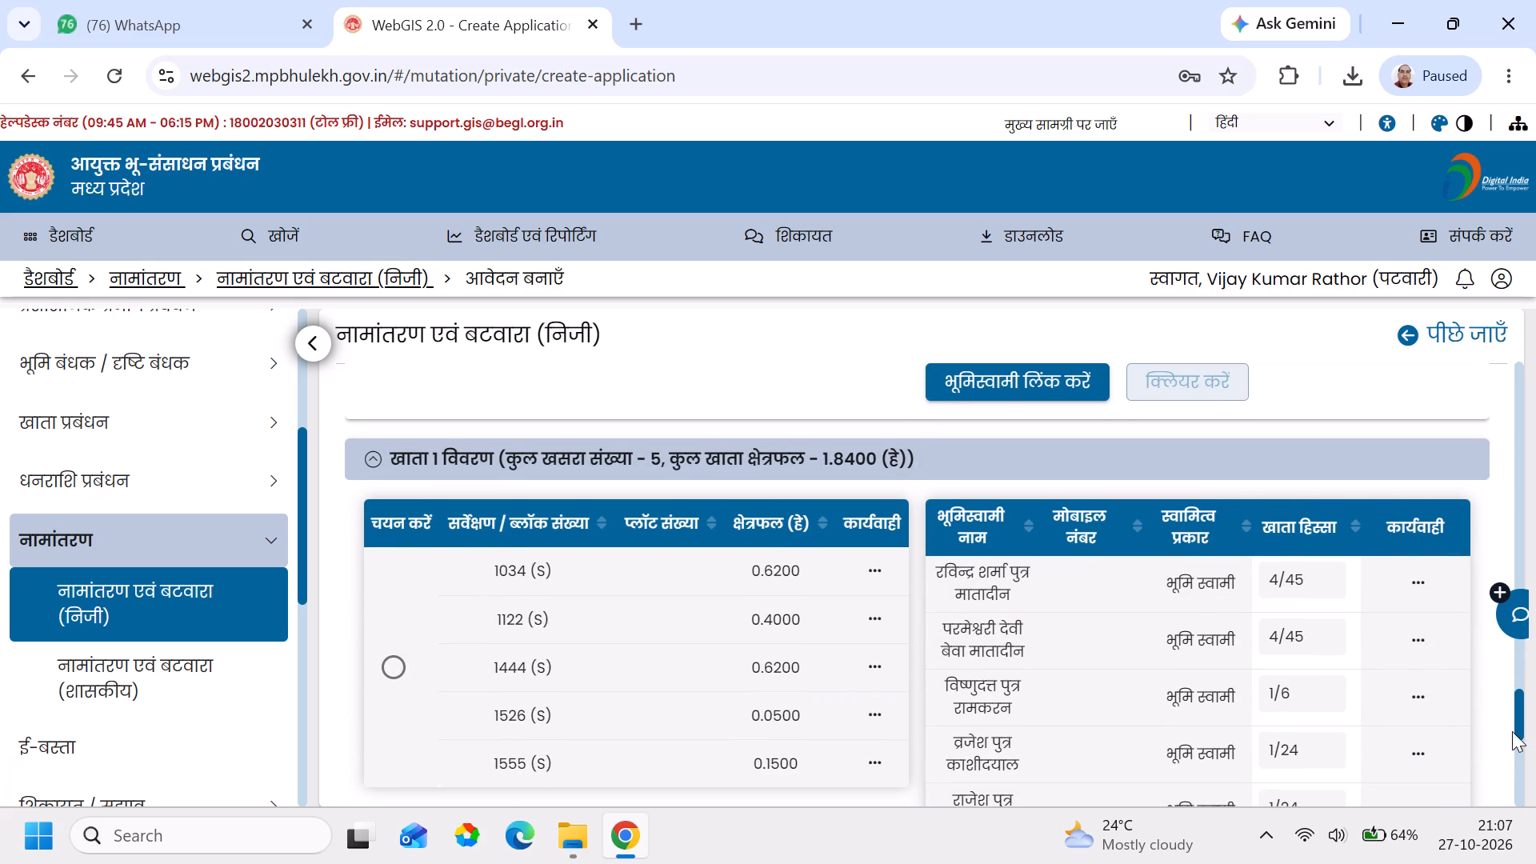
pyautogui.moveTo(1512, 731); pyautogui.dragTo(1511, 788)
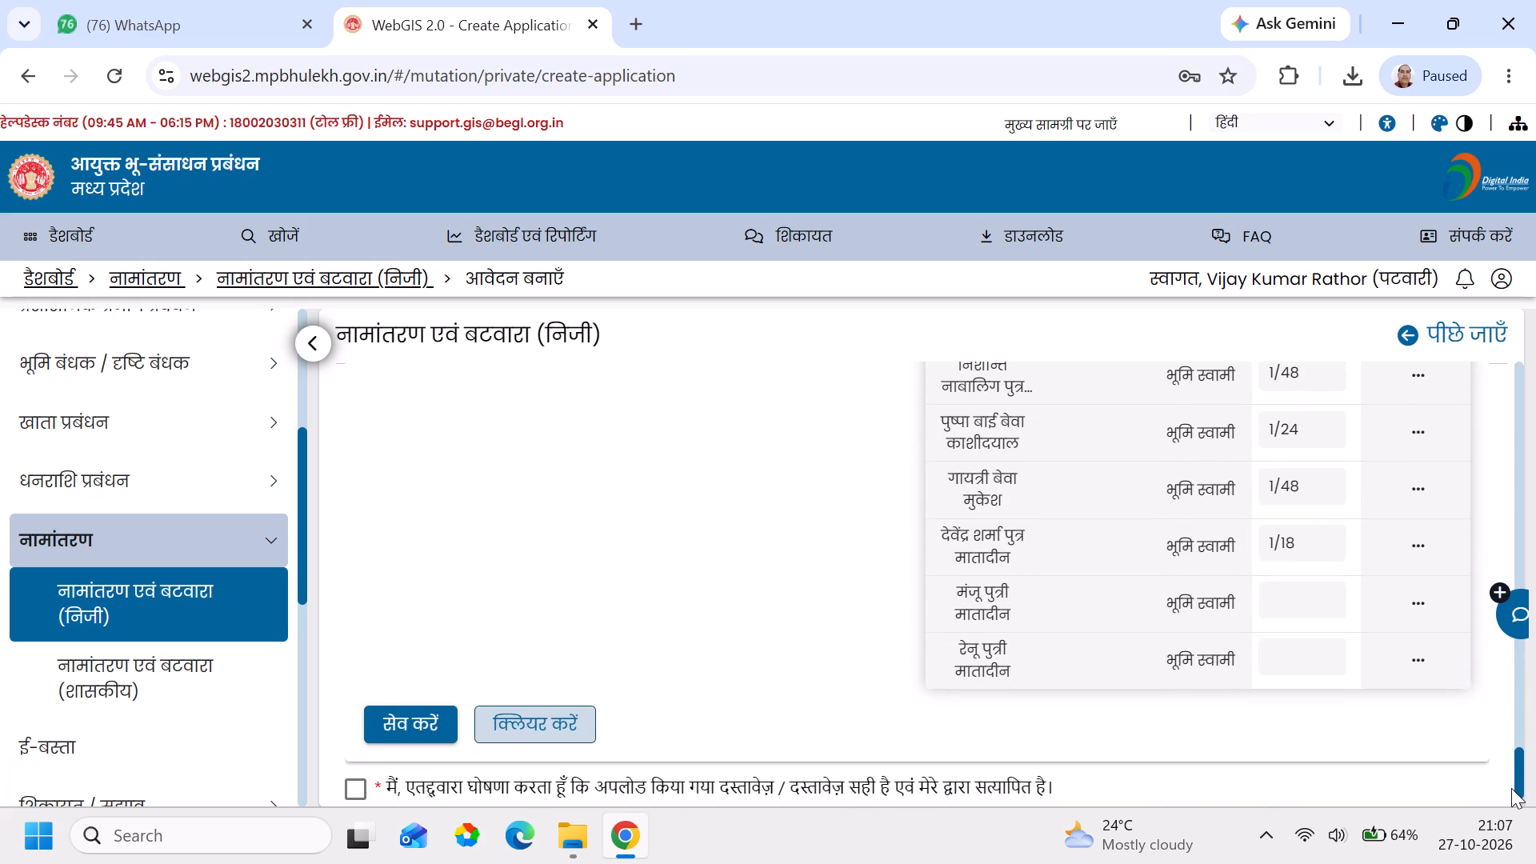
pyautogui.moveTo(1511, 788); pyautogui.dragTo(1487, 709)
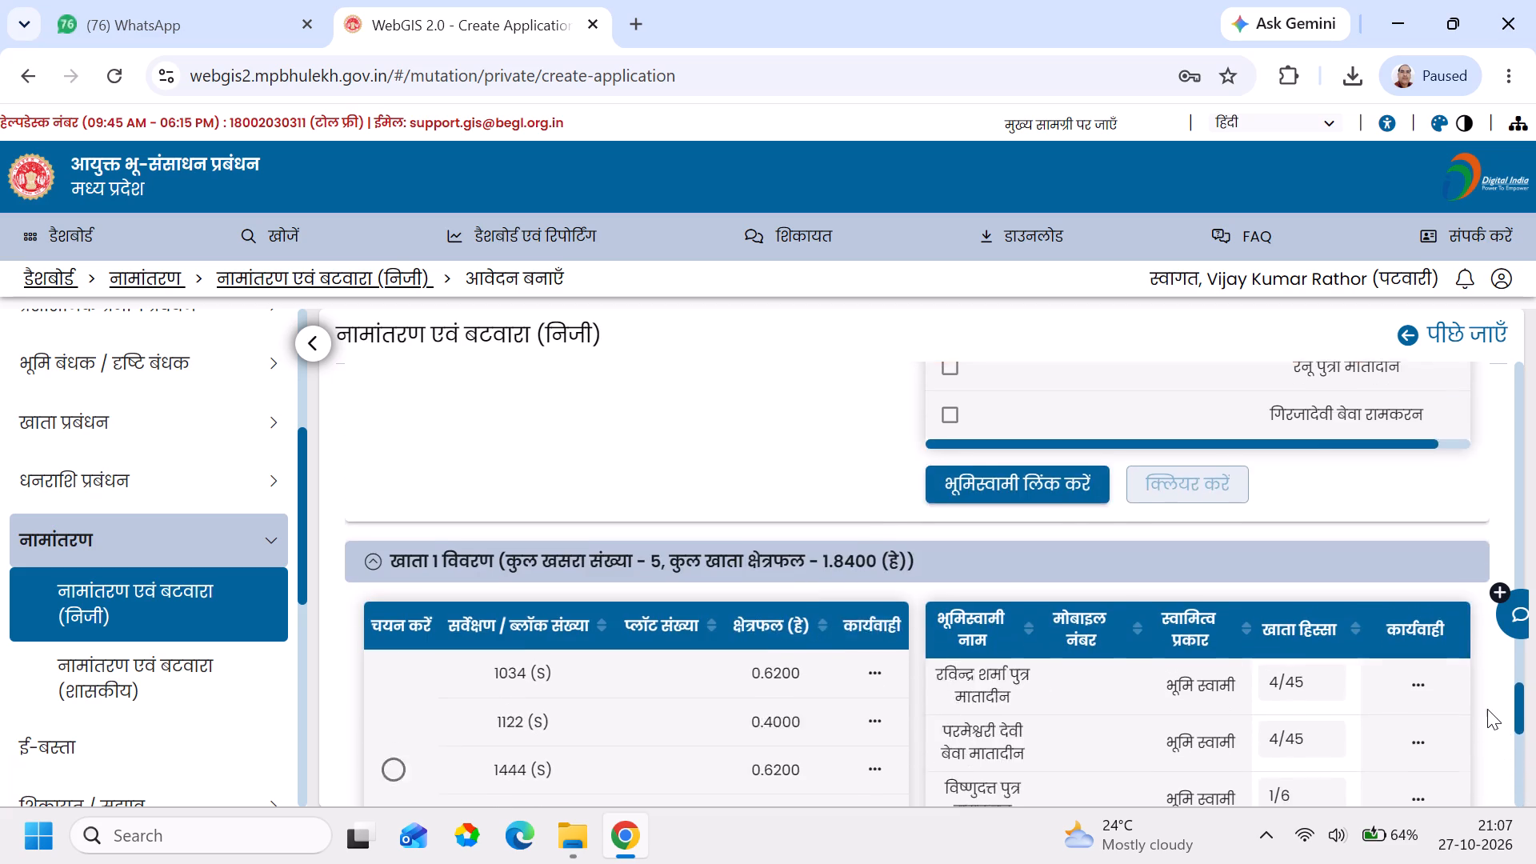
pyautogui.moveTo(1487, 709); pyautogui.dragTo(1478, 690)
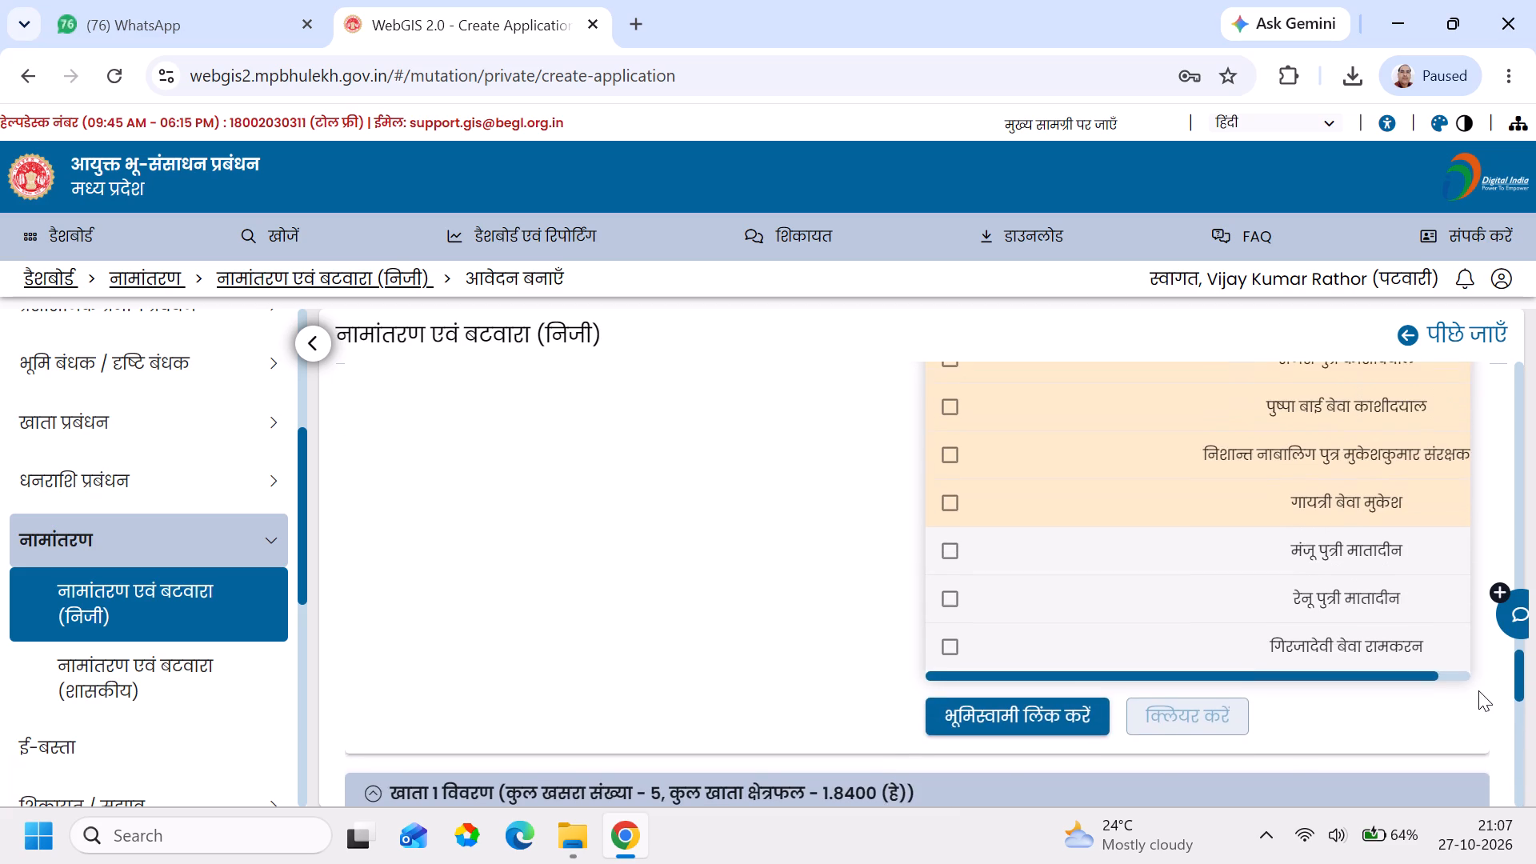
pyautogui.moveTo(1478, 690); pyautogui.dragTo(1477, 754)
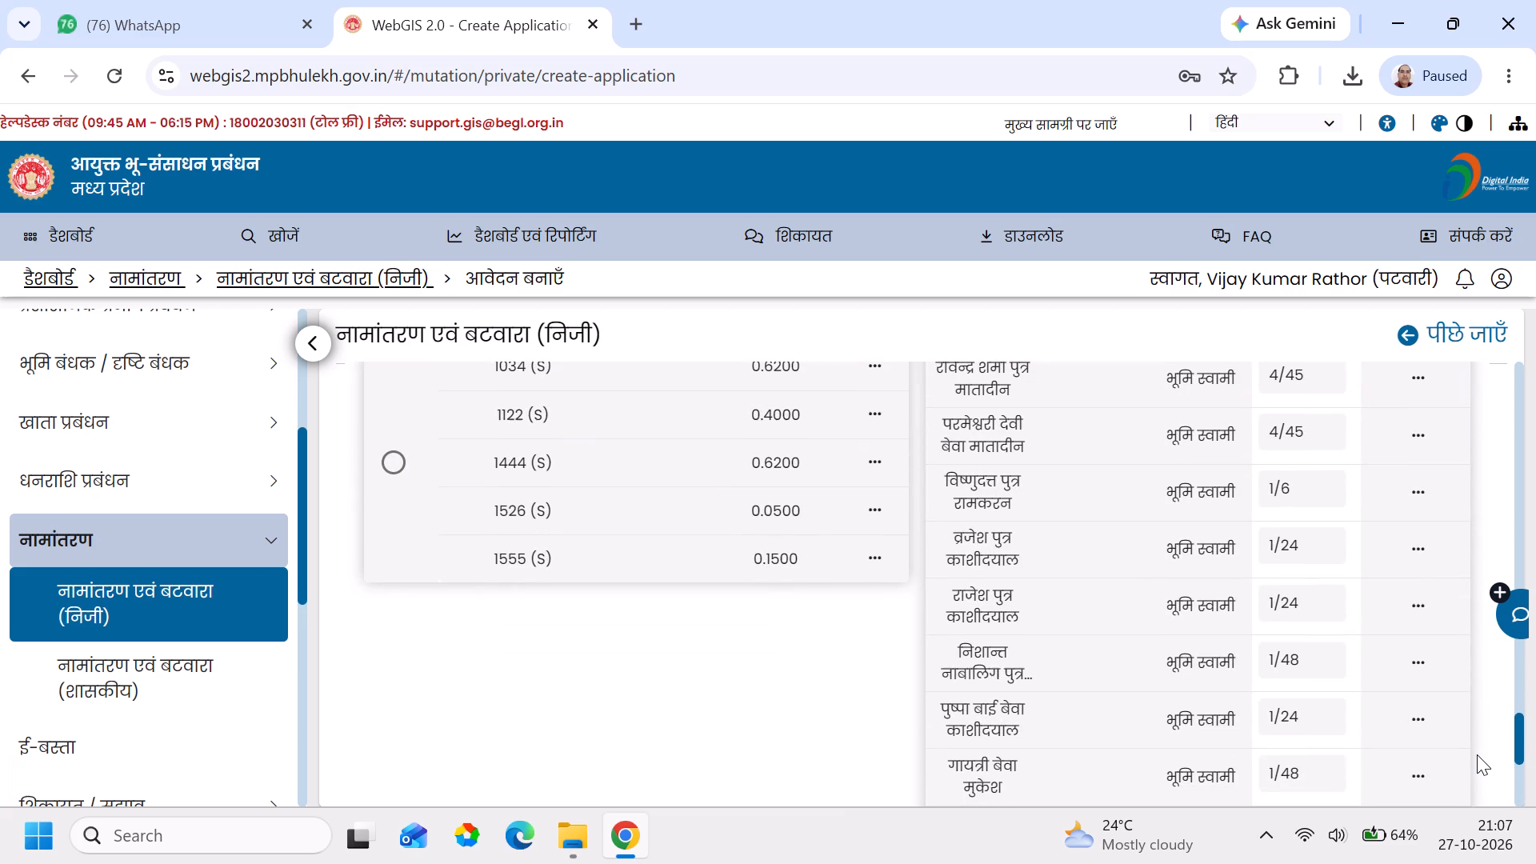
pyautogui.moveTo(1477, 754); pyautogui.dragTo(1470, 771)
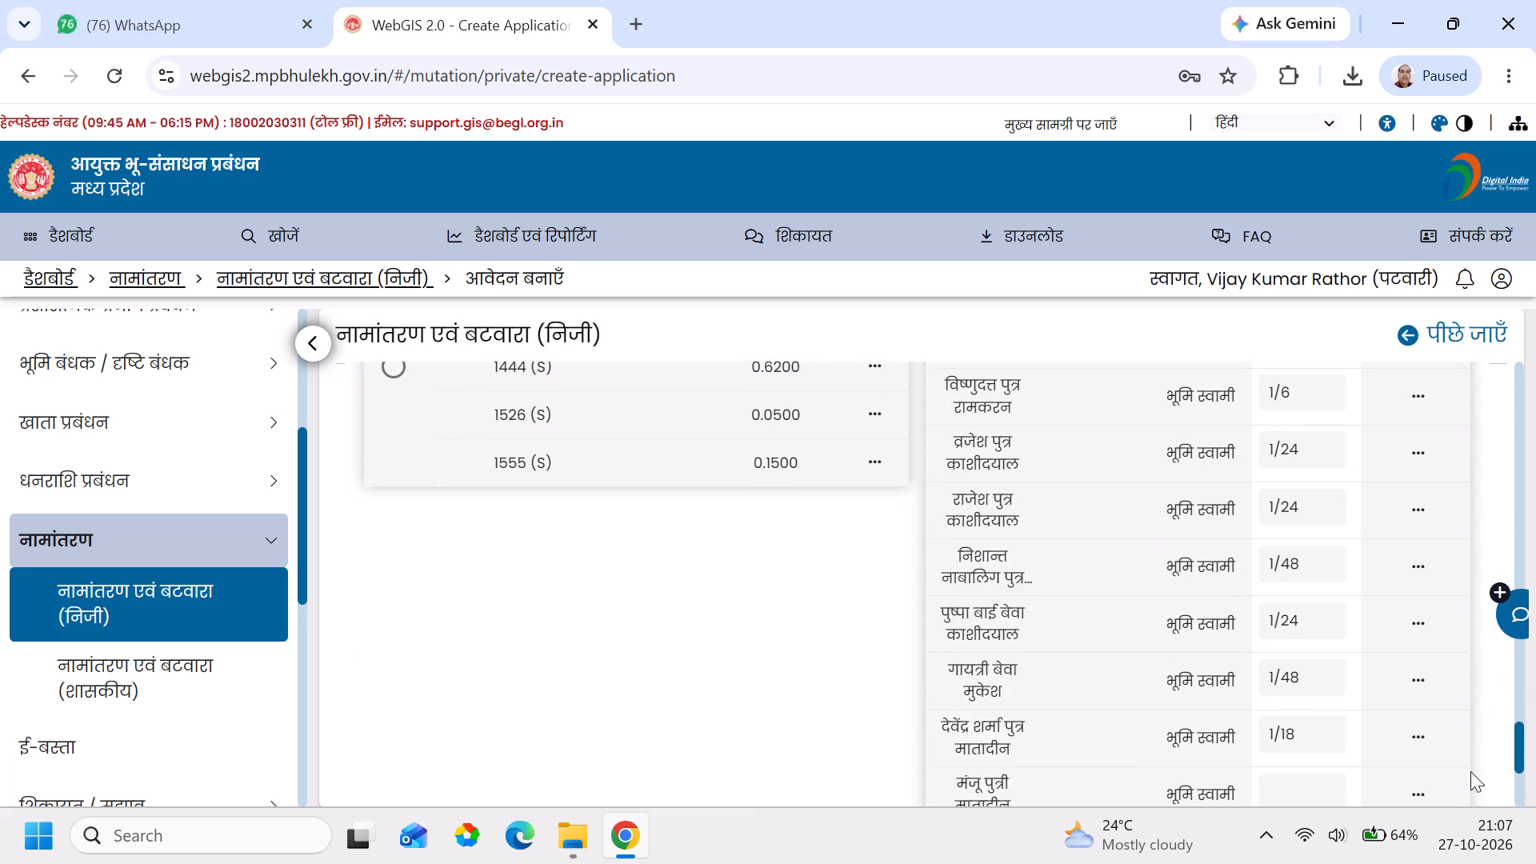
pyautogui.moveTo(1470, 771); pyautogui.dragTo(1465, 764)
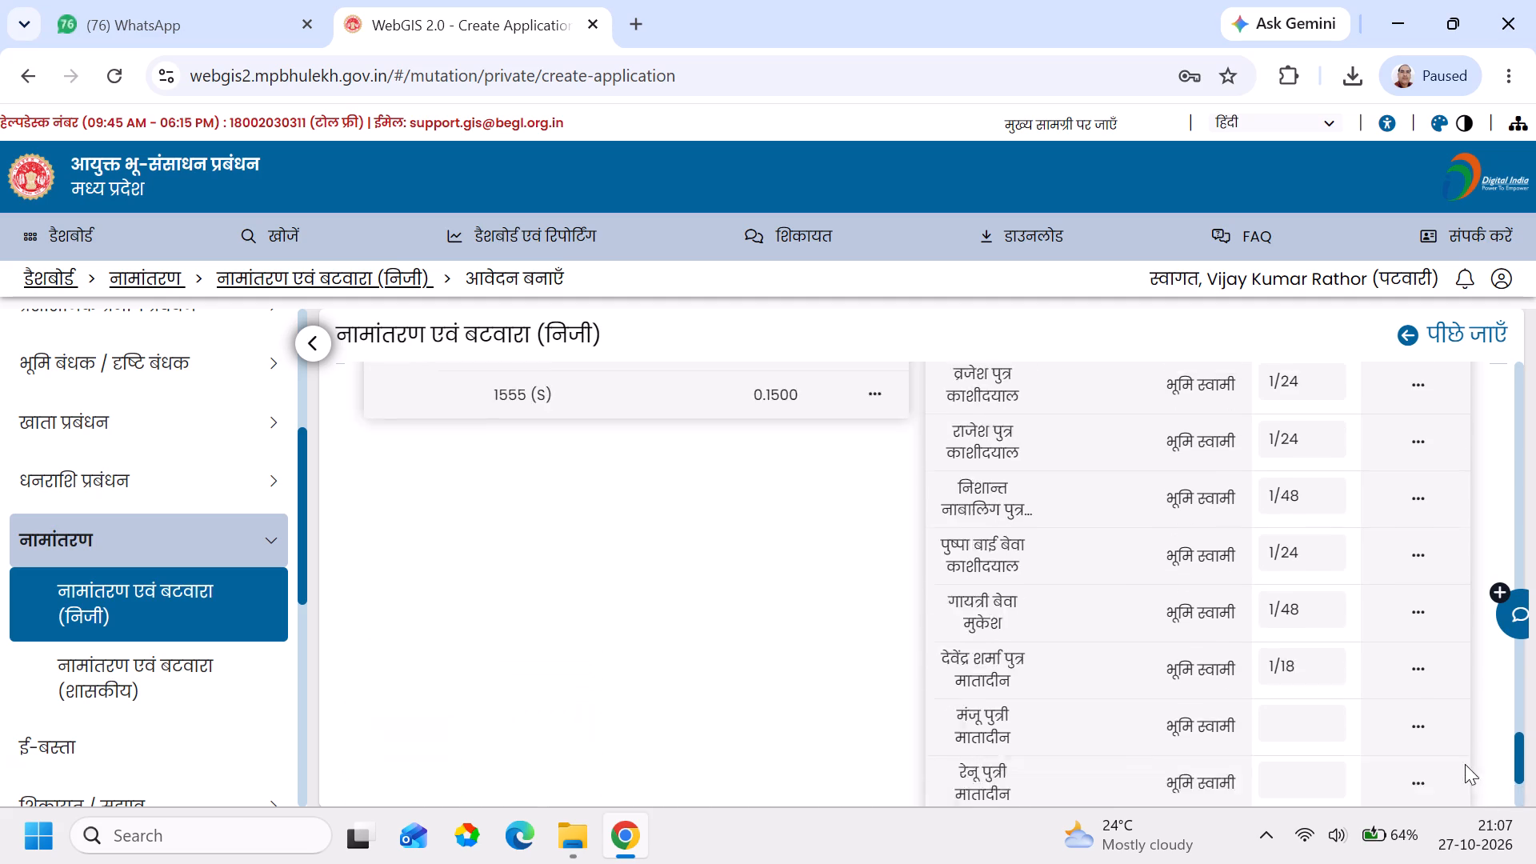
pyautogui.moveTo(1465, 764); pyautogui.dragTo(1437, 692)
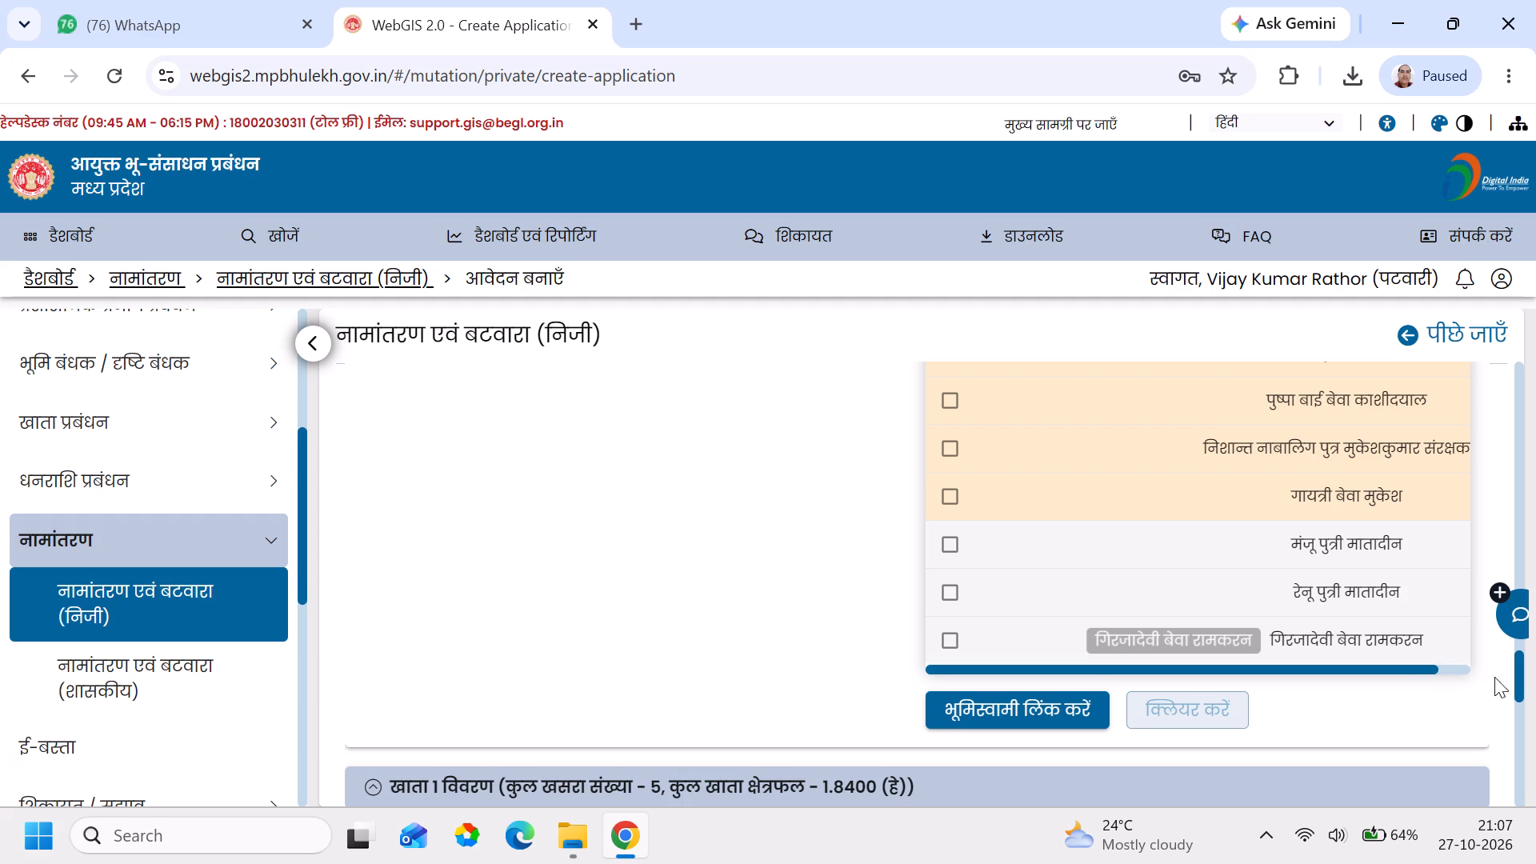
# Select खाता 1 and mark the three newly added landowners plus the five existing landowners listed directly above them for linking.
pyautogui.moveTo(1517, 674); pyautogui.dragTo(1512, 698)
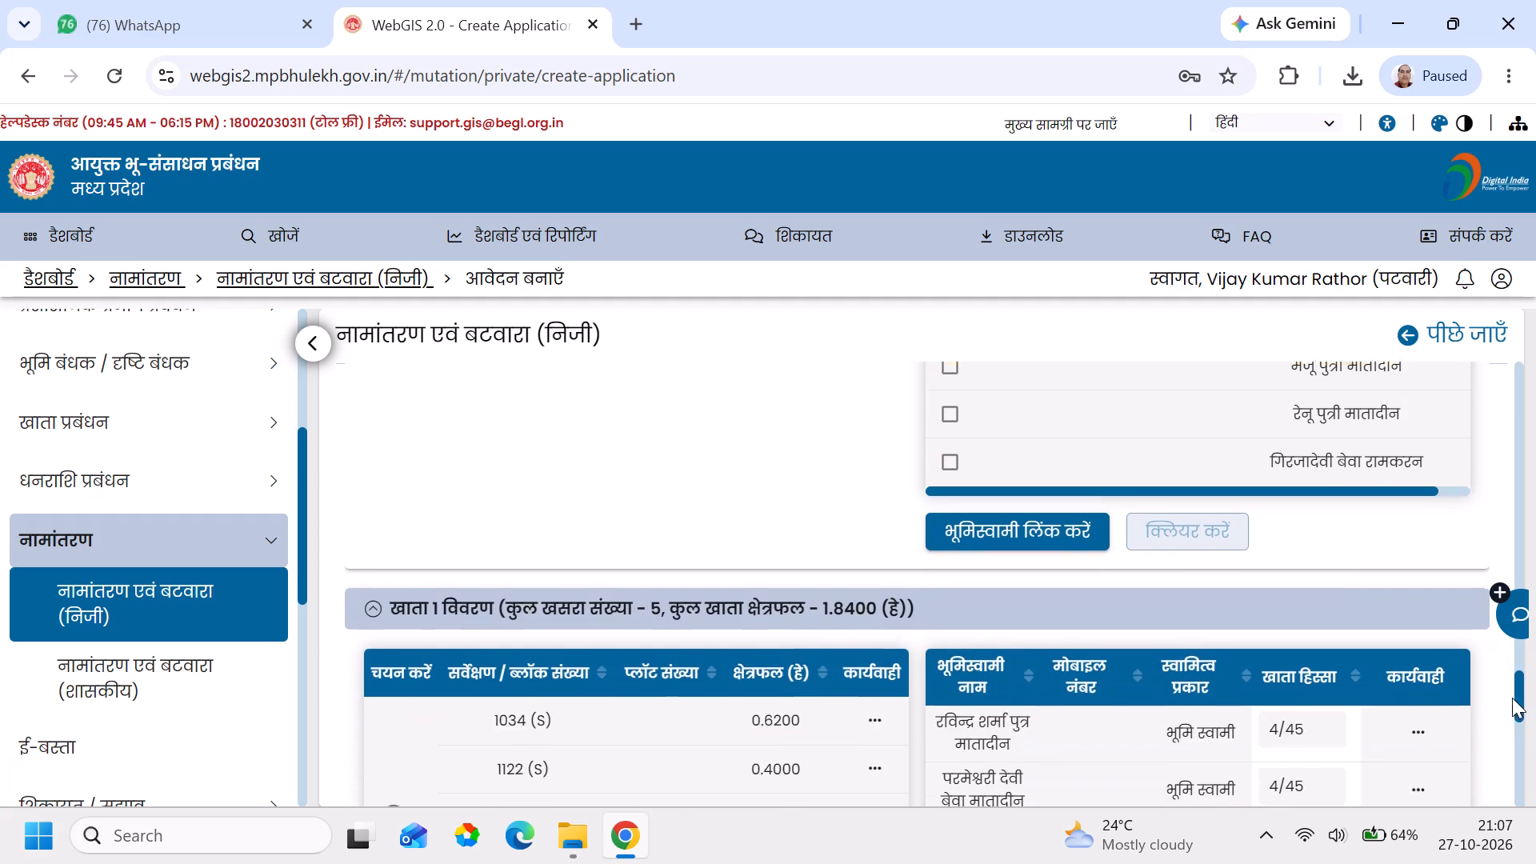
pyautogui.moveTo(1512, 698); pyautogui.dragTo(1510, 703)
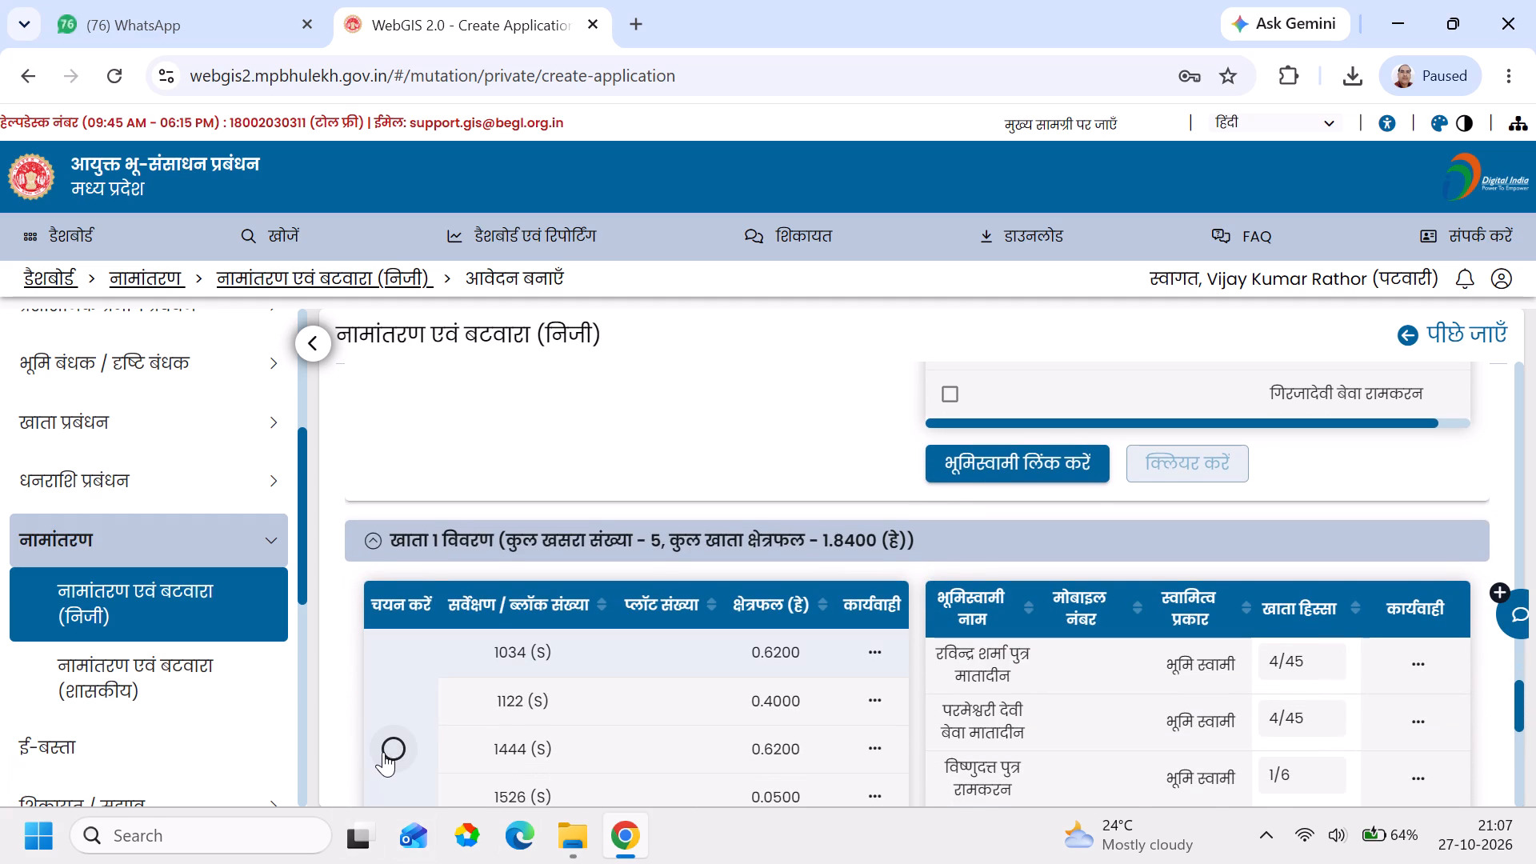
pyautogui.click(387, 752)
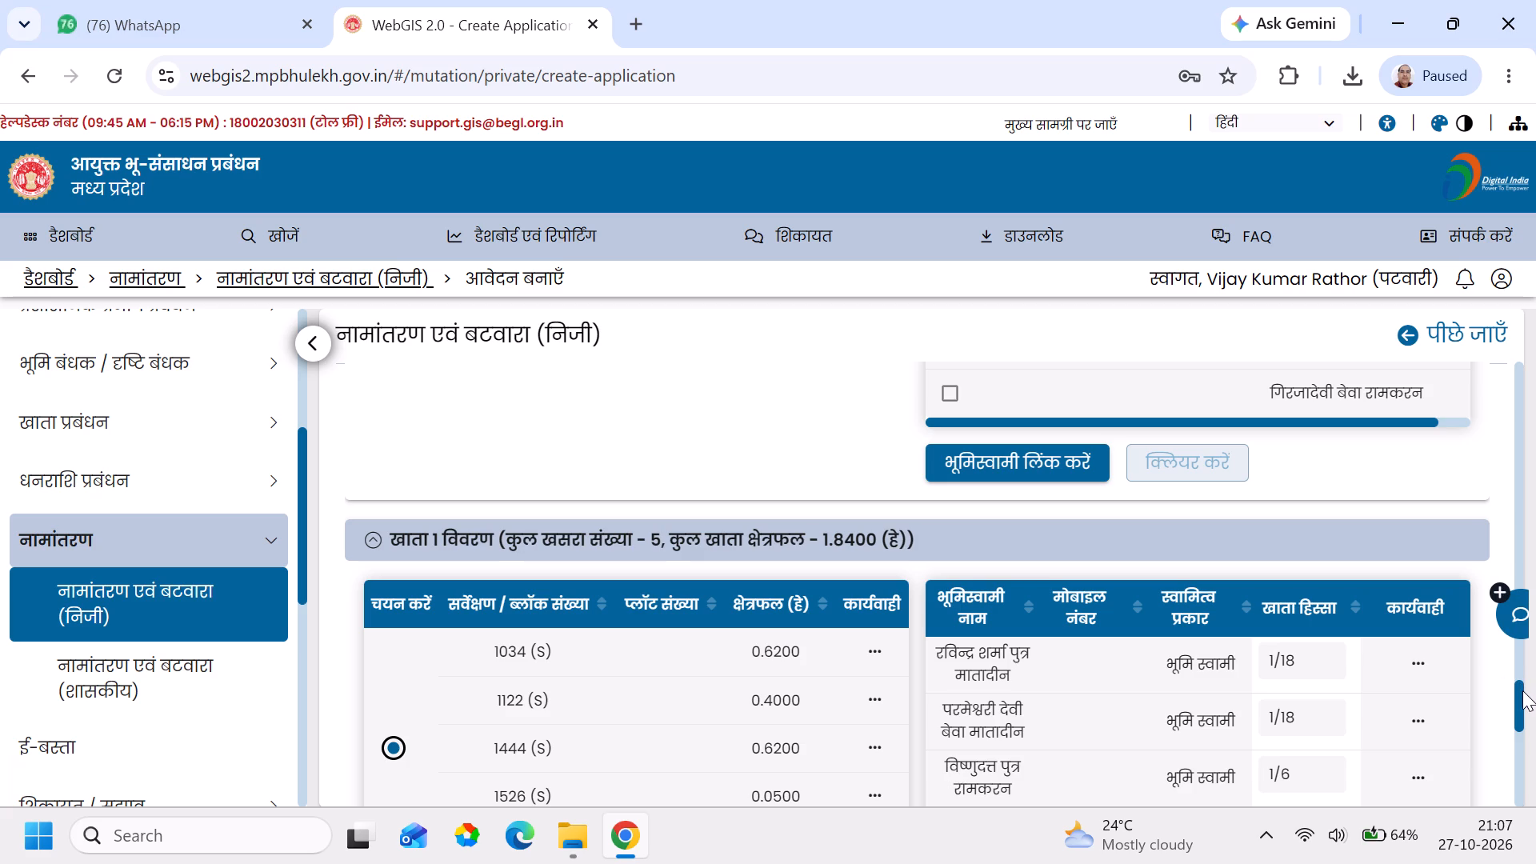
pyautogui.moveTo(1517, 698); pyautogui.dragTo(1506, 698)
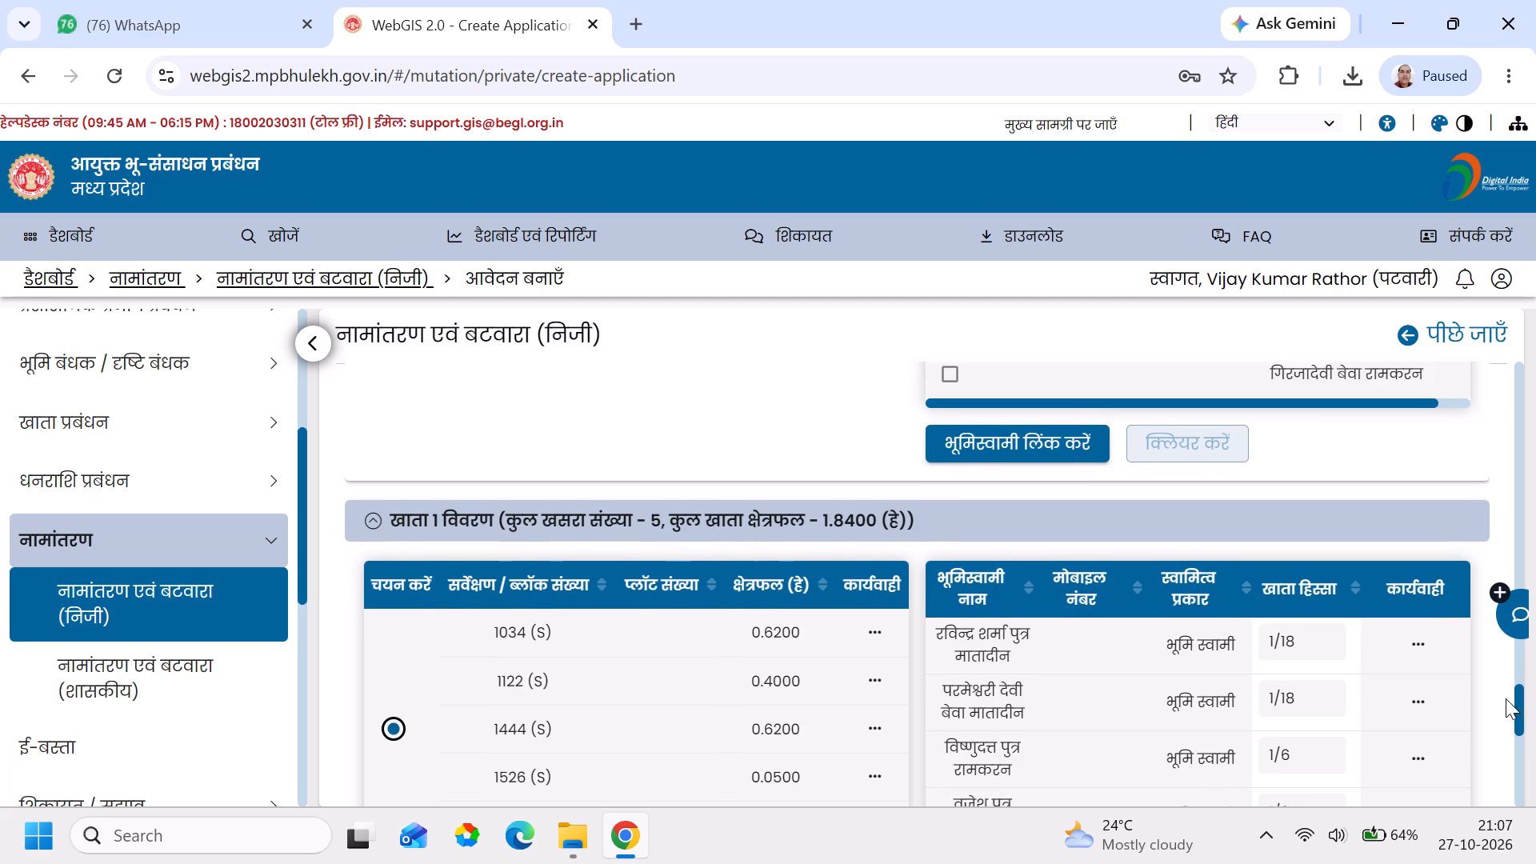
pyautogui.moveTo(1506, 698); pyautogui.dragTo(1494, 658)
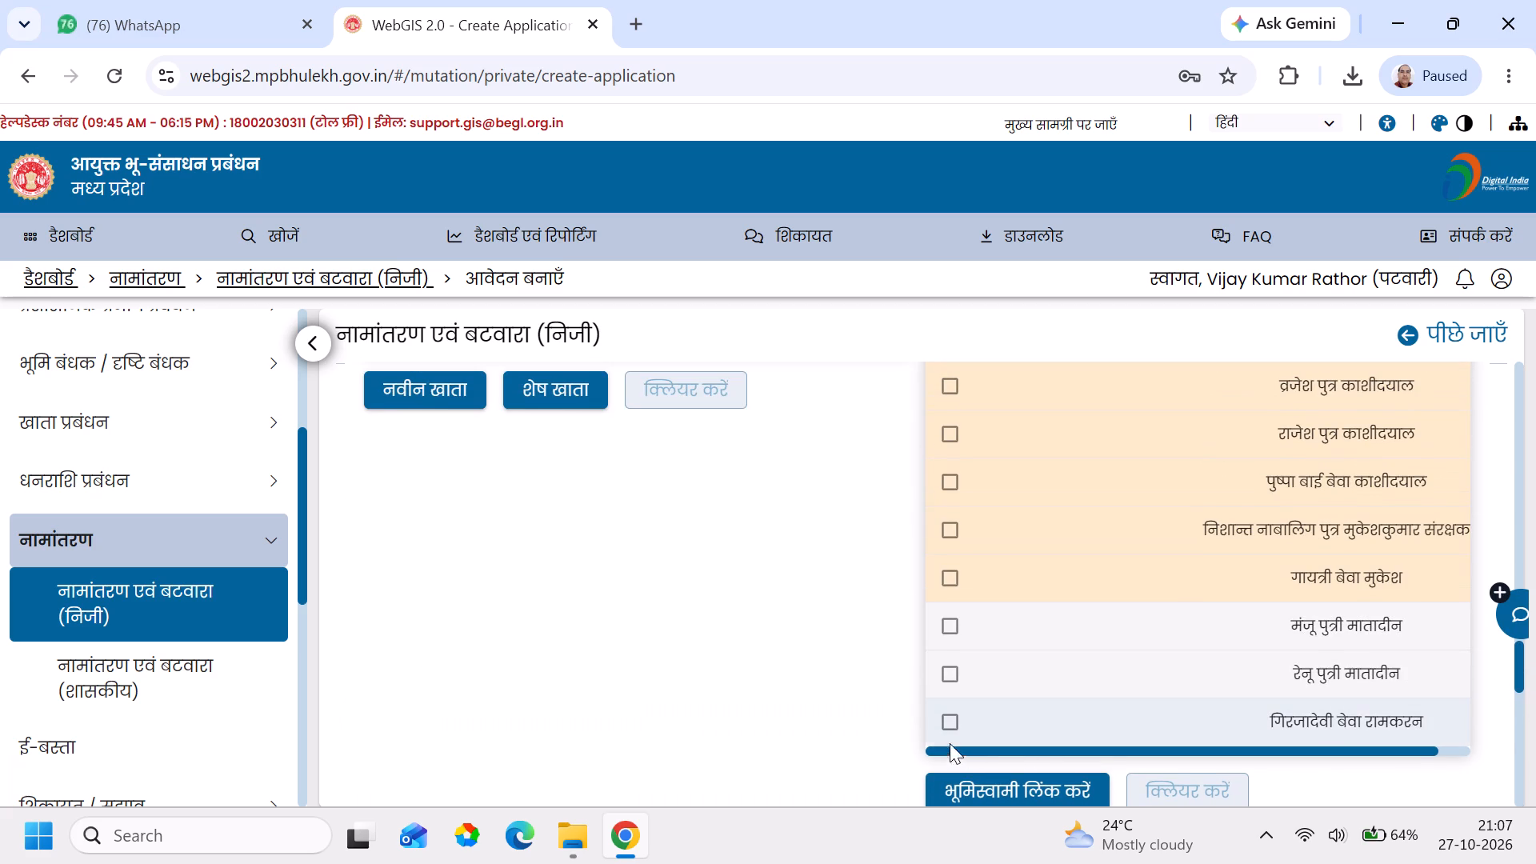
pyautogui.click(954, 722)
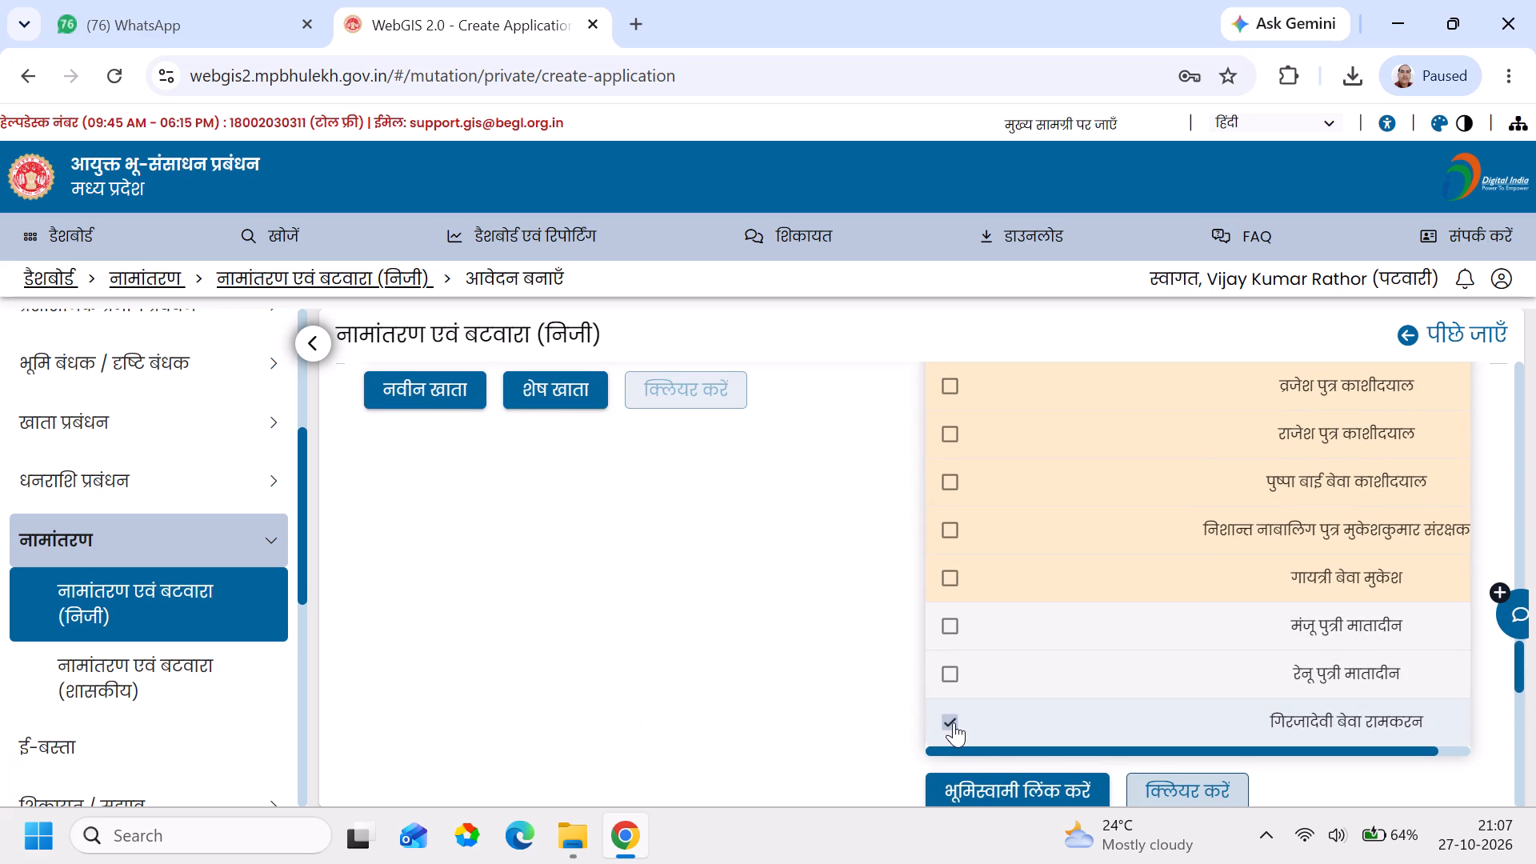
pyautogui.click(945, 672)
pyautogui.click(945, 622)
pyautogui.click(946, 581)
pyautogui.click(950, 527)
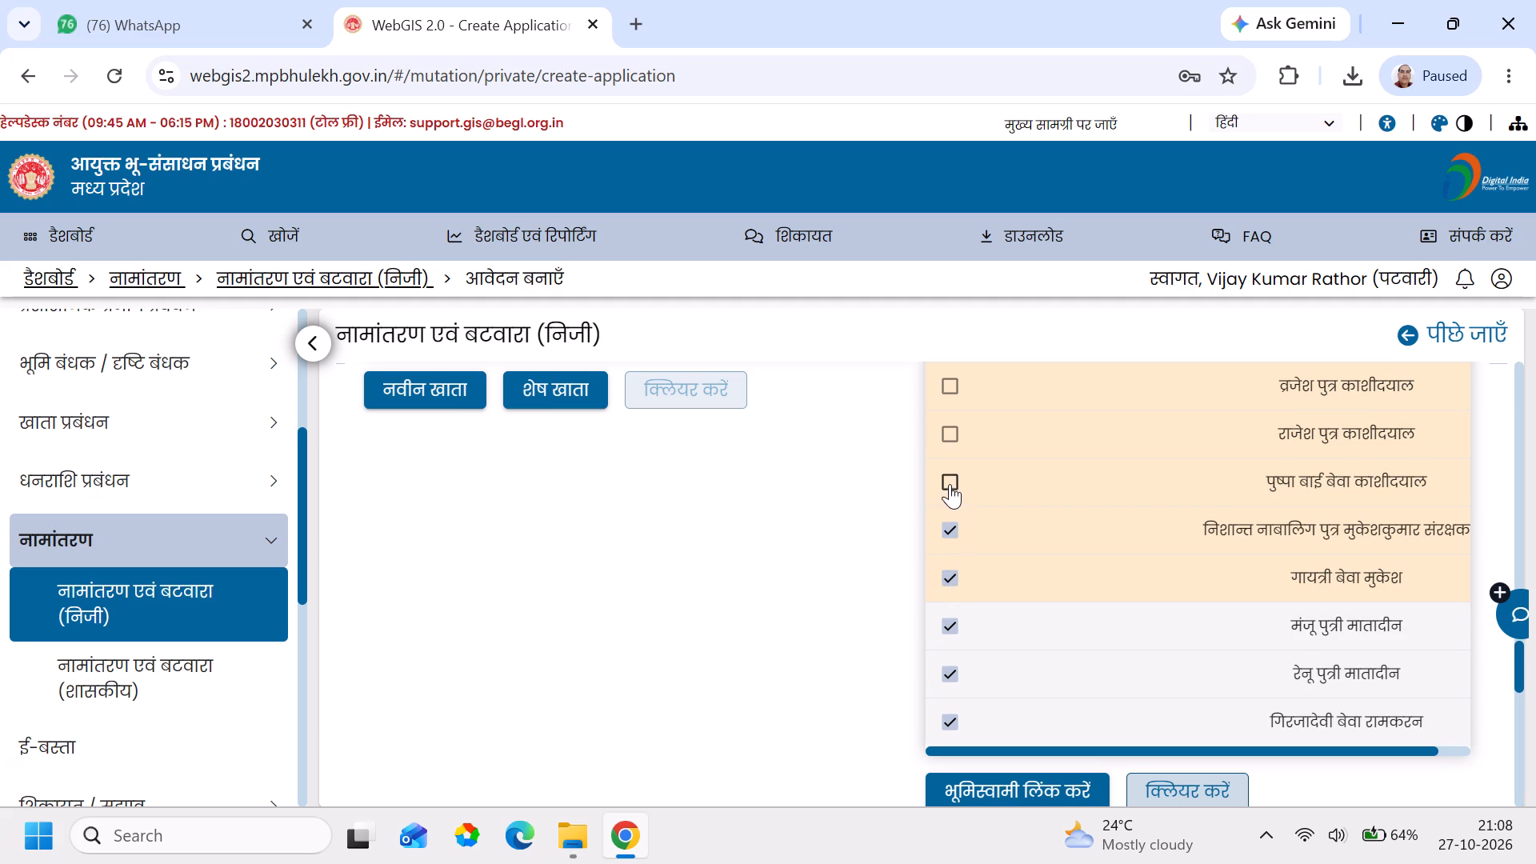
pyautogui.click(950, 482)
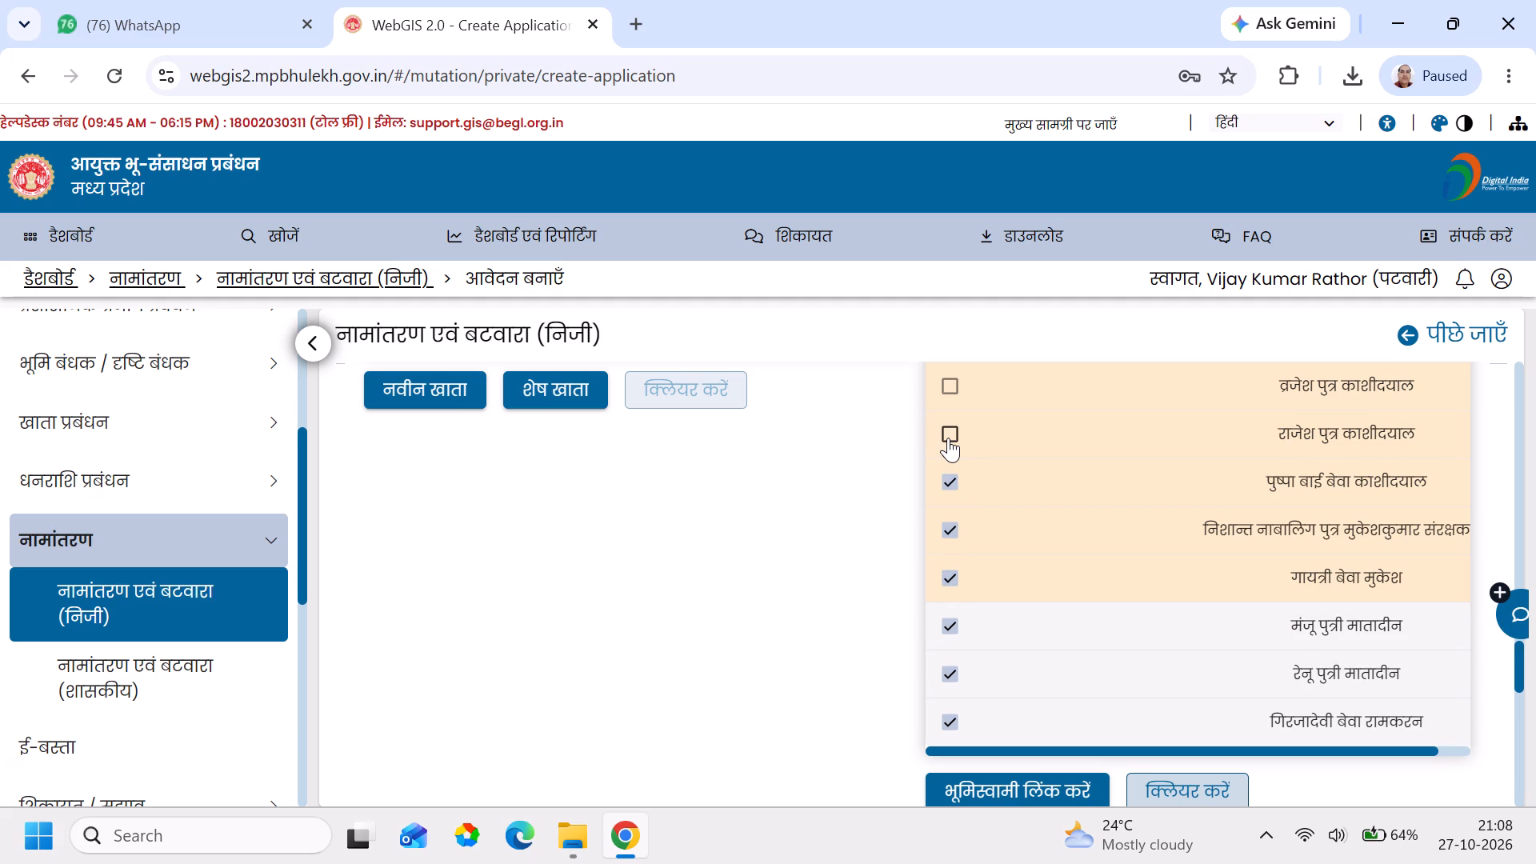
pyautogui.click(948, 438)
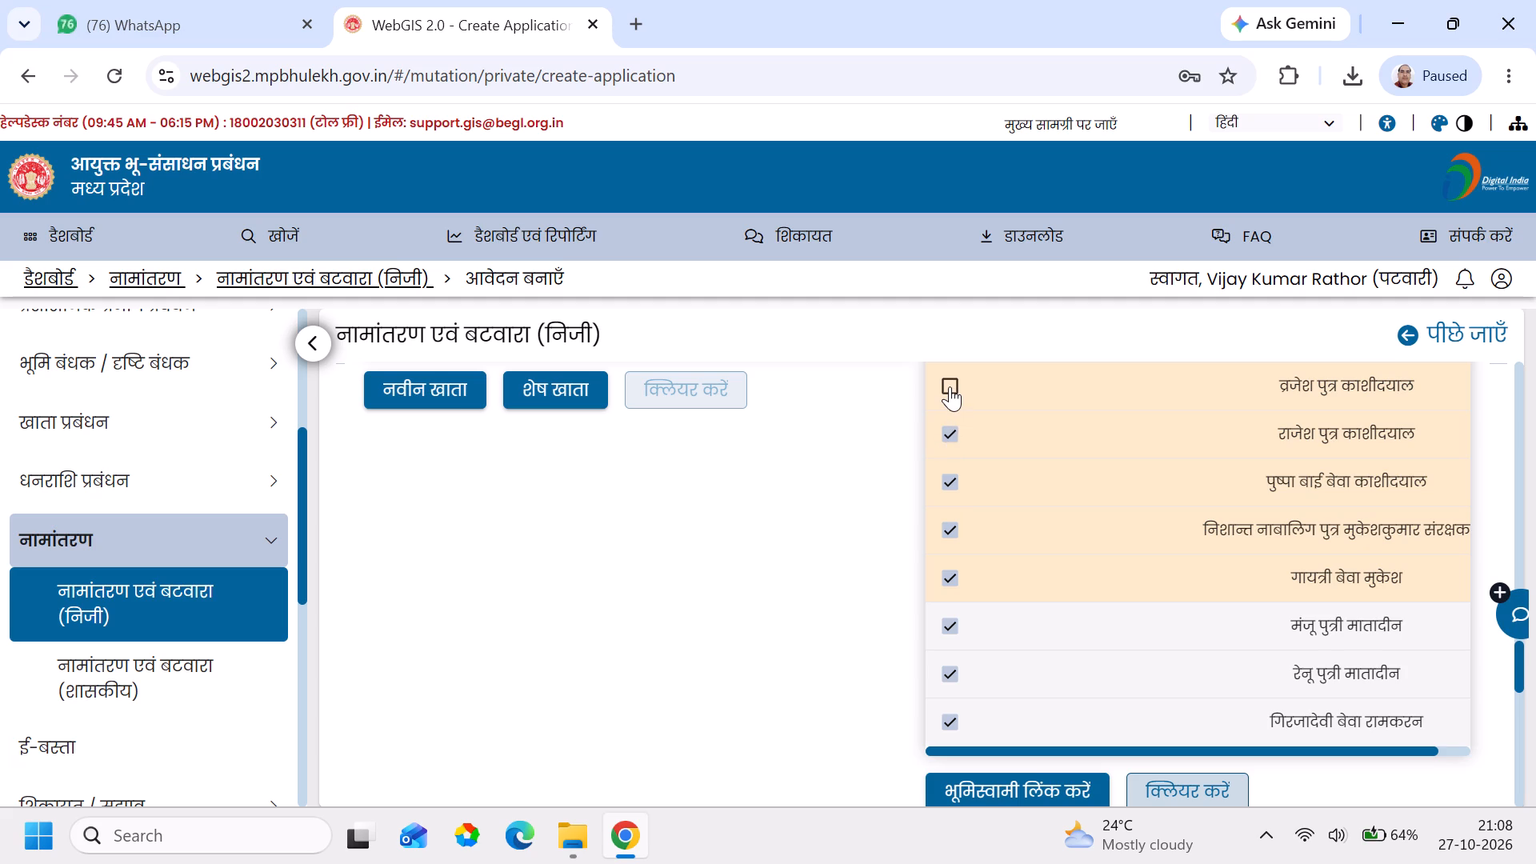
pyautogui.click(950, 386)
# Mark the four remaining landowners except the first one listed, and link all marked landowners to खाता 1 (भूमिस्वामी लिंक करें).
pyautogui.moveTo(1520, 672); pyautogui.dragTo(1516, 654)
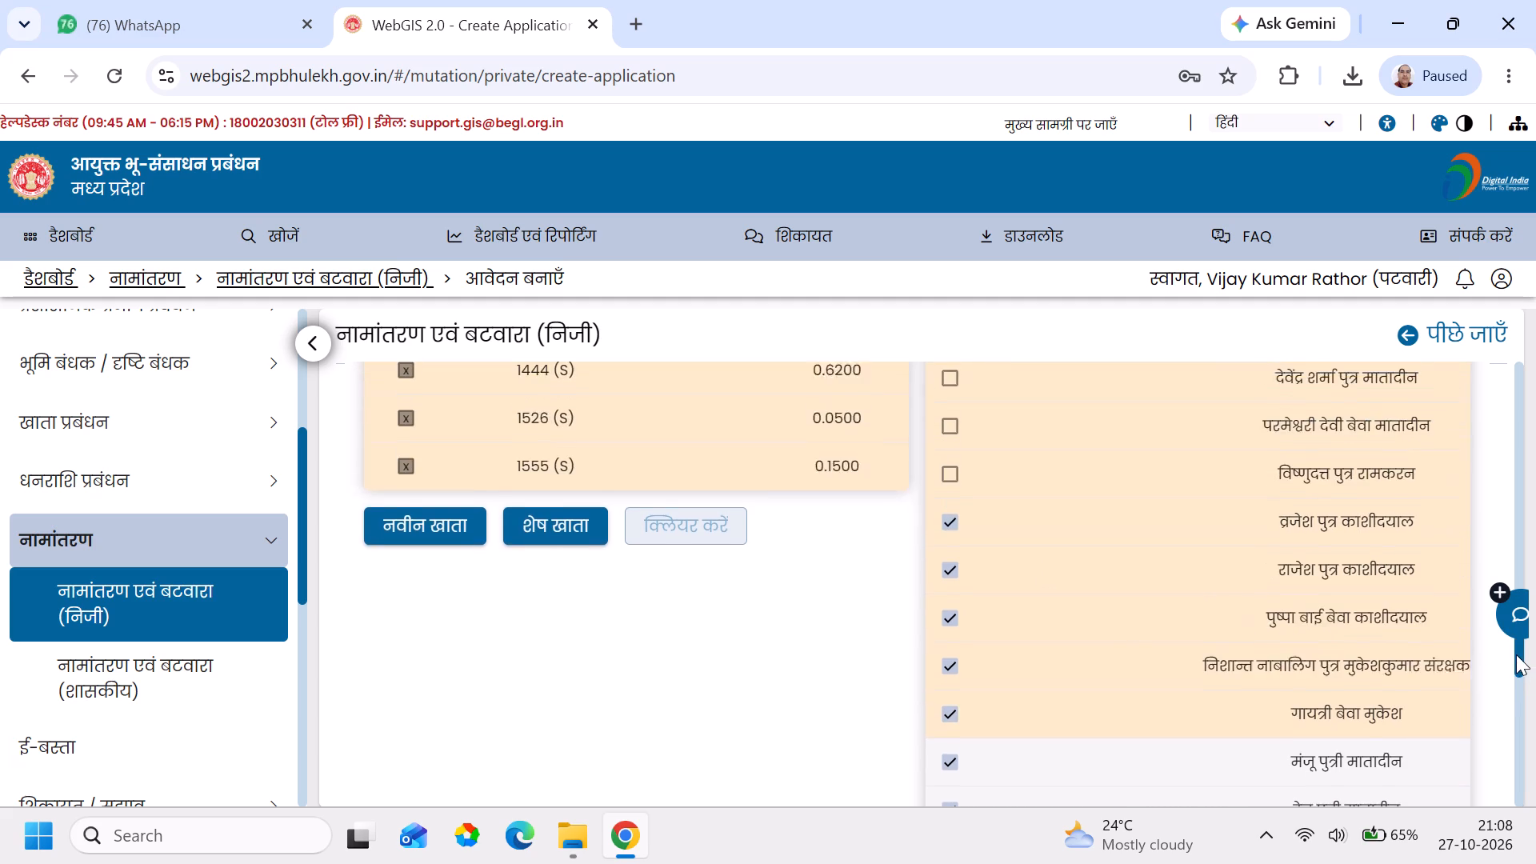
pyautogui.moveTo(1516, 654); pyautogui.dragTo(1512, 637)
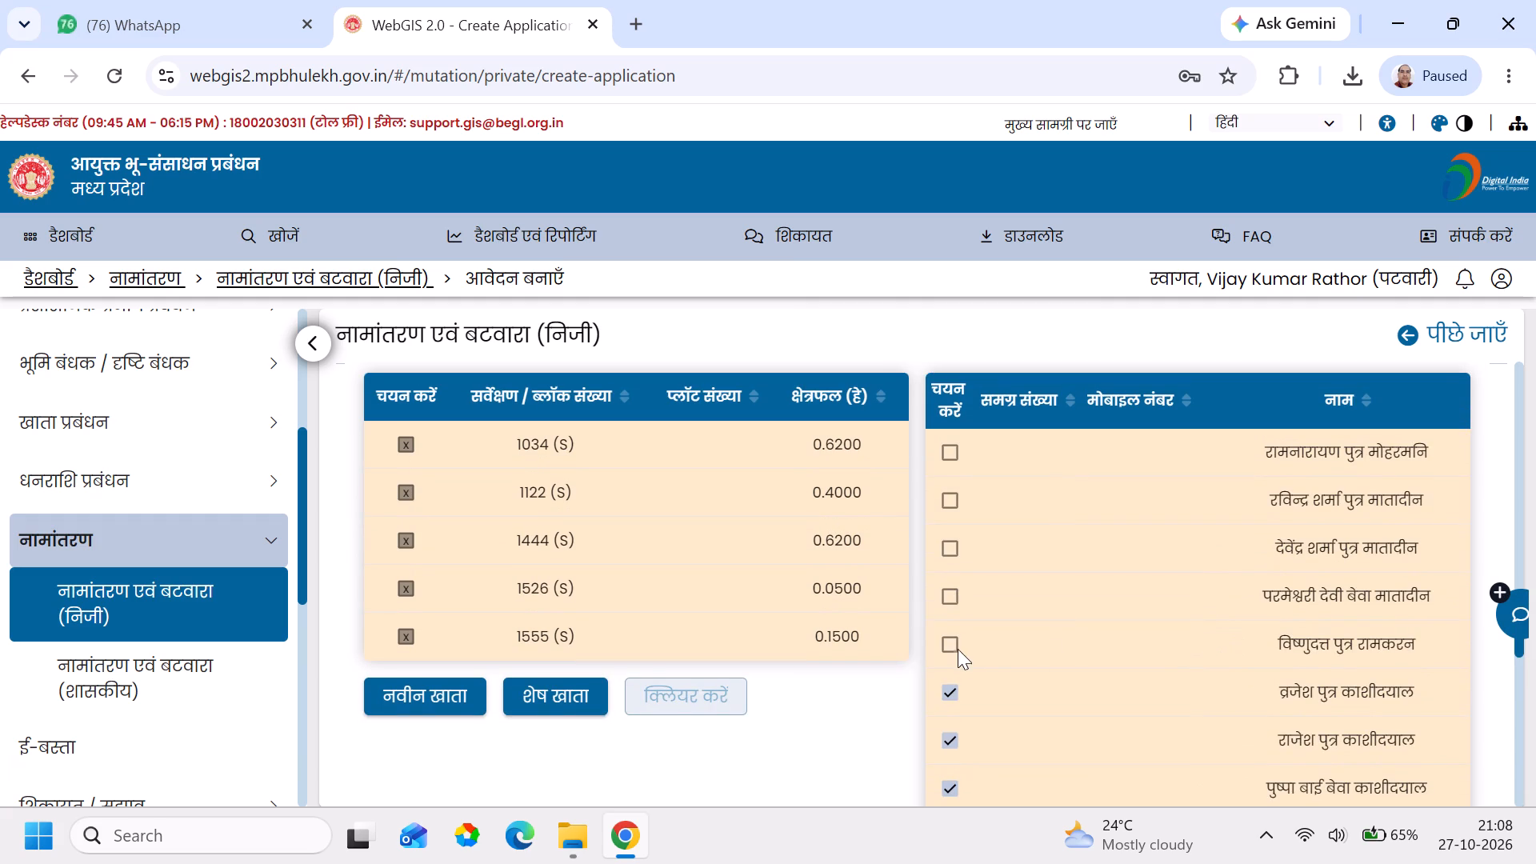
pyautogui.click(950, 644)
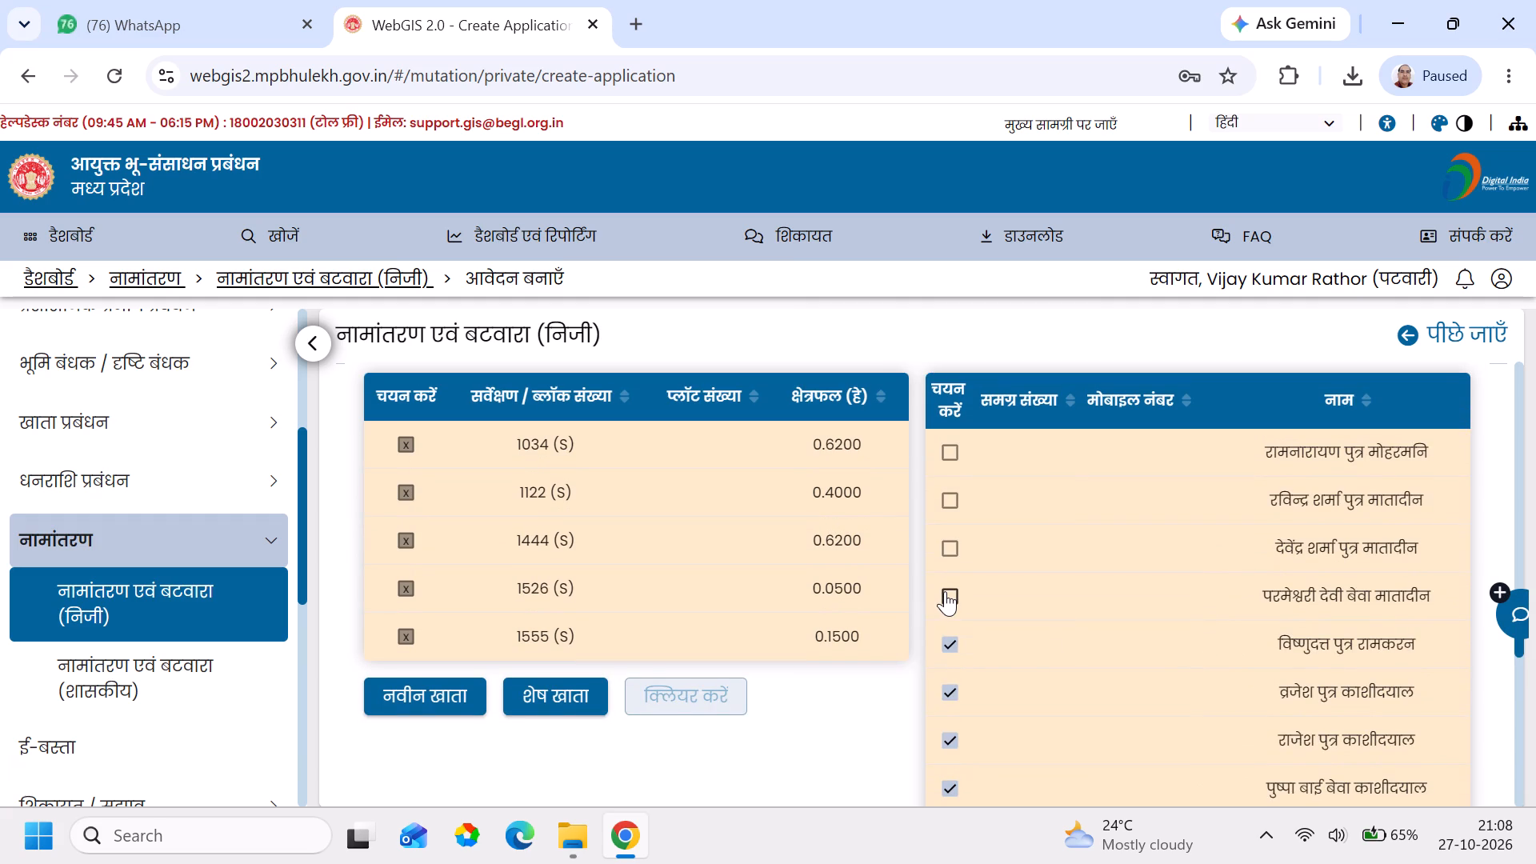
pyautogui.click(946, 594)
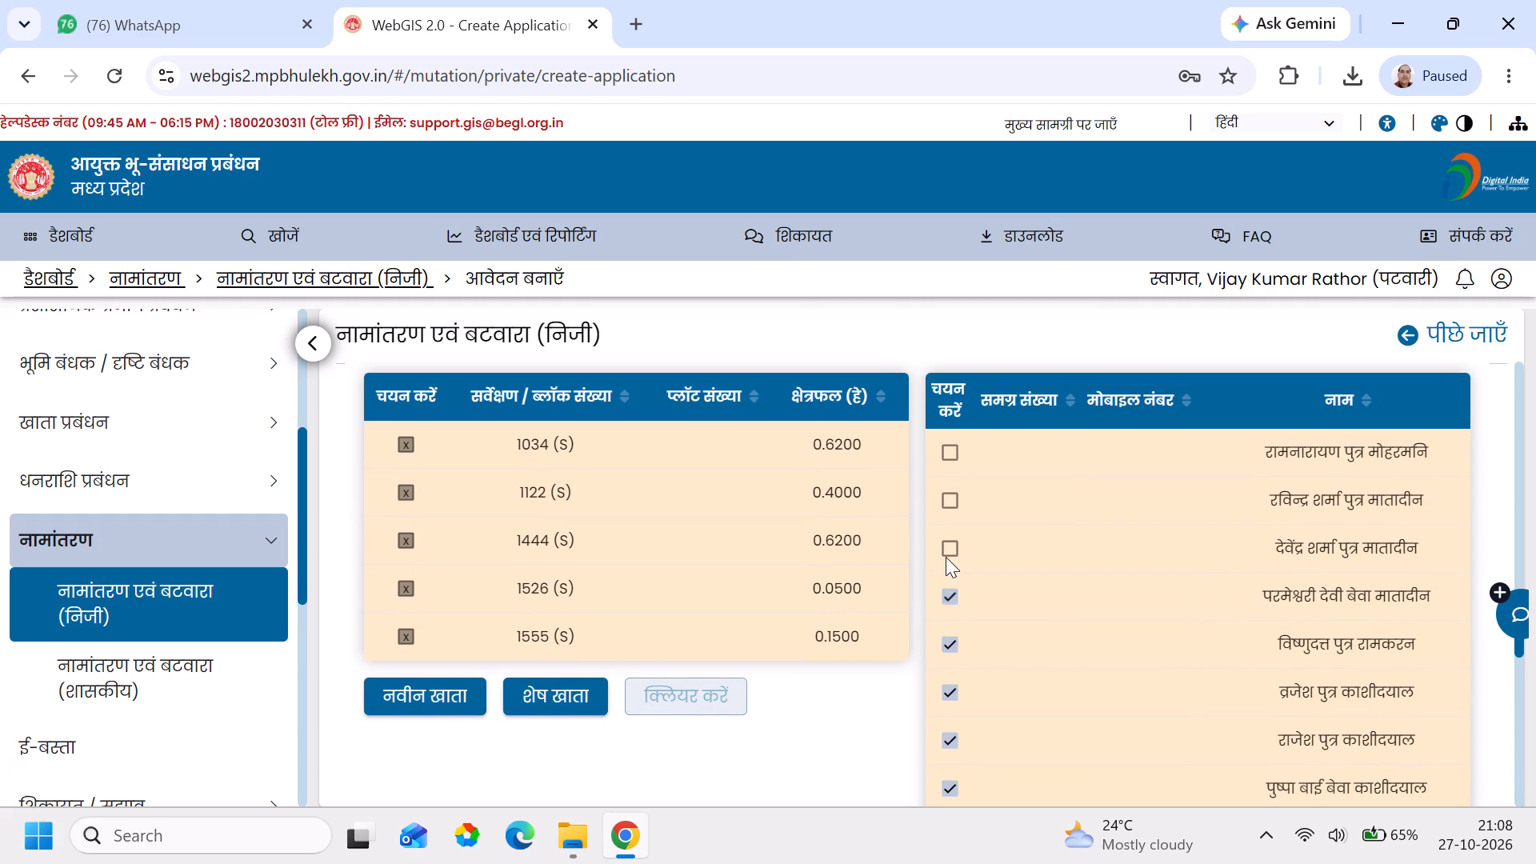
pyautogui.click(946, 546)
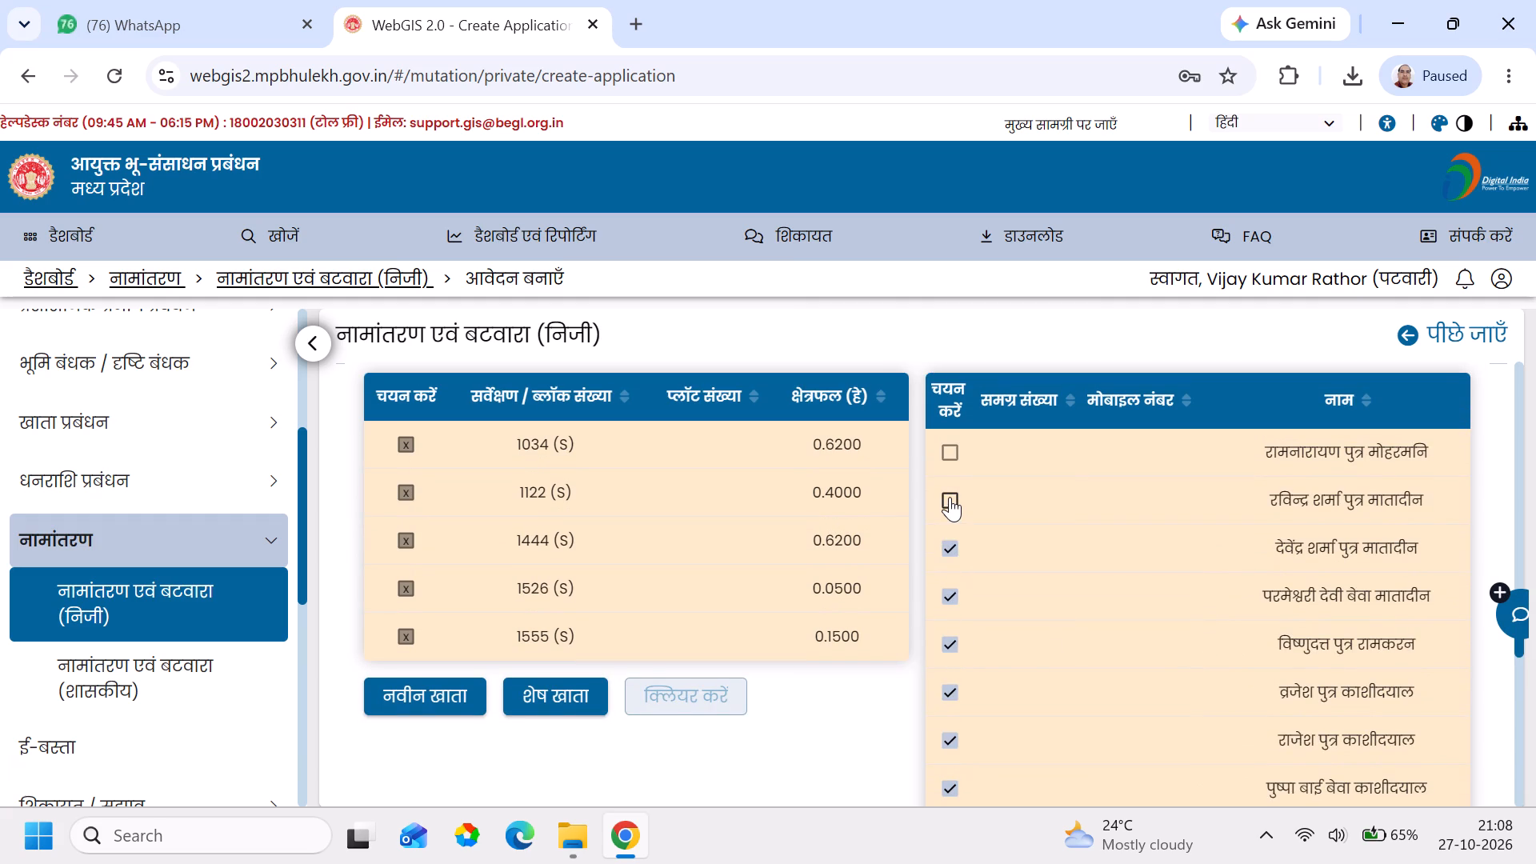
pyautogui.click(950, 497)
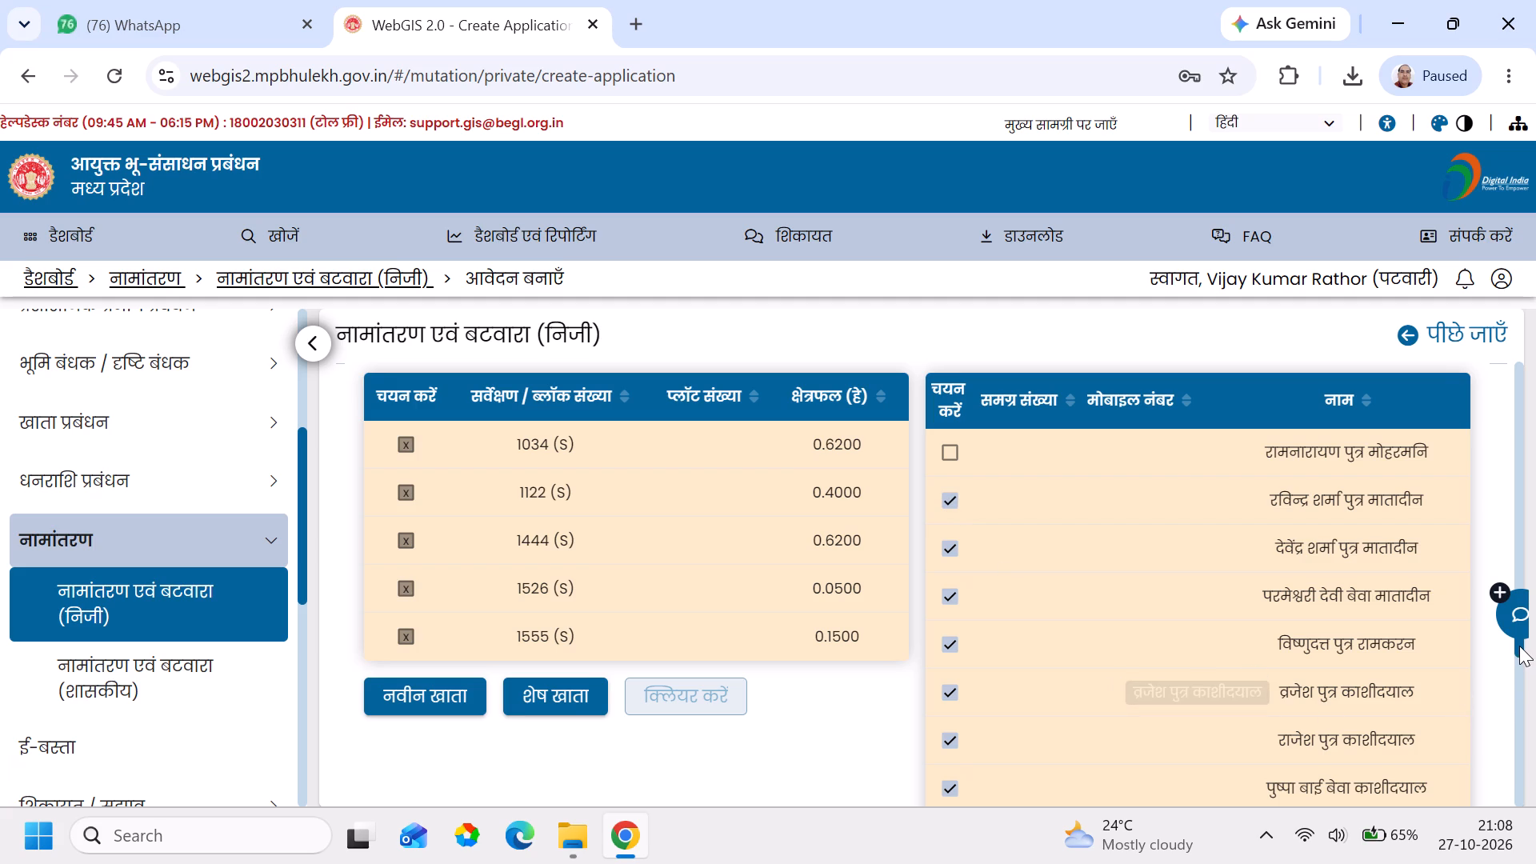
pyautogui.moveTo(1519, 646); pyautogui.dragTo(1515, 690)
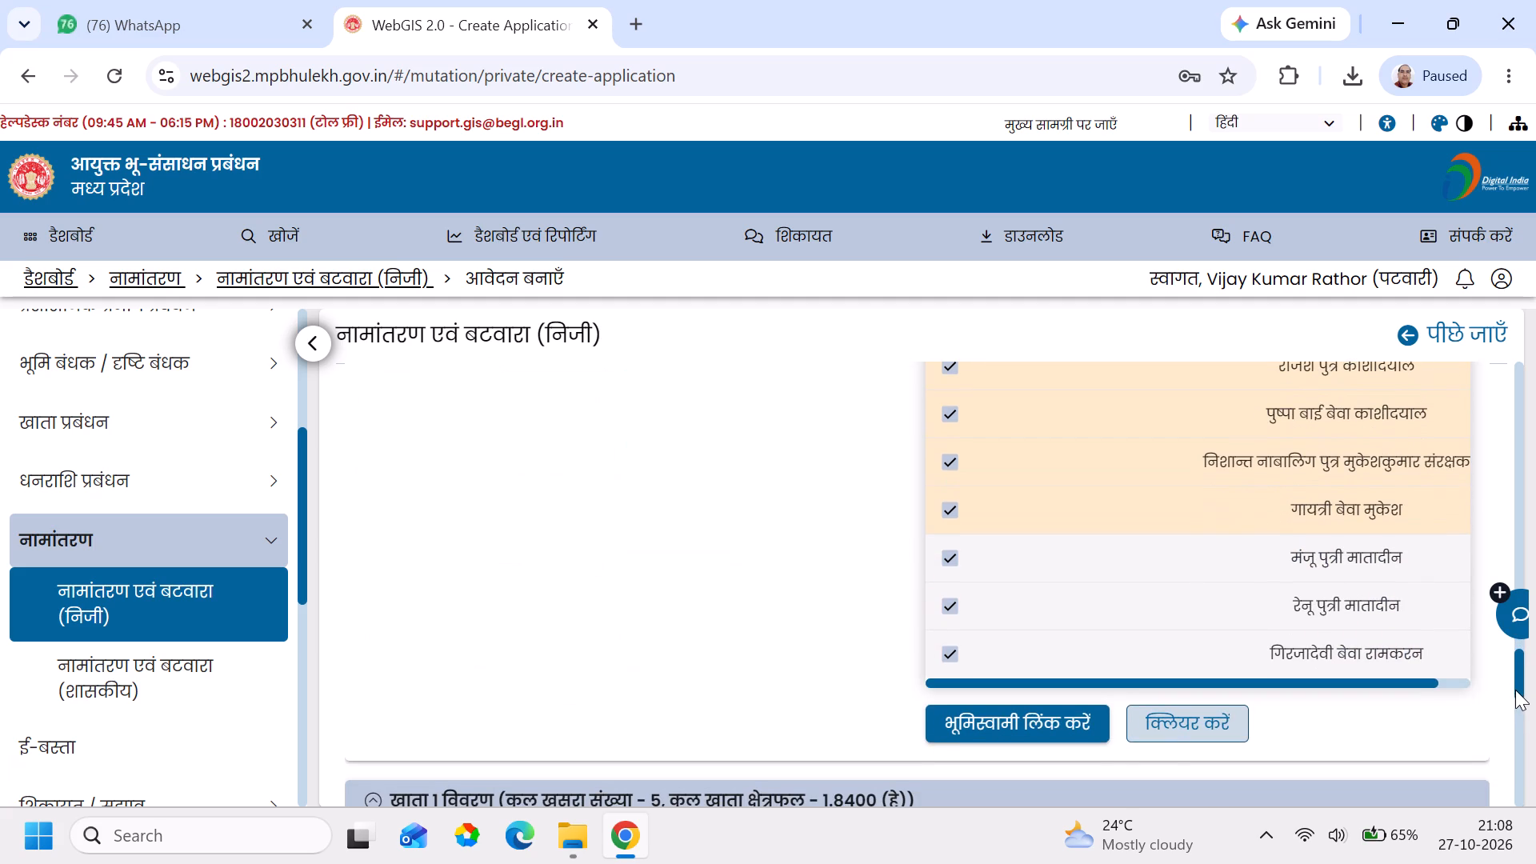
pyautogui.click(1057, 723)
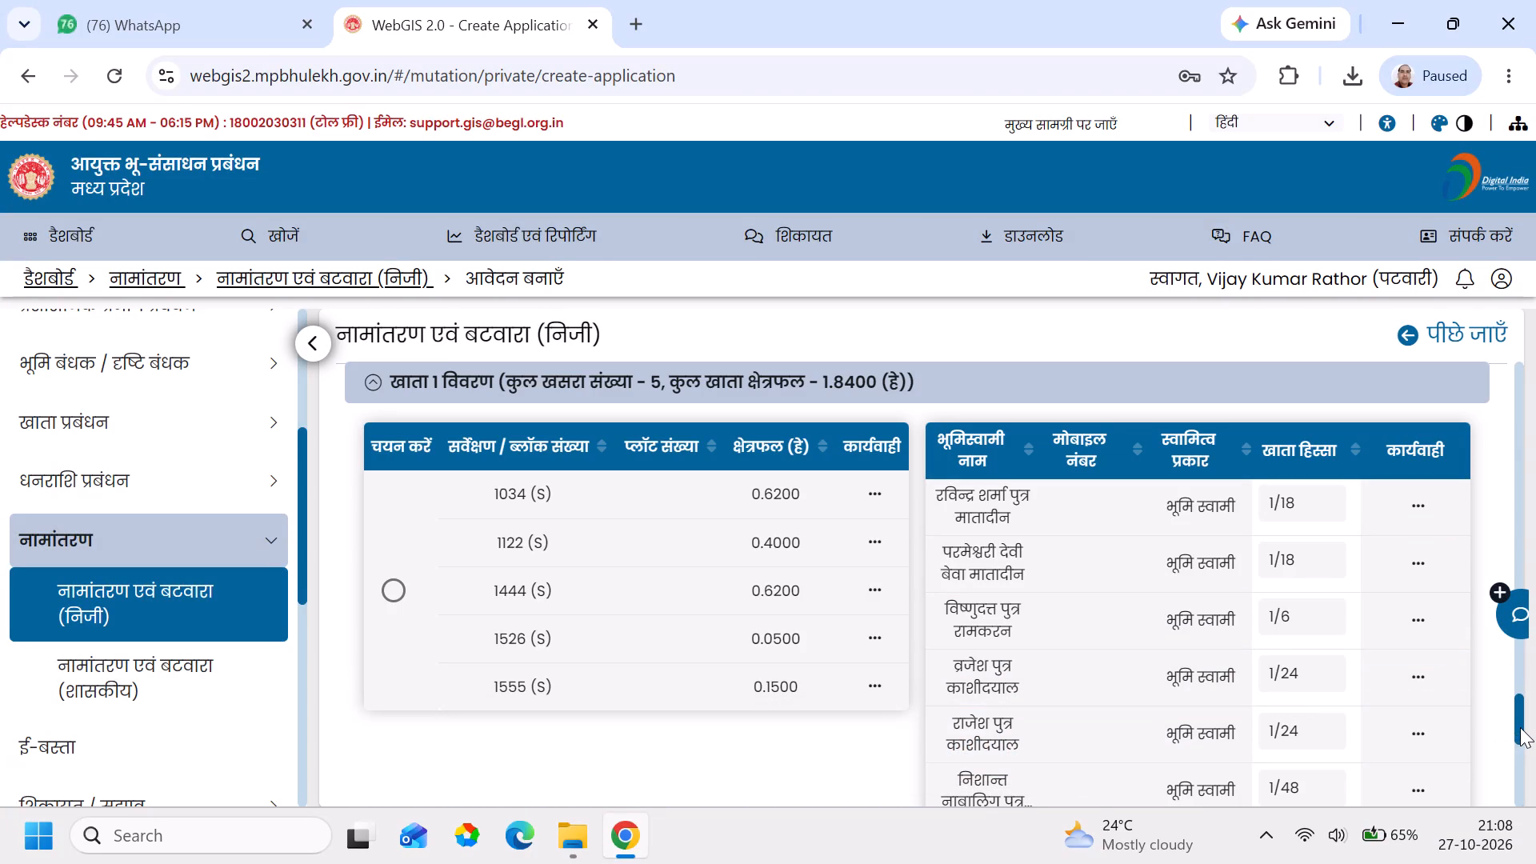
# Set the account share (खाता हिस्सा) of the first and second landowners listed under खाता 1 to 4/45 each.
pyautogui.moveTo(1520, 727); pyautogui.dragTo(1515, 798)
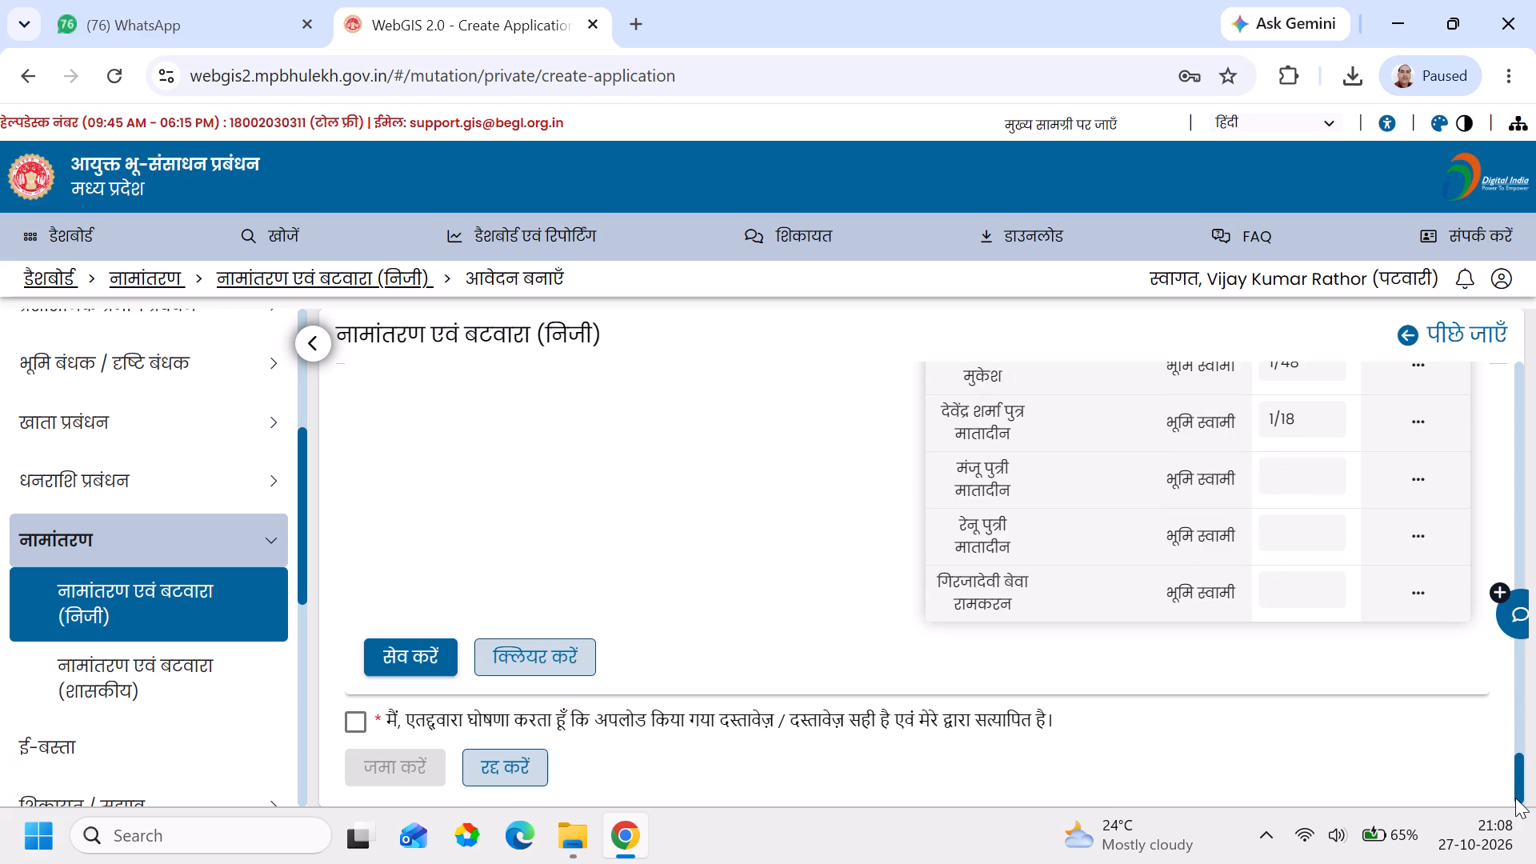
pyautogui.moveTo(1515, 798); pyautogui.dragTo(1508, 758)
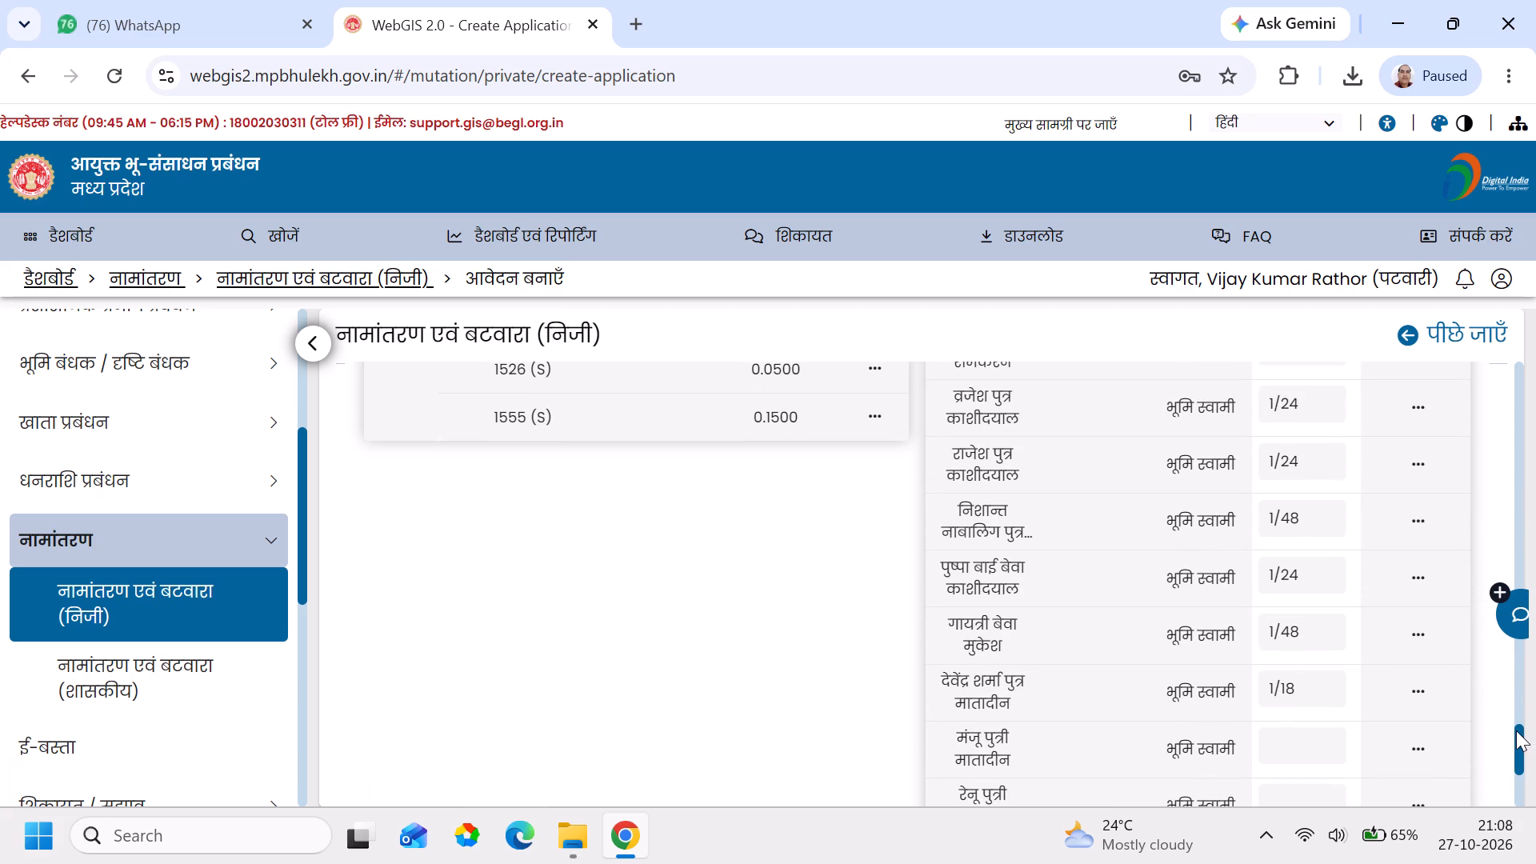
pyautogui.moveTo(1516, 730); pyautogui.dragTo(1514, 730)
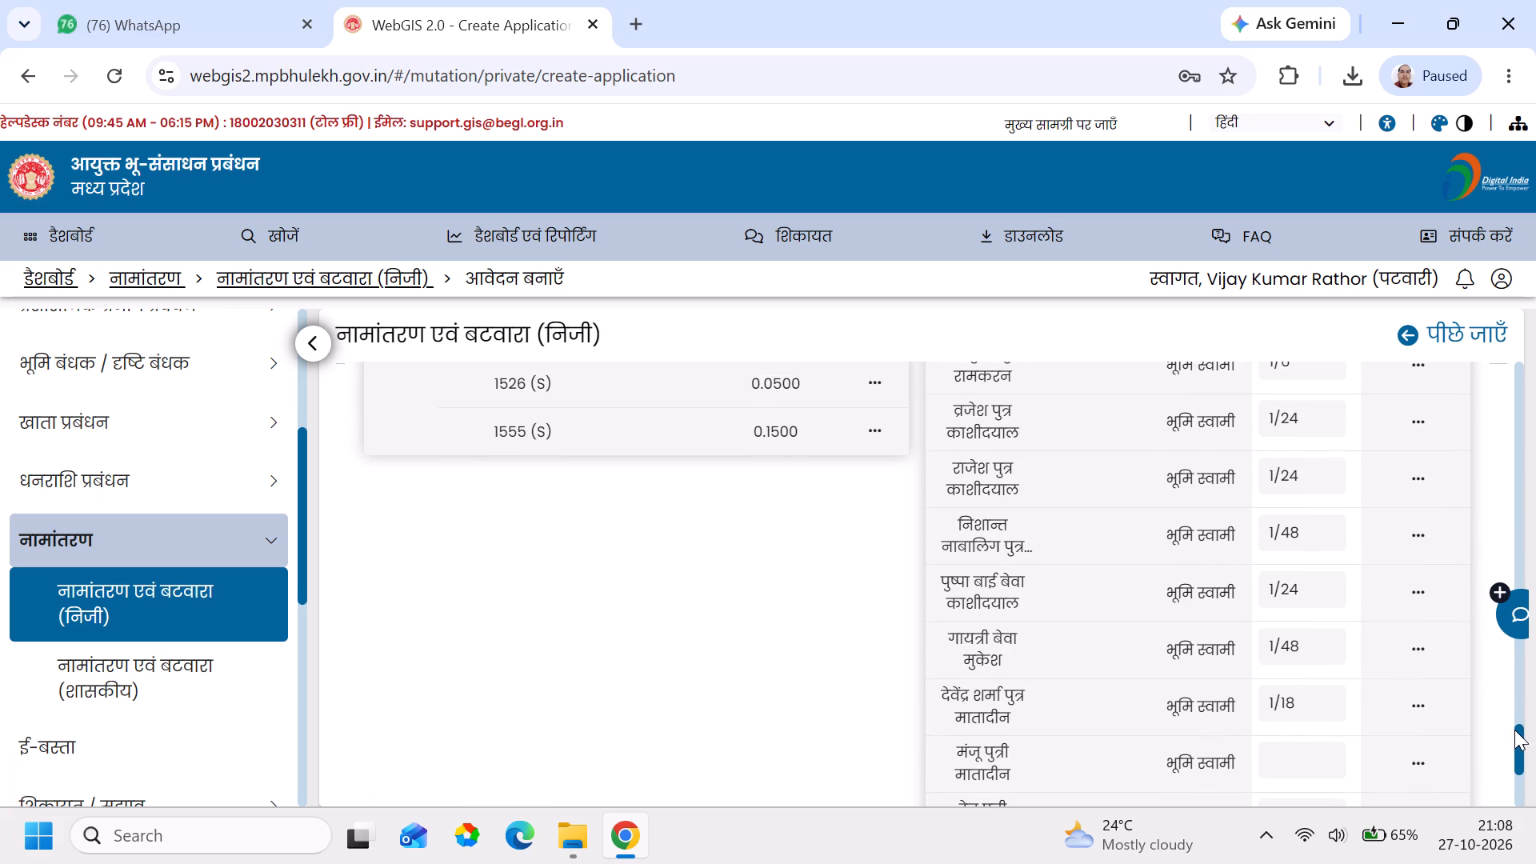
pyautogui.moveTo(1514, 730); pyautogui.dragTo(1500, 706)
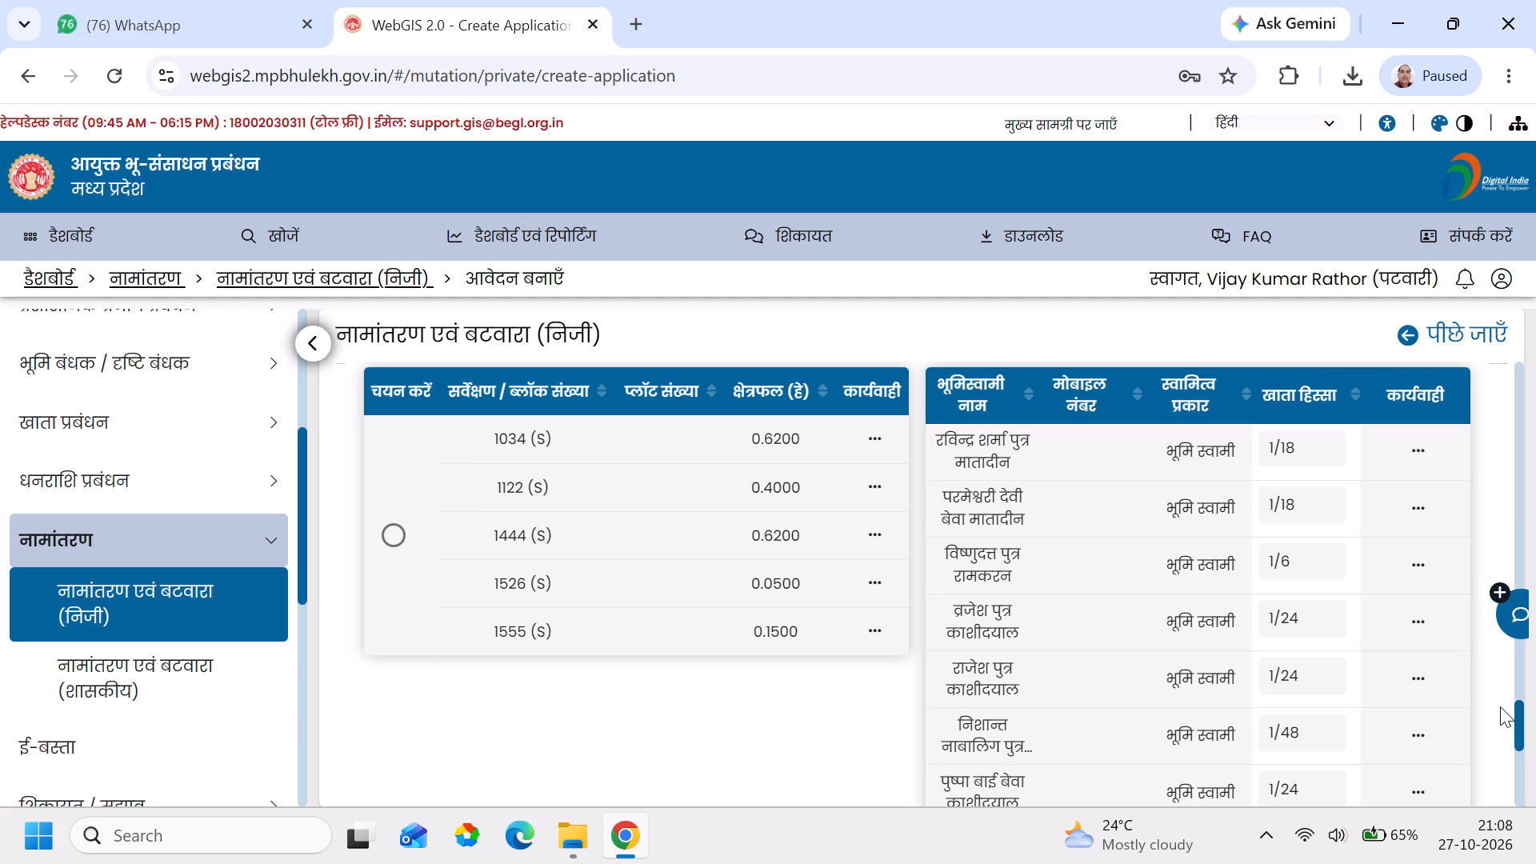
pyautogui.click(1301, 443)
pyautogui.press('BackSpace')
pyautogui.press('BackSpace')
pyautogui.press('BackSpace')
pyautogui.press('BackSpace')
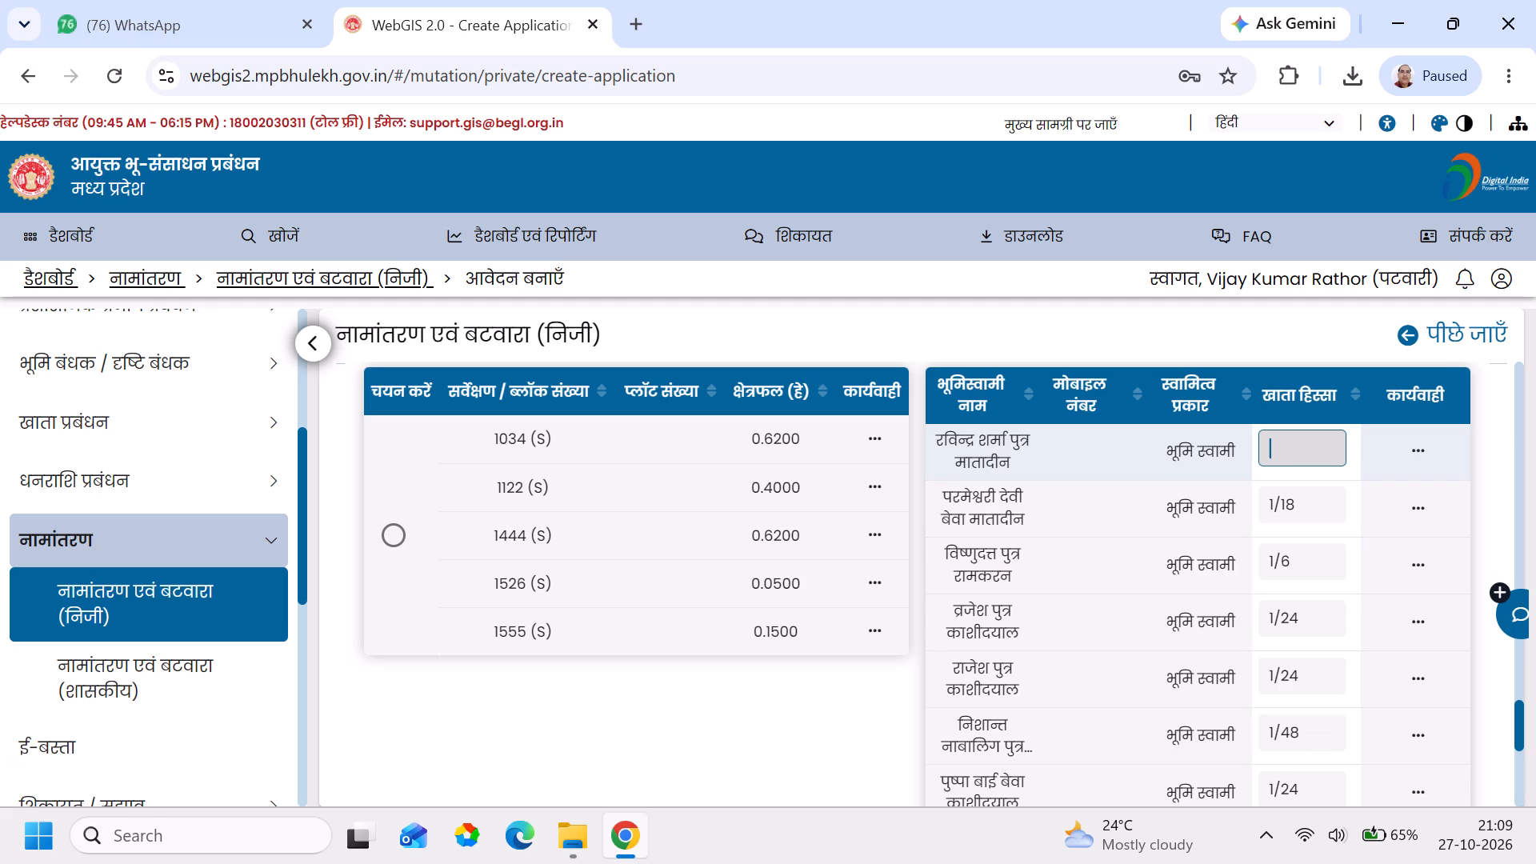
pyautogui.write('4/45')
pyautogui.click(1310, 502)
pyautogui.press('BackSpace')
pyautogui.press('BackSpace')
pyautogui.press('BackSpace')
pyautogui.press('BackSpace')
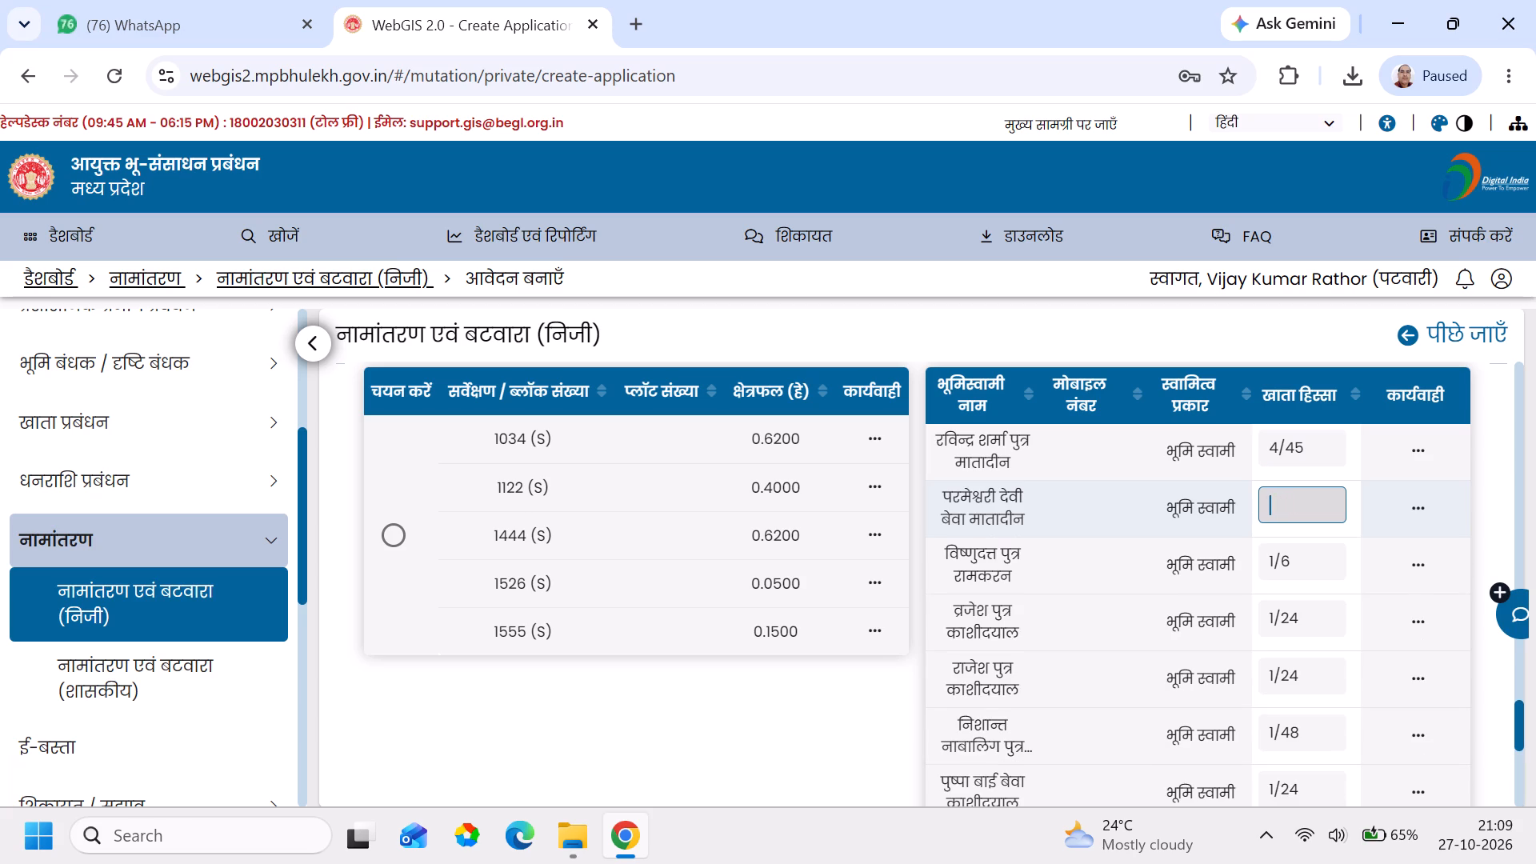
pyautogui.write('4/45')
# Set the खाता हिस्सा of the fourth and fifth landowners listed under खाता 1 to 1/12 each.
pyautogui.click(1305, 622)
pyautogui.press('BackSpace')
pyautogui.press('BackSpace')
pyautogui.press('BackSpace')
pyautogui.press('BackSpace')
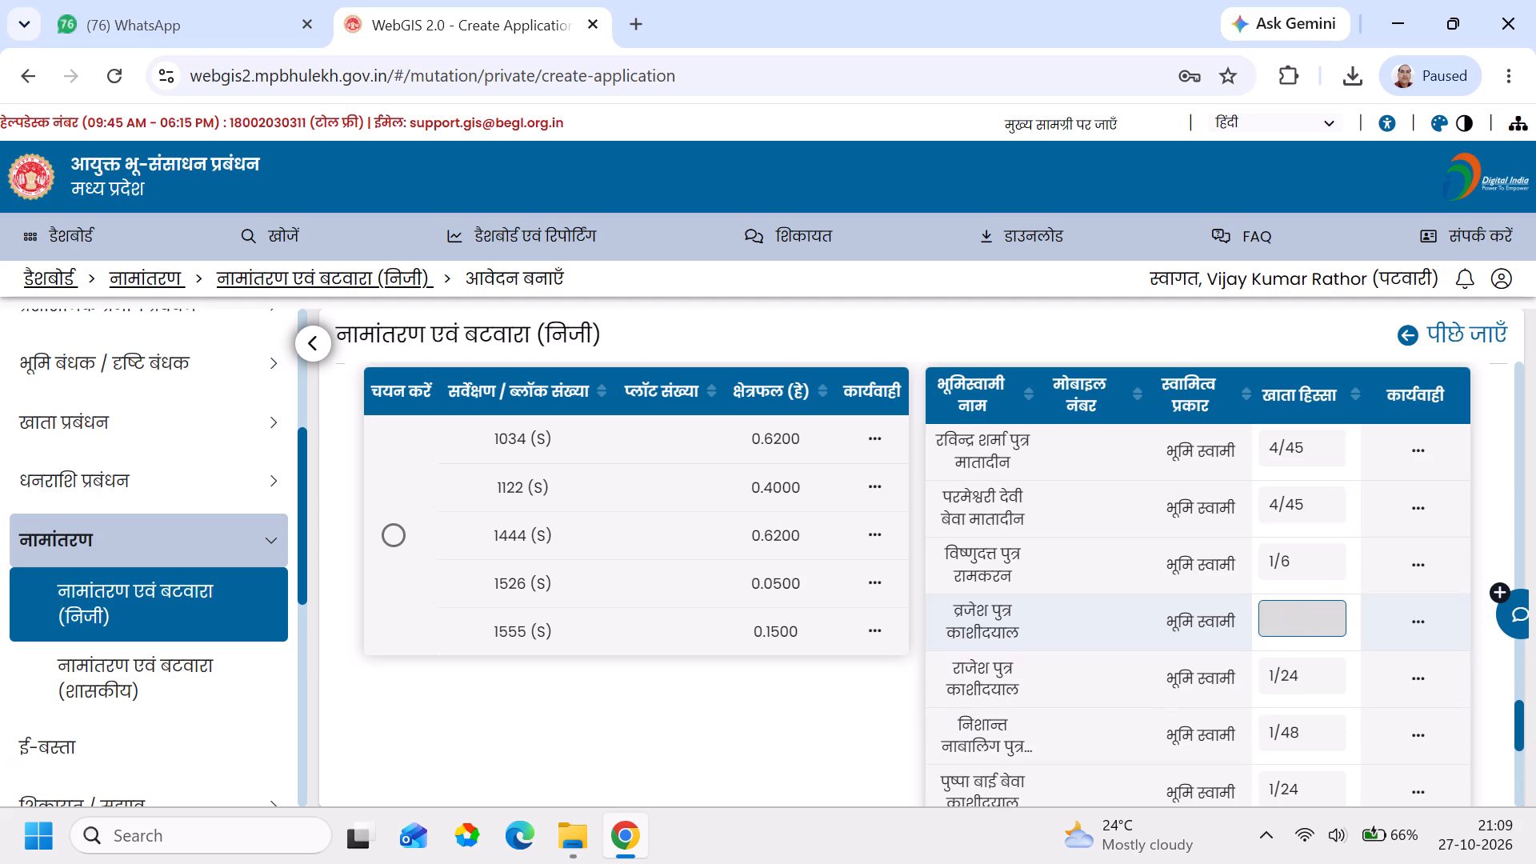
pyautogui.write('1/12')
pyautogui.click(1308, 681)
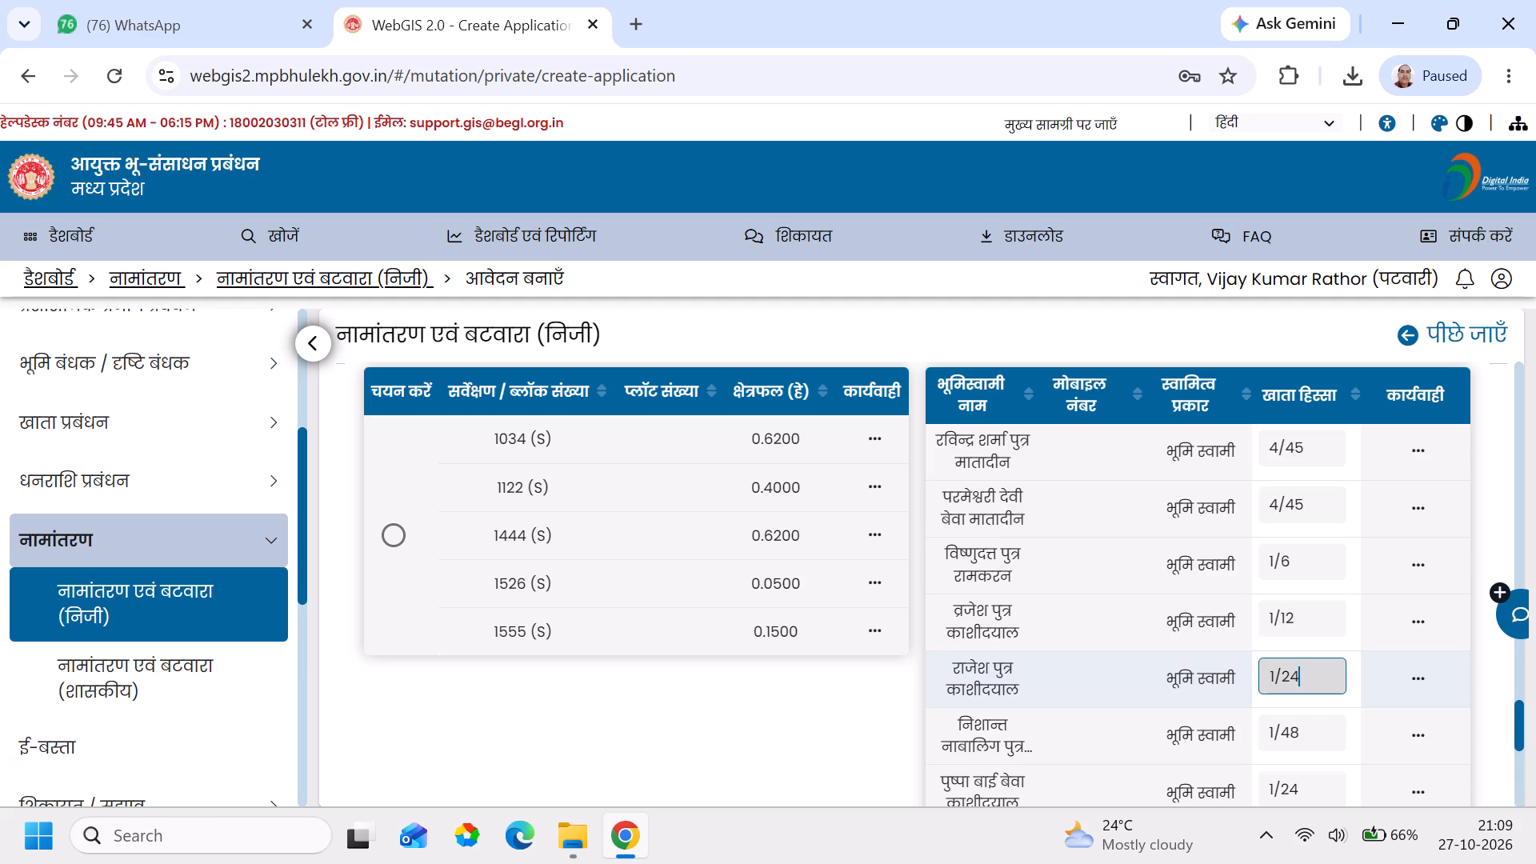
pyautogui.press('BackSpace')
pyautogui.press('BackSpace')
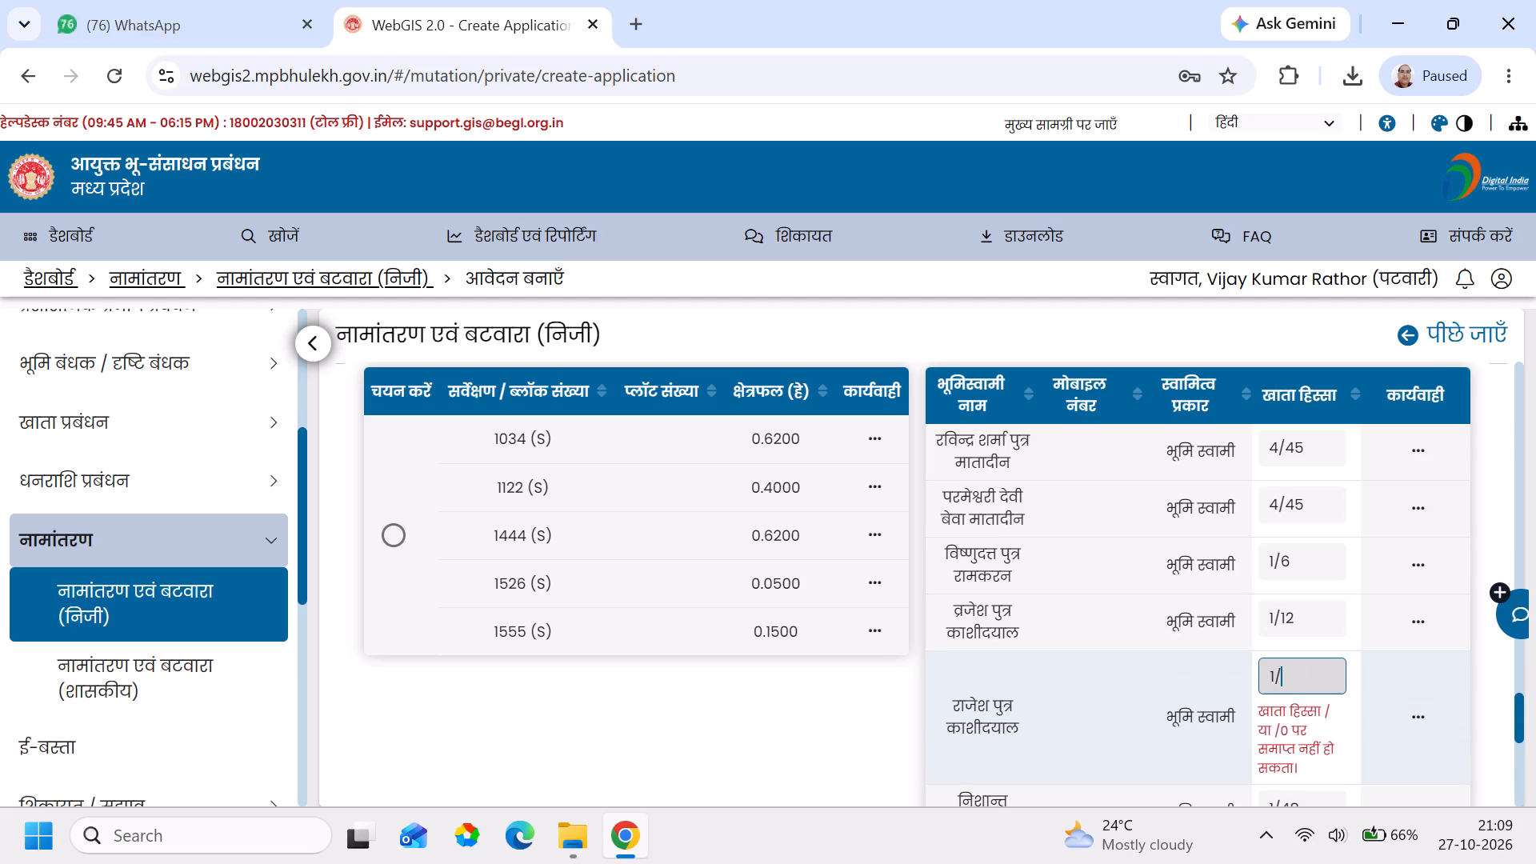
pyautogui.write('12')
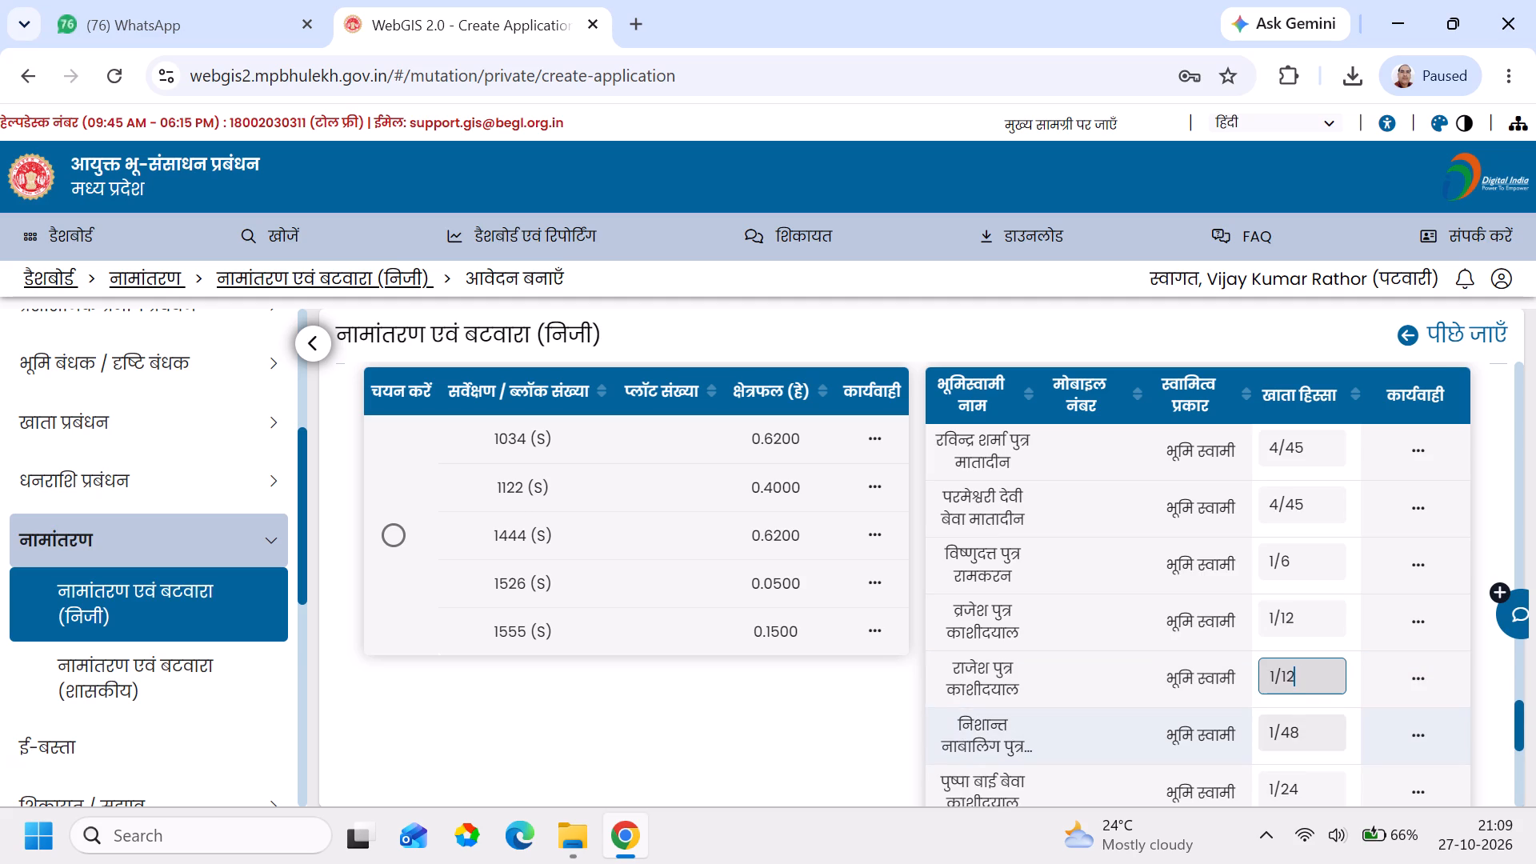
# Set the खाता हिस्सा of the sixth landowner under खाता 1 to 1/24 and of the seventh to 1/12.
pyautogui.click(1313, 731)
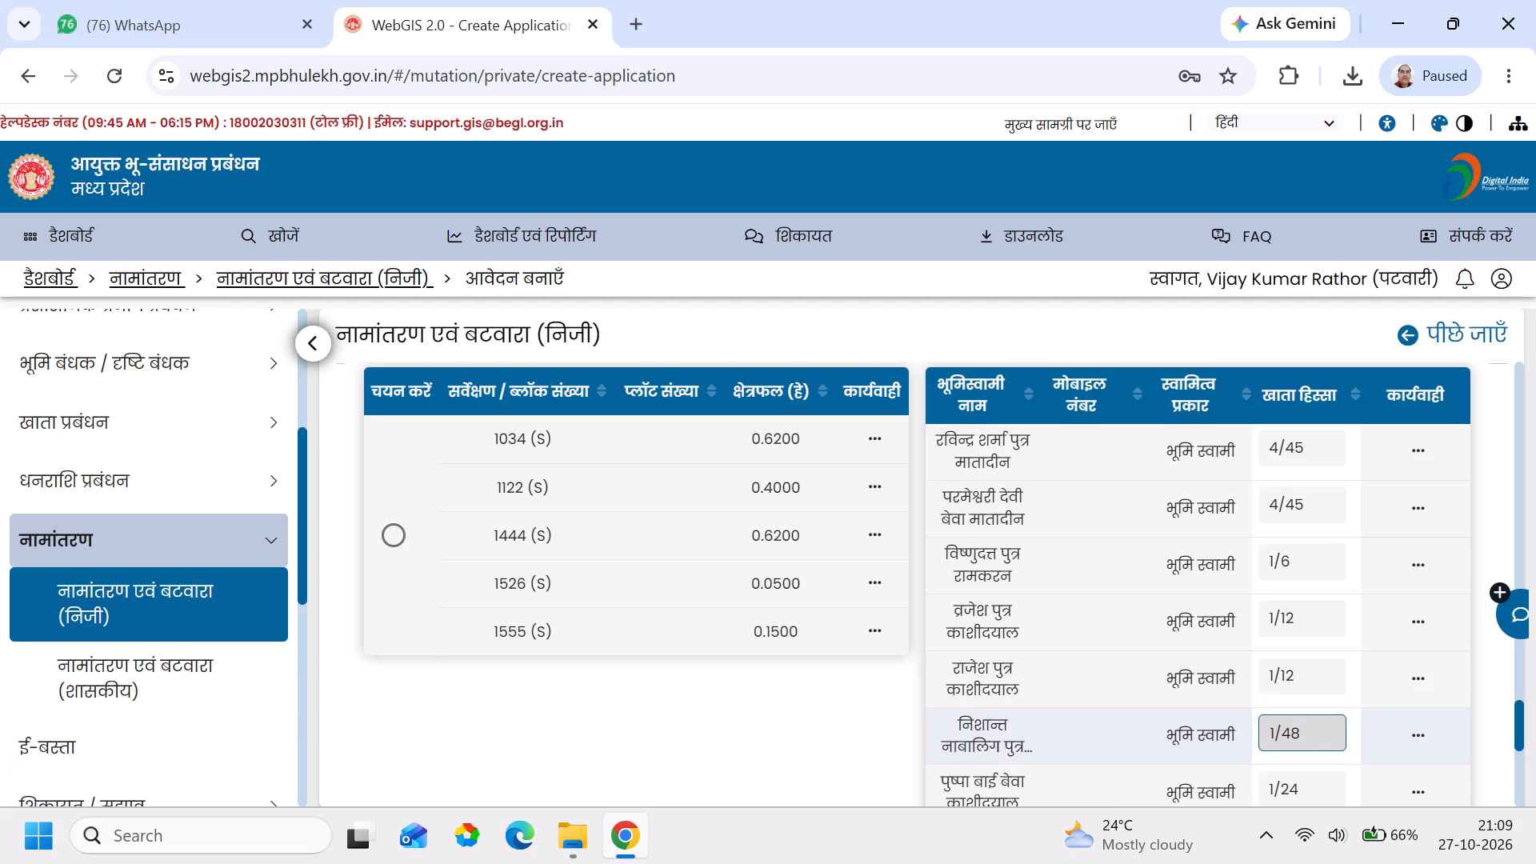
pyautogui.press('BackSpace')
pyautogui.press('BackSpace')
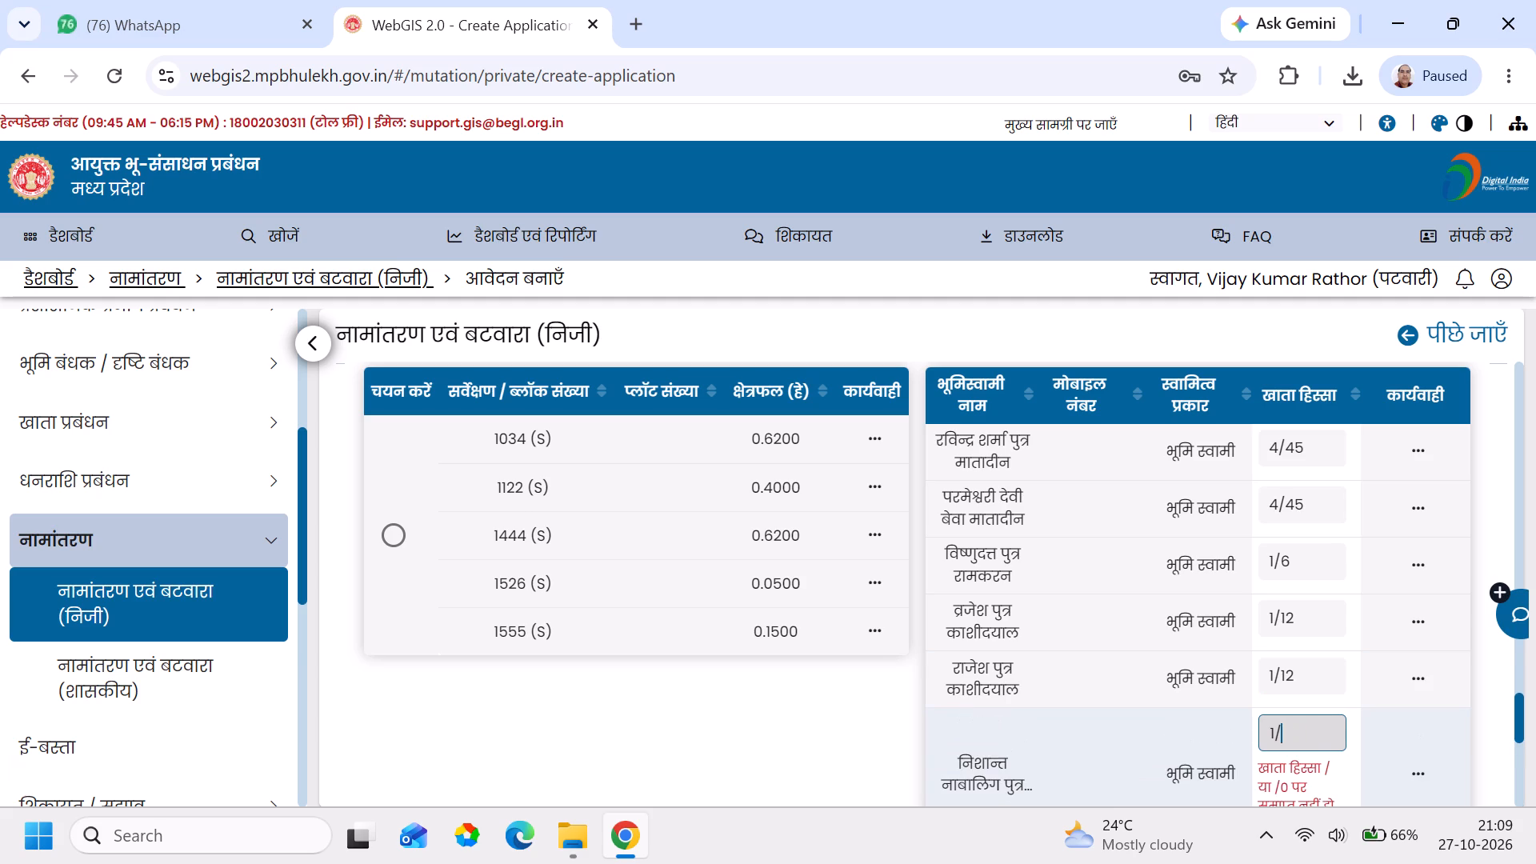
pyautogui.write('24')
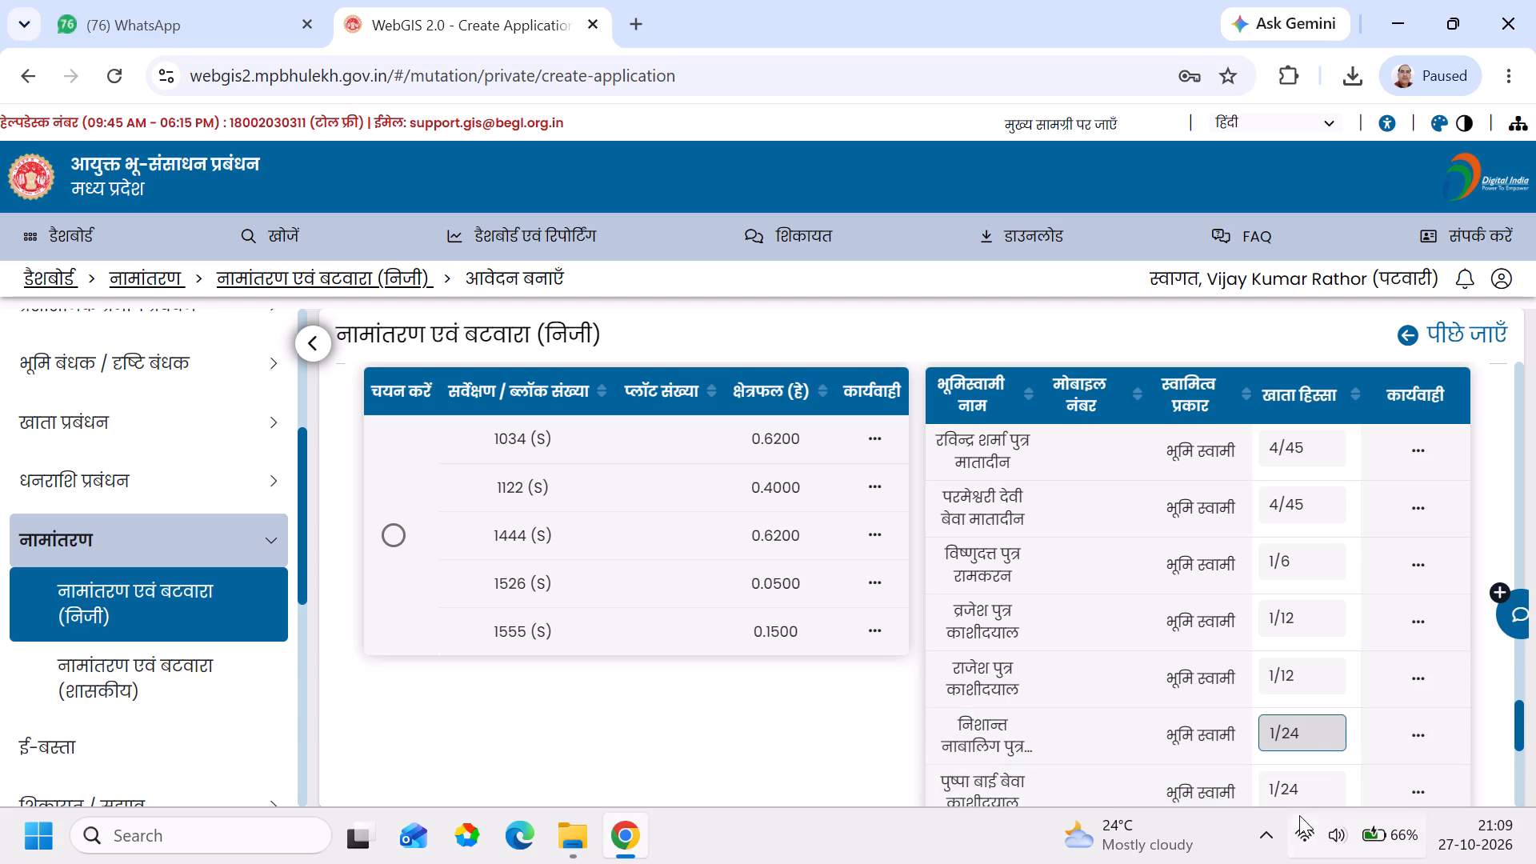
pyautogui.click(1303, 790)
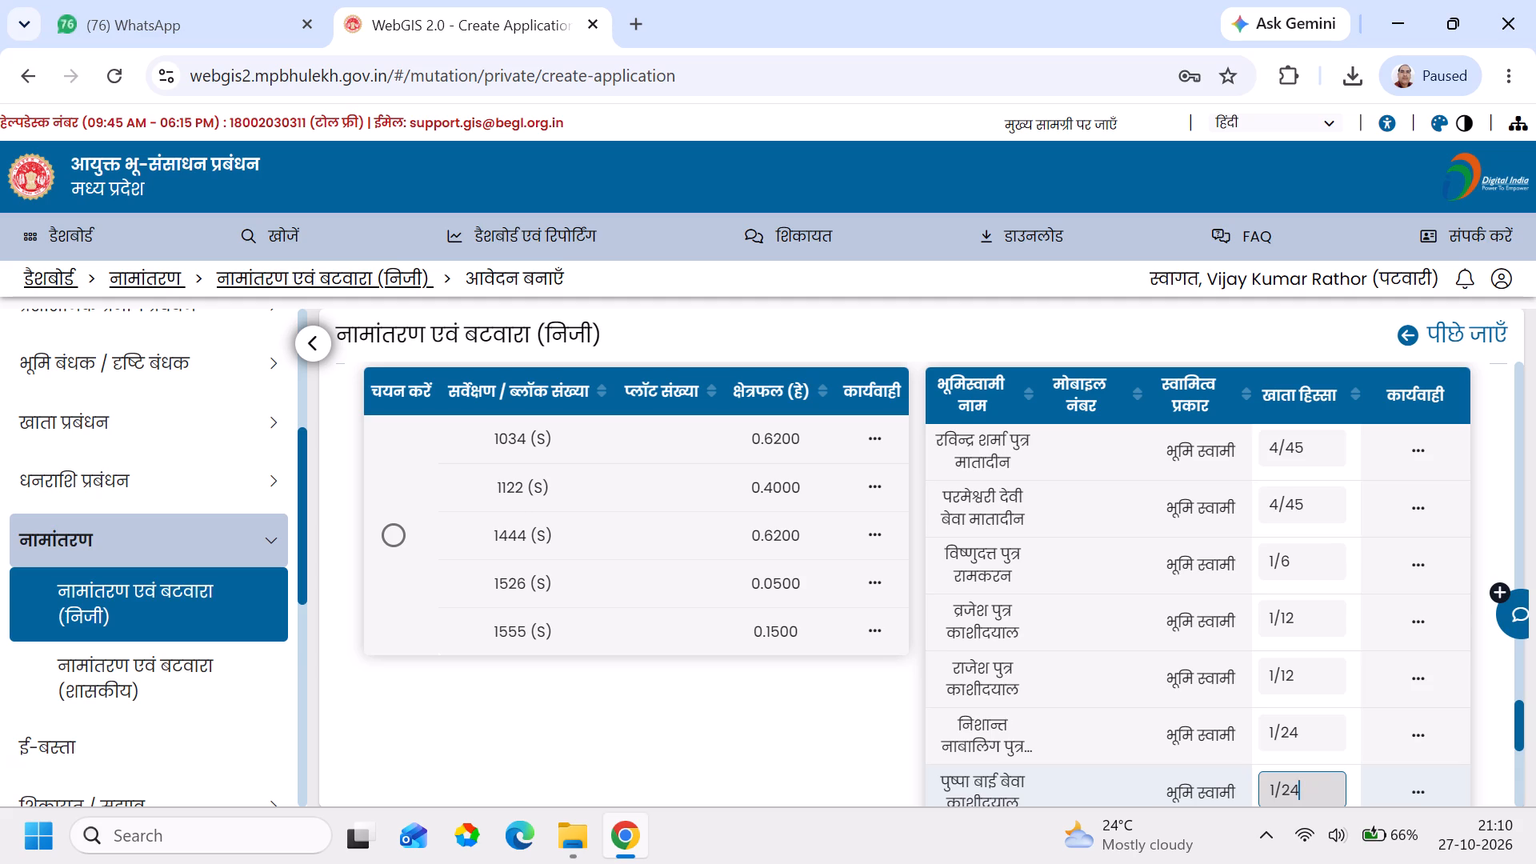
pyautogui.press('BackSpace')
pyautogui.press('BackSpace')
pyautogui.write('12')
# Set the खाता हिस्सा of the eighth landowner under खाता 1 to 1/24 and of the ninth to 4/45.
pyautogui.moveTo(1520, 730); pyautogui.dragTo(1518, 745)
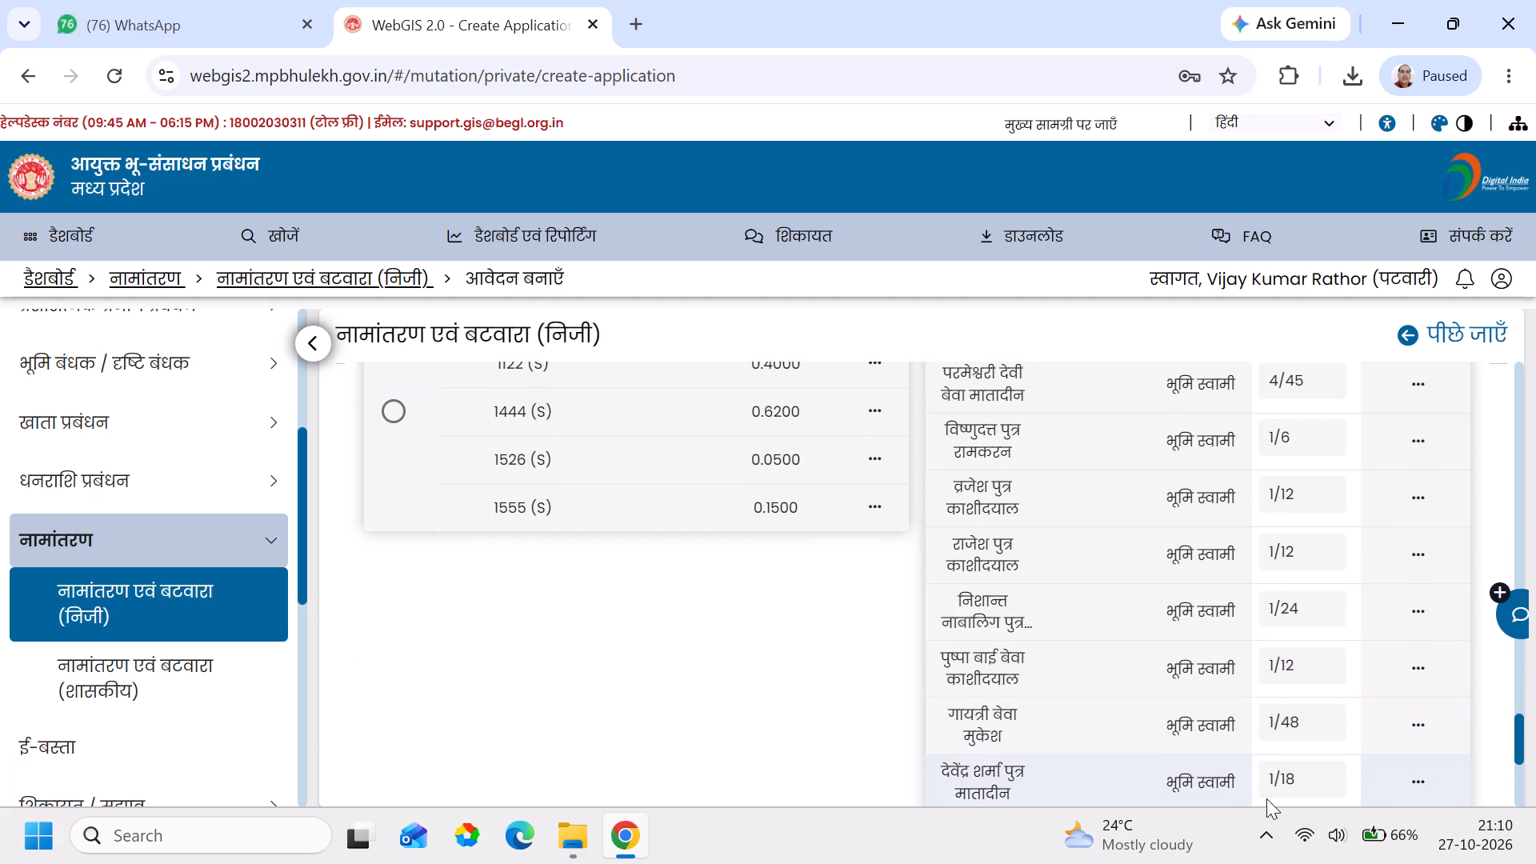
pyautogui.click(1300, 723)
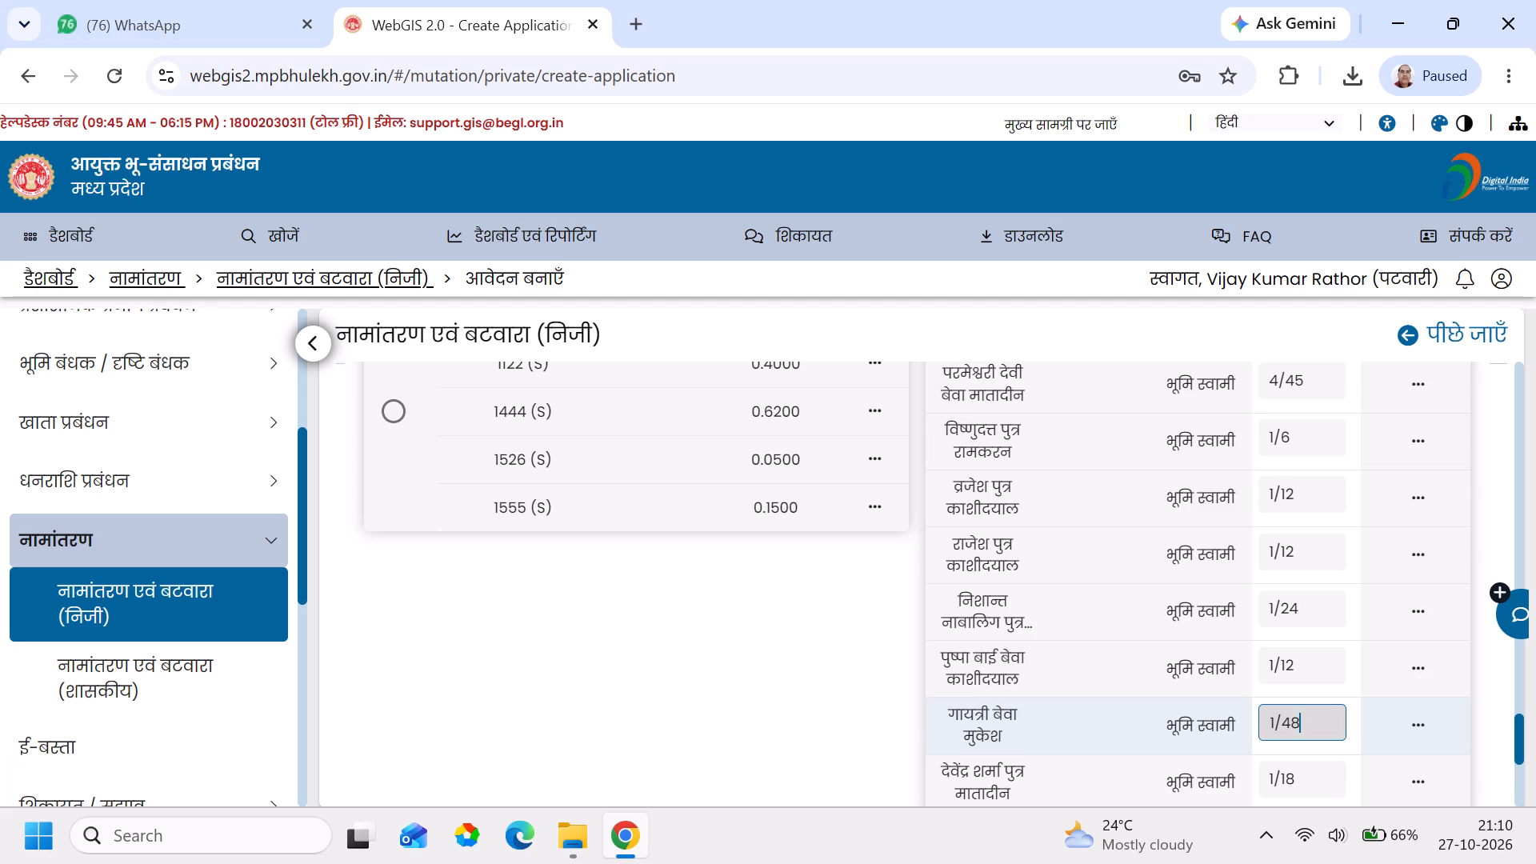
pyautogui.press('BackSpace')
pyautogui.press('BackSpace')
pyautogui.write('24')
pyautogui.click(1298, 785)
pyautogui.press('BackSpace')
pyautogui.press('BackSpace')
pyautogui.press('BackSpace')
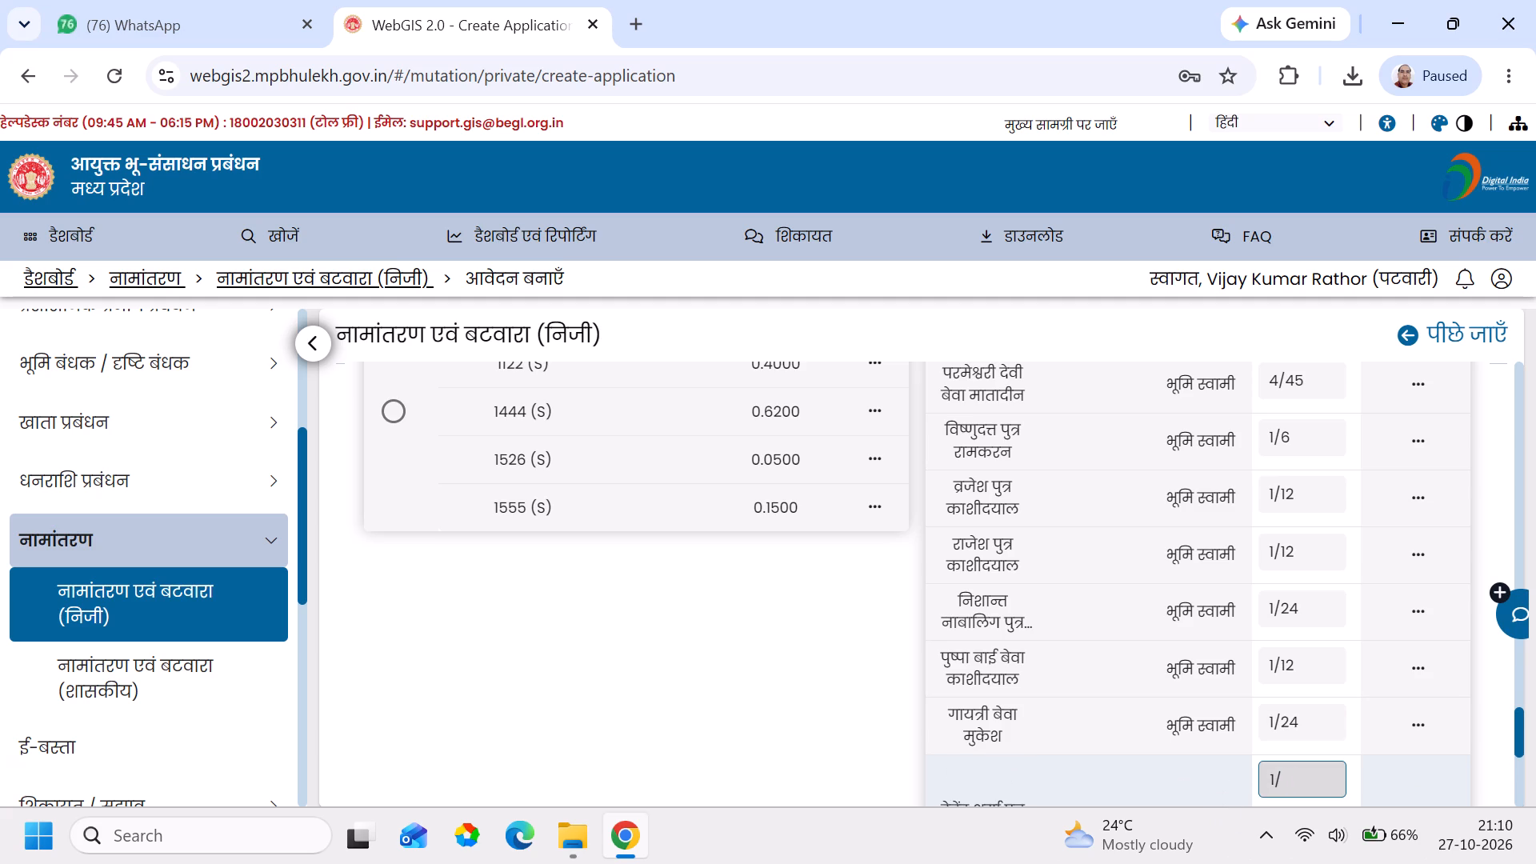
pyautogui.press('BackSpace')
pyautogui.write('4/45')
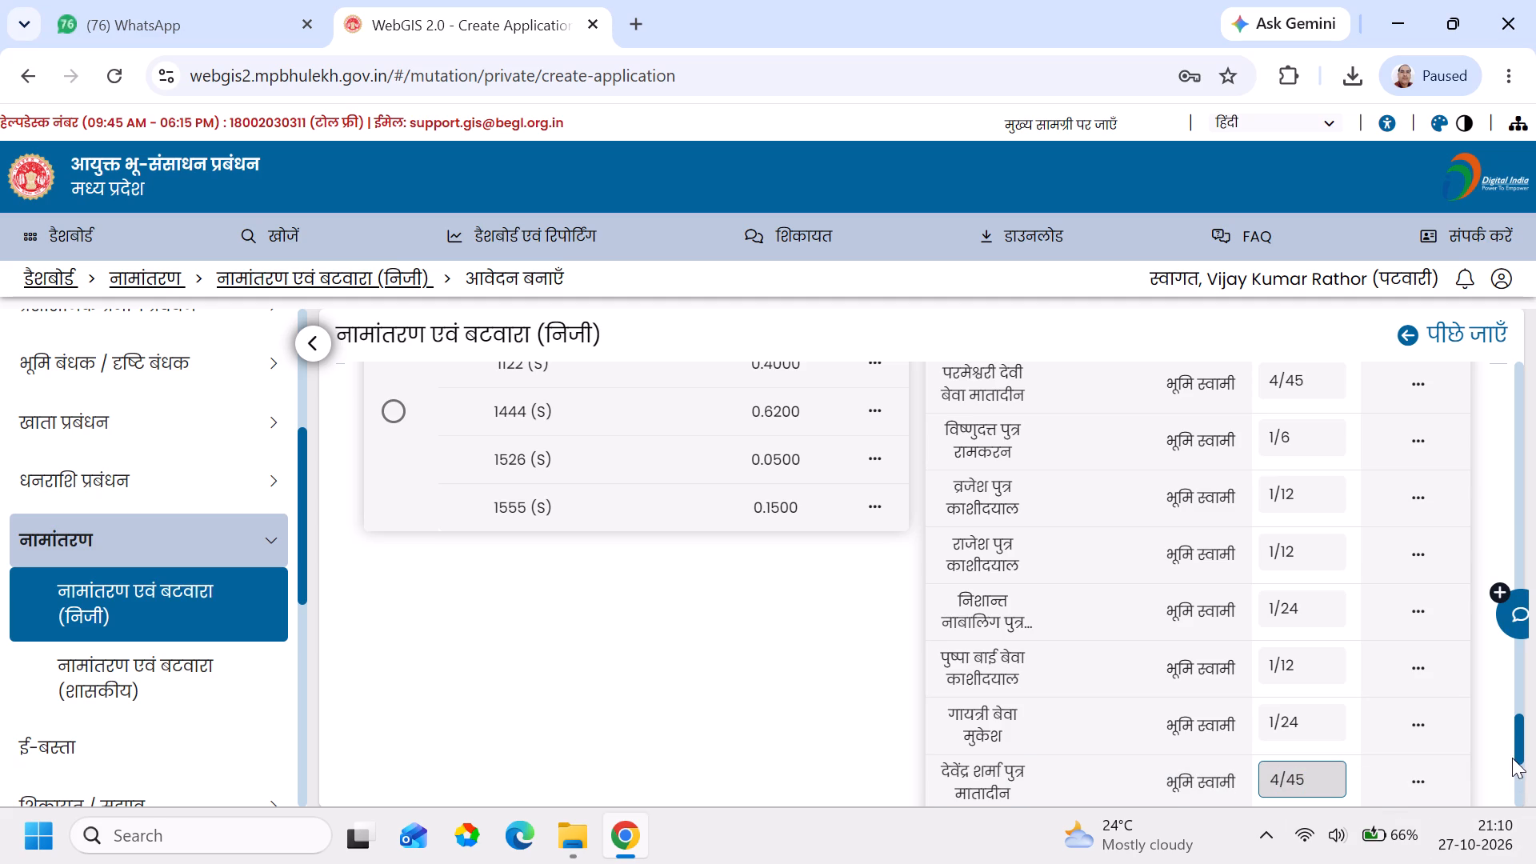
# Enter shares of 1/30, 1/30 and 1/6 for the last three landowners in order, and save the खाता 1 details.
pyautogui.moveTo(1518, 750); pyautogui.dragTo(1517, 775)
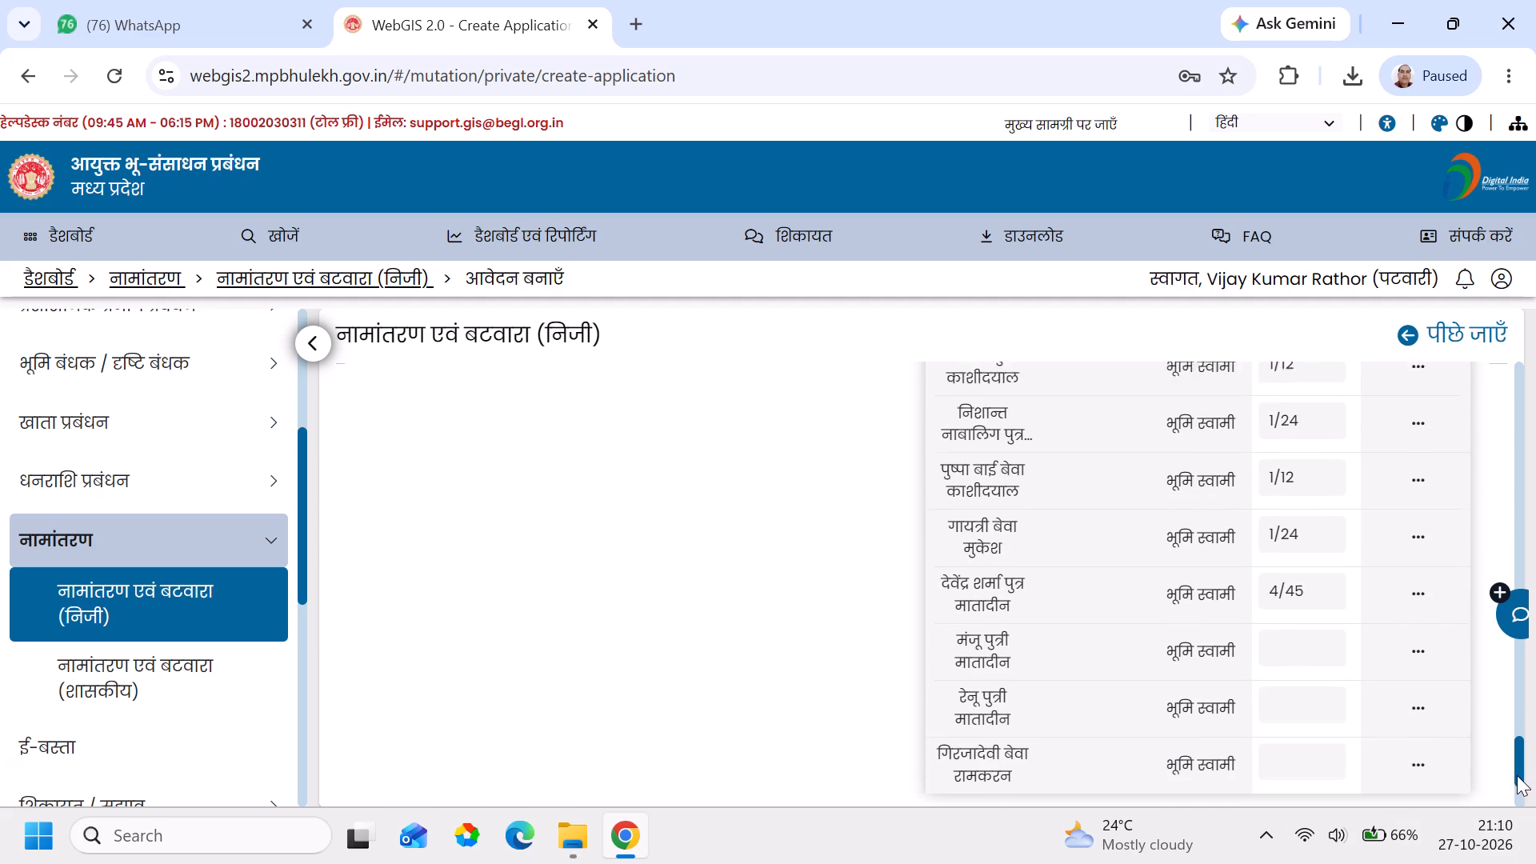
pyautogui.moveTo(1517, 775); pyautogui.dragTo(1517, 777)
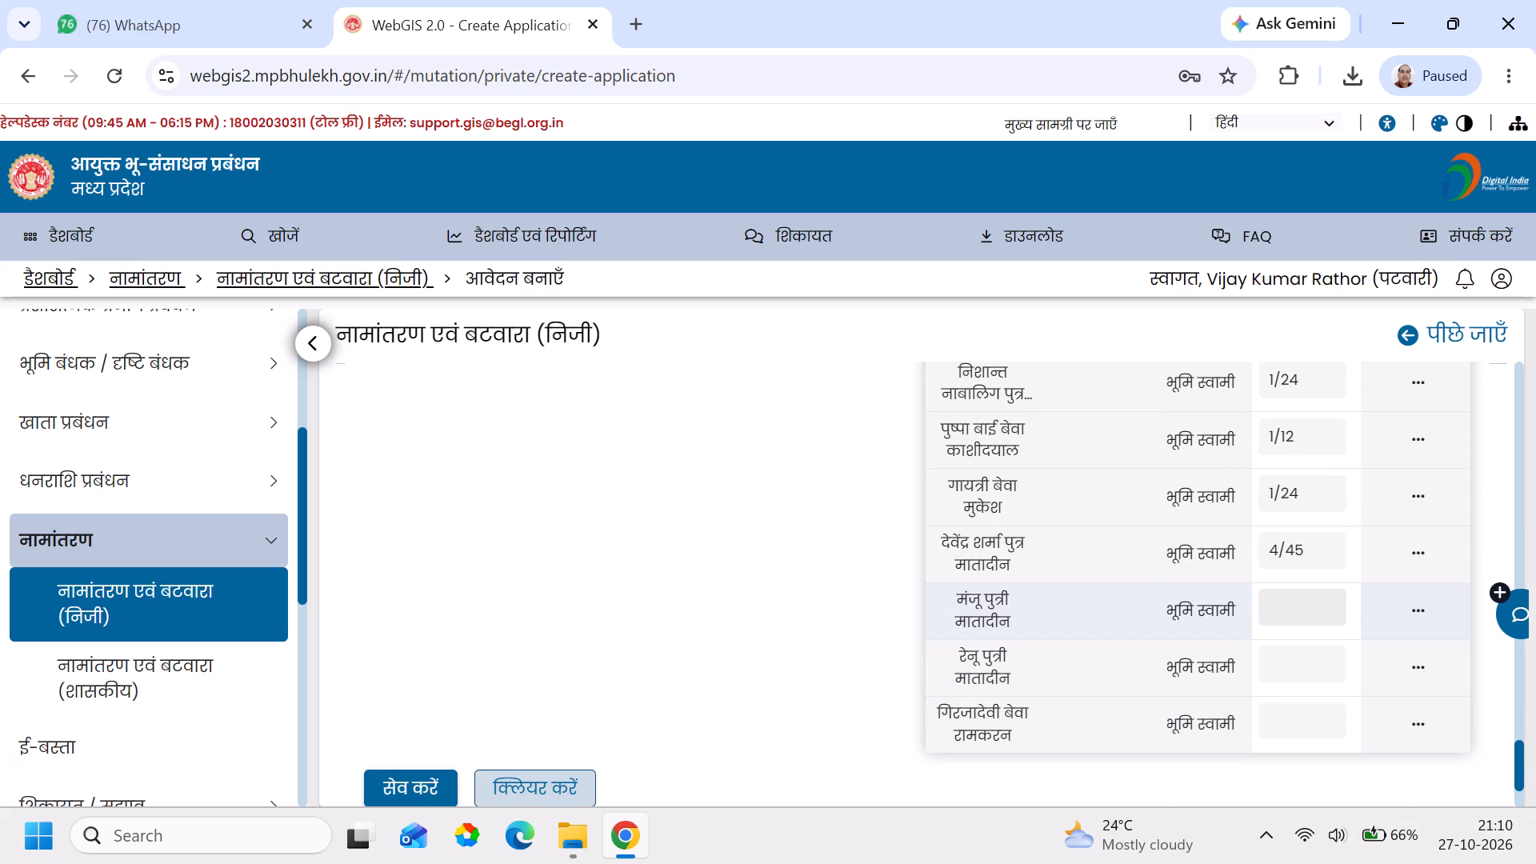
pyautogui.click(1294, 602)
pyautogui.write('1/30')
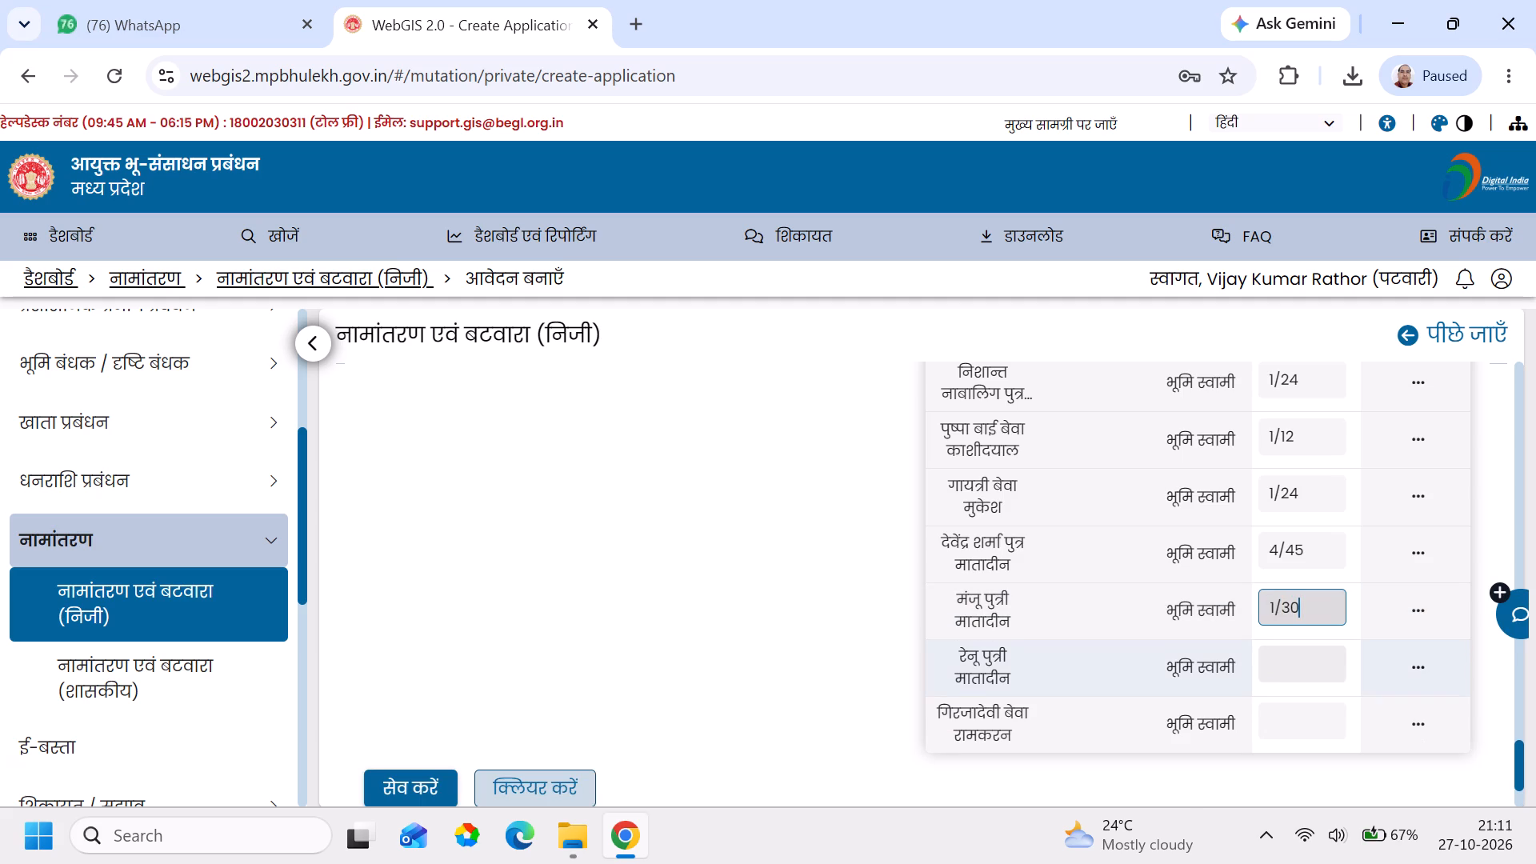
pyautogui.click(1294, 660)
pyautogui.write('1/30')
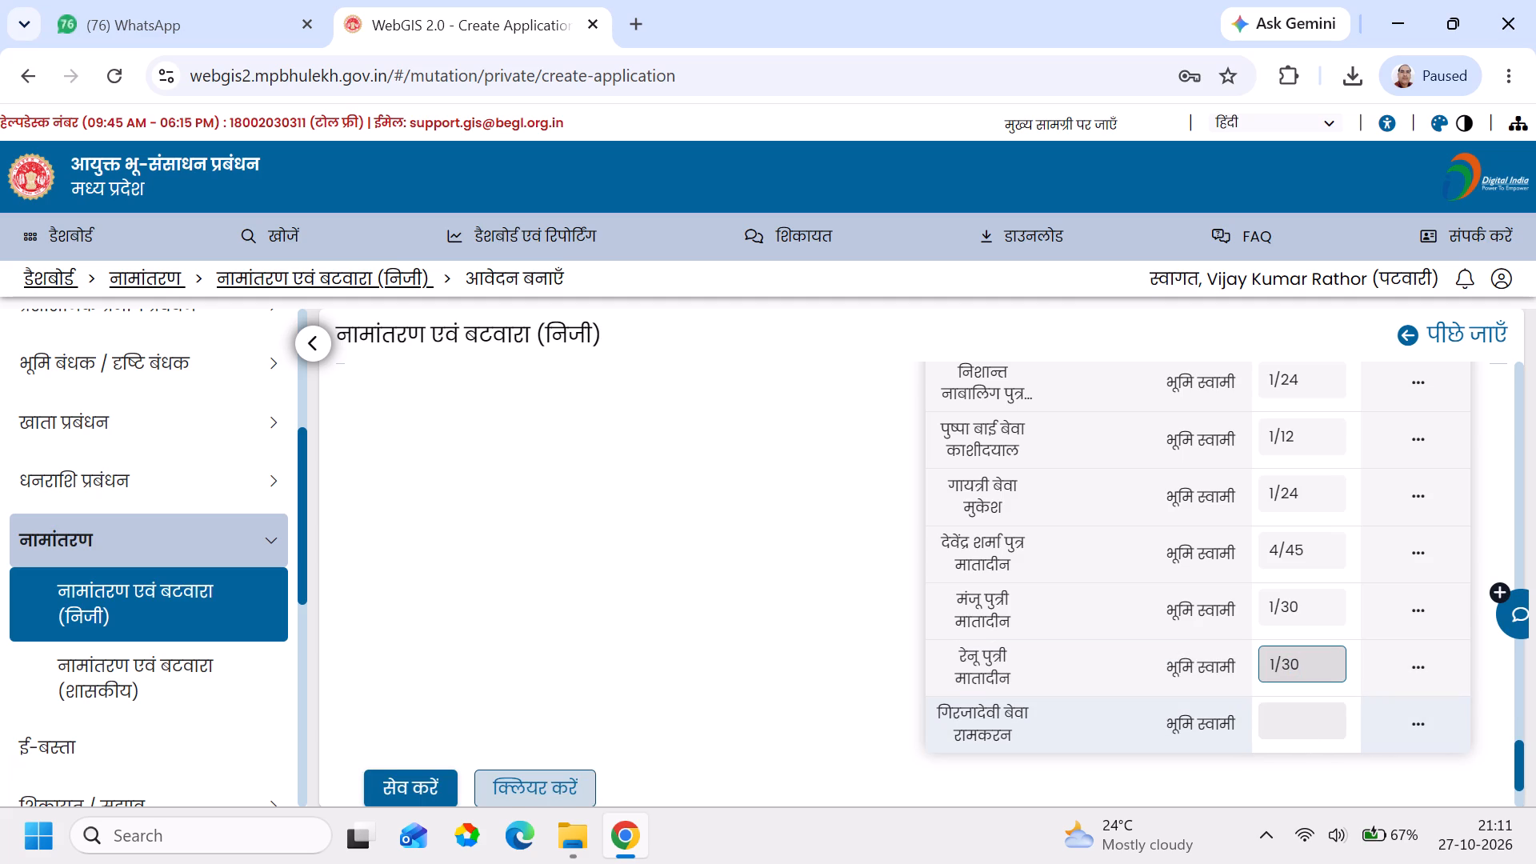
pyautogui.click(1290, 722)
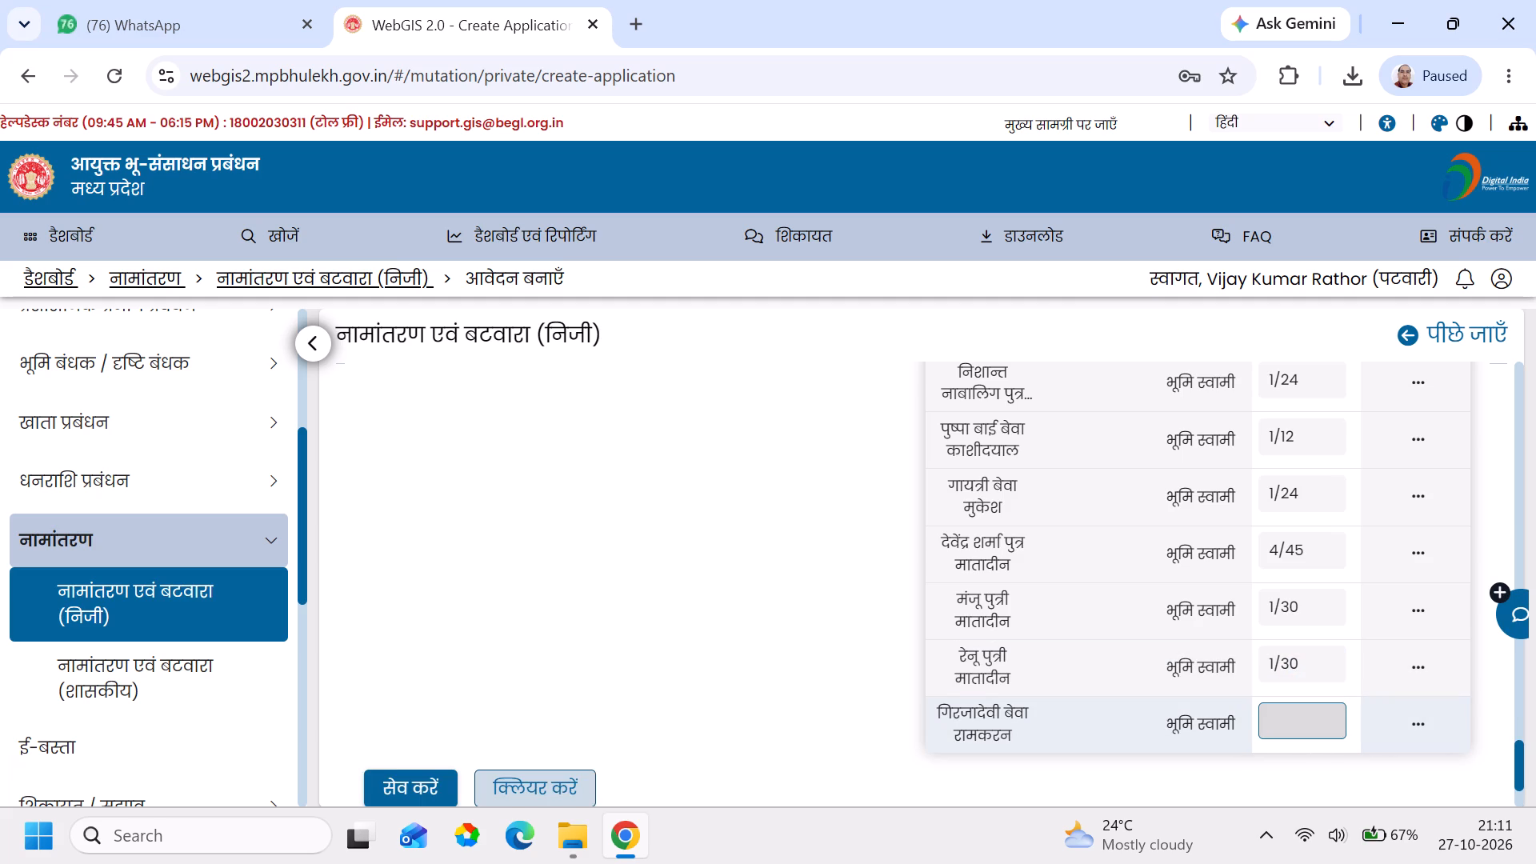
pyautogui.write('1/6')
pyautogui.click(426, 783)
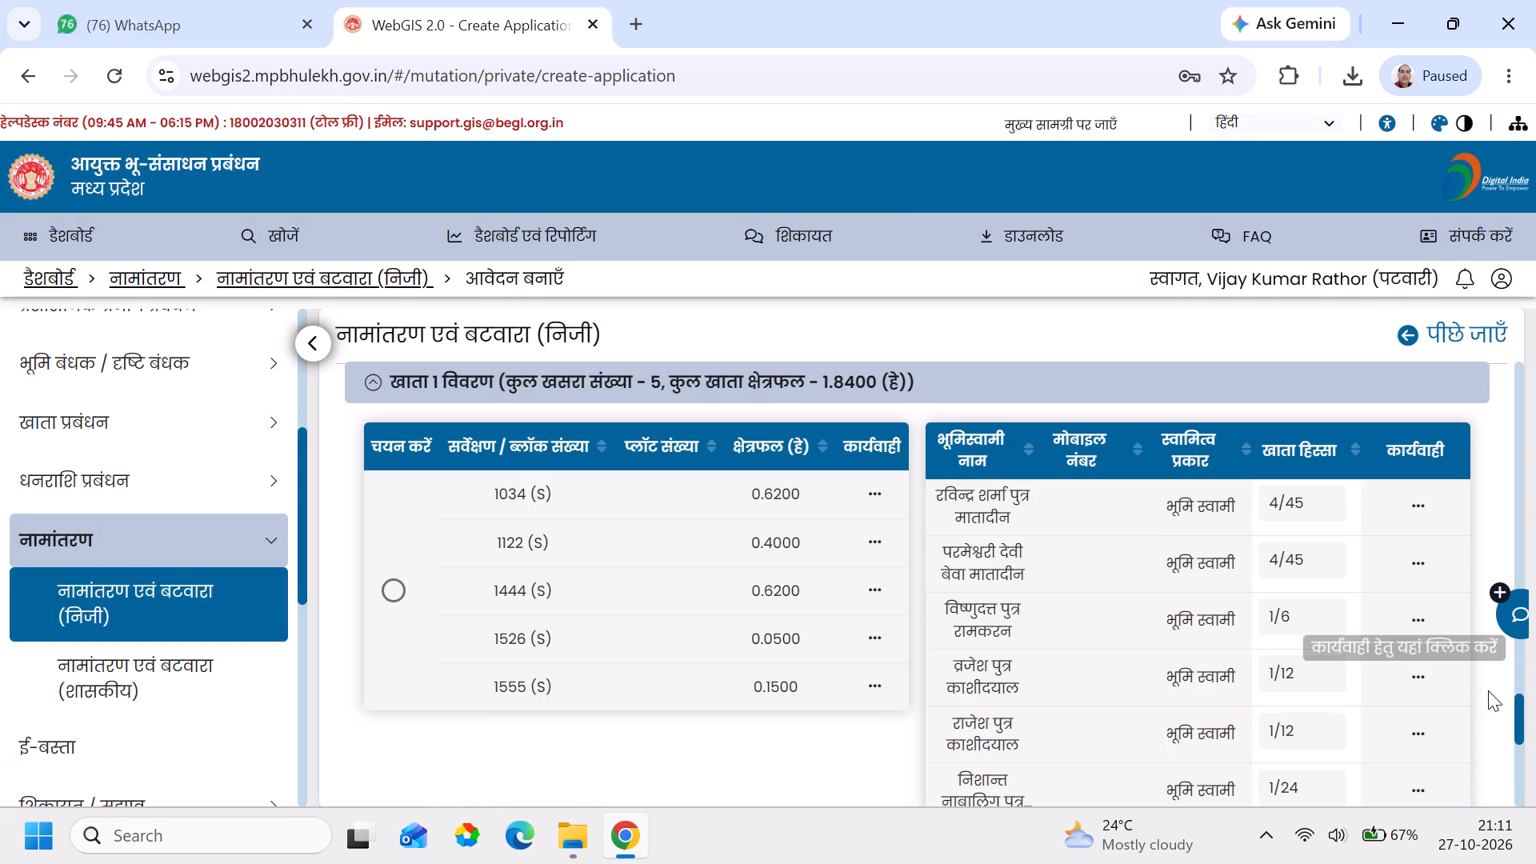
# Save the landowner shares entered under खाता 1 again.
pyautogui.moveTo(1519, 715); pyautogui.dragTo(1514, 769)
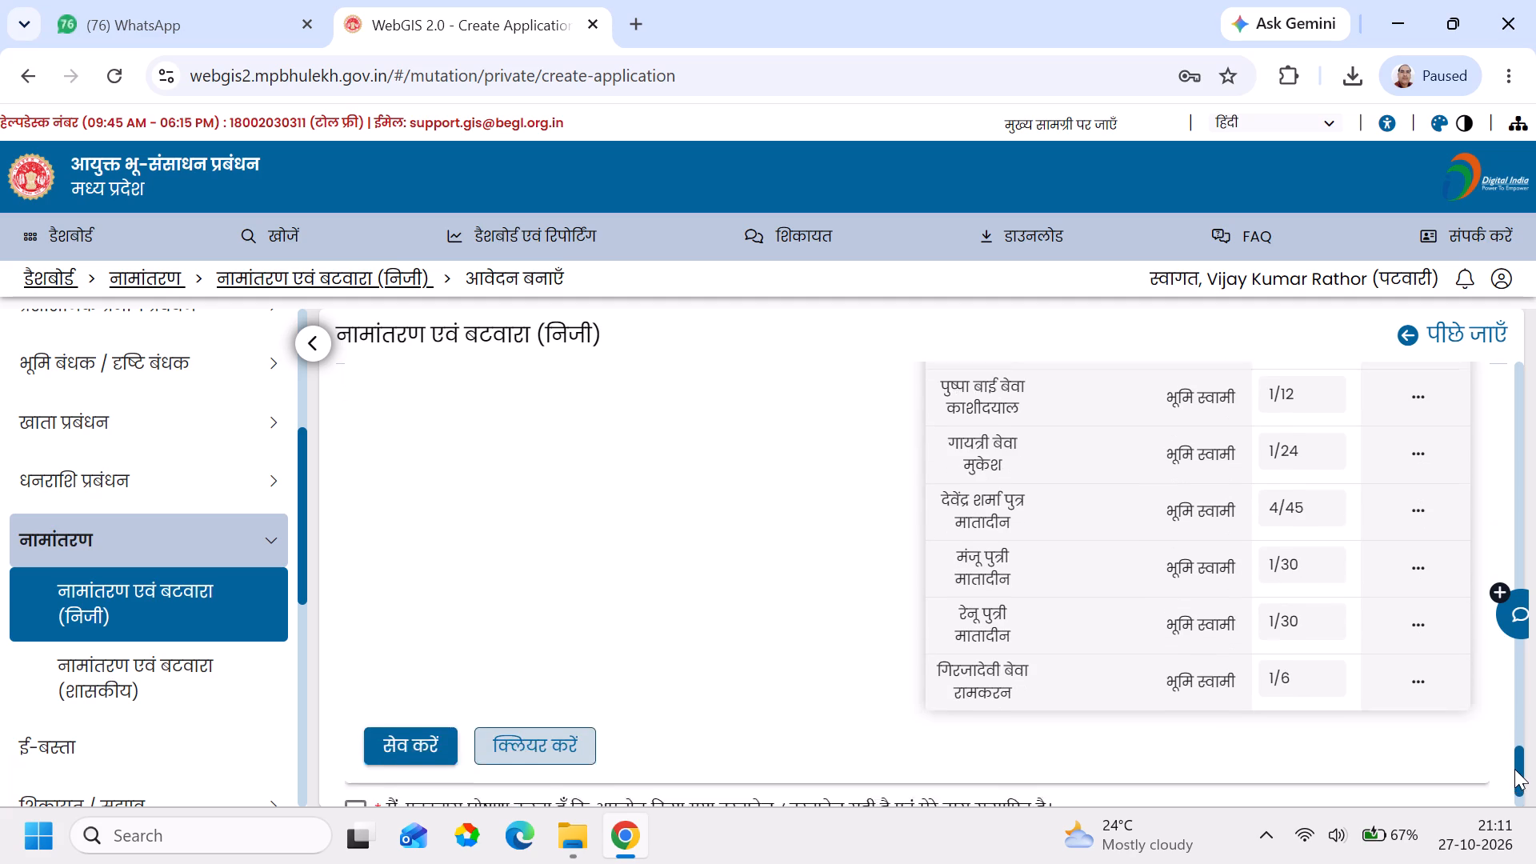
pyautogui.moveTo(1514, 769); pyautogui.dragTo(1514, 779)
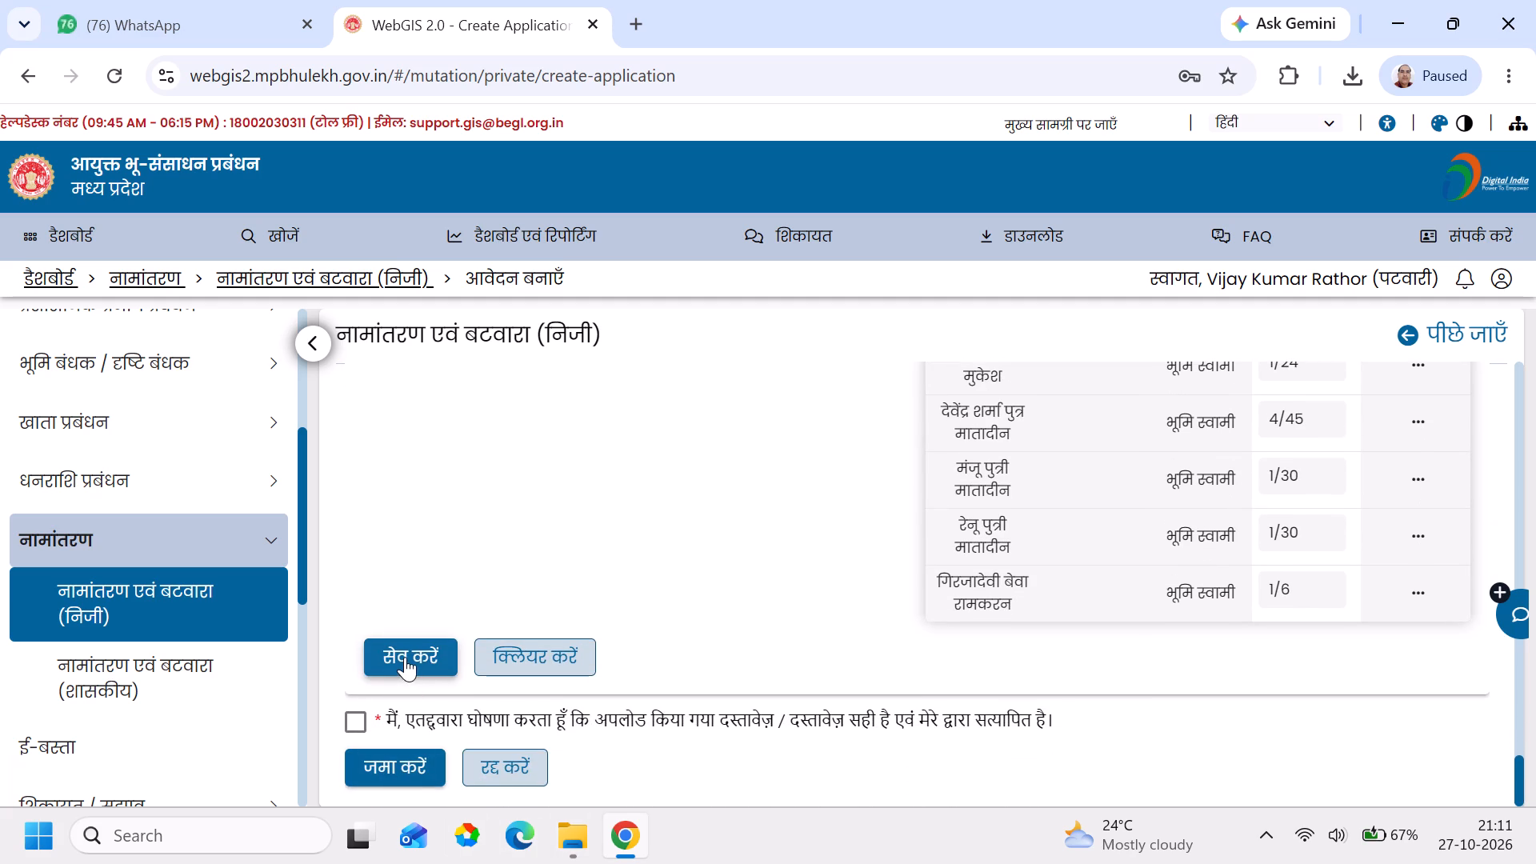
pyautogui.click(405, 657)
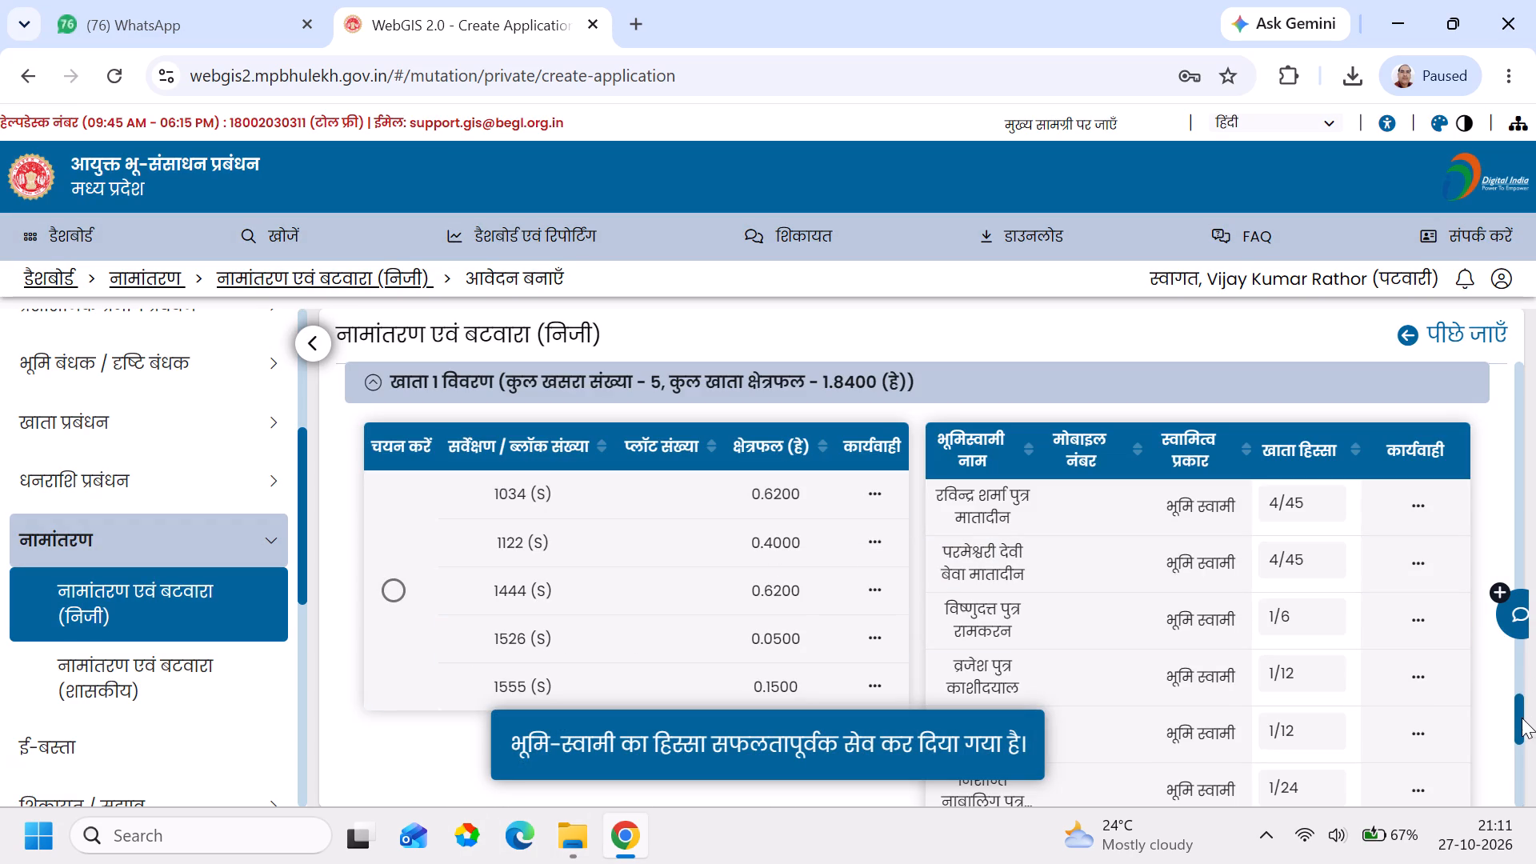
# Accept the declaration that the uploaded document is correct and verified, submit the application, and confirm its approval.
pyautogui.moveTo(1518, 715); pyautogui.dragTo(1495, 861)
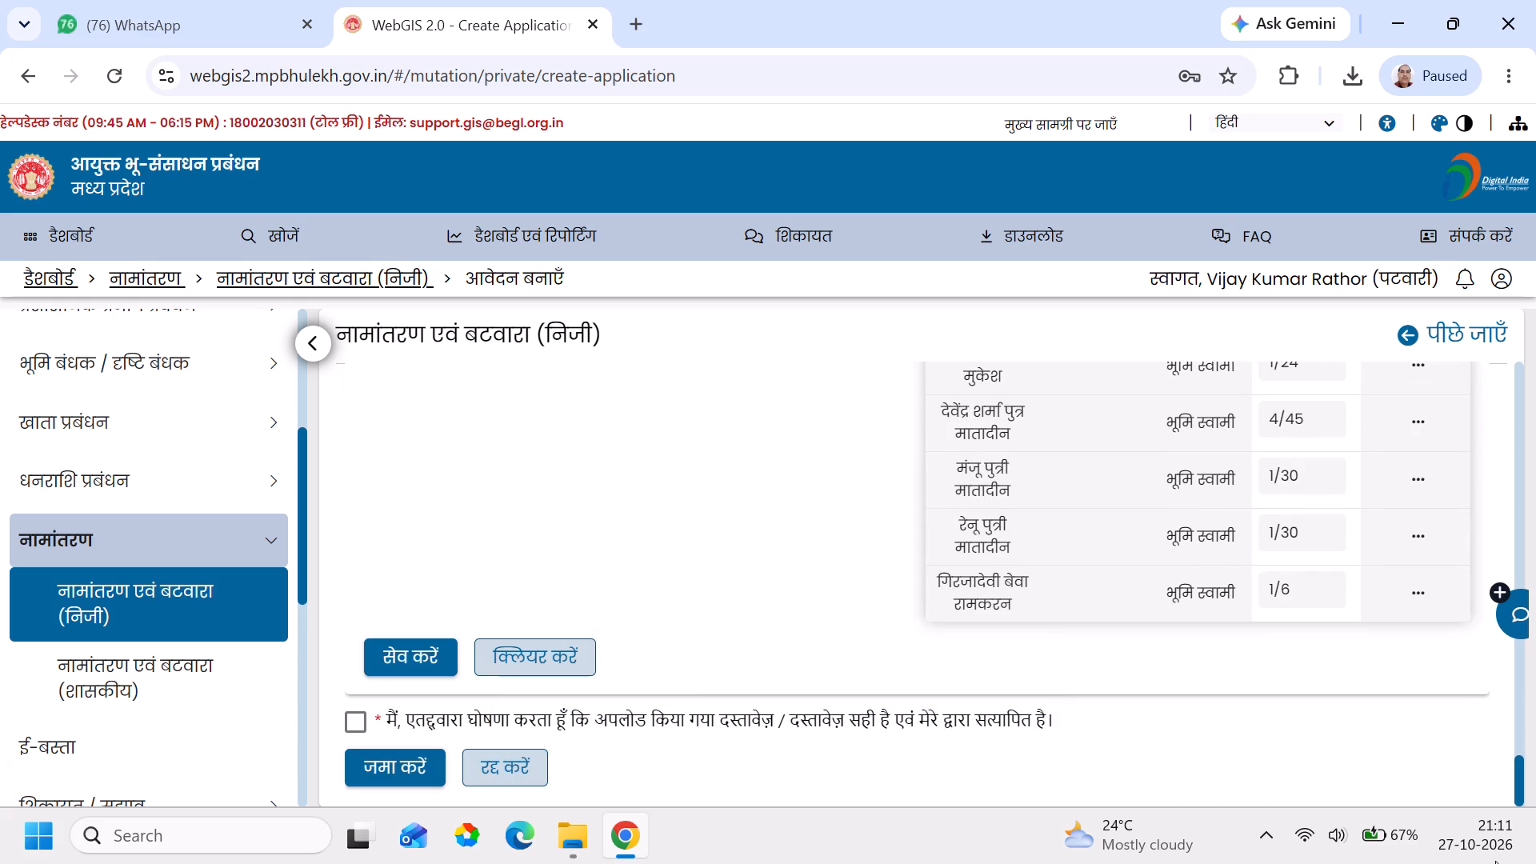
pyautogui.click(358, 721)
pyautogui.click(392, 767)
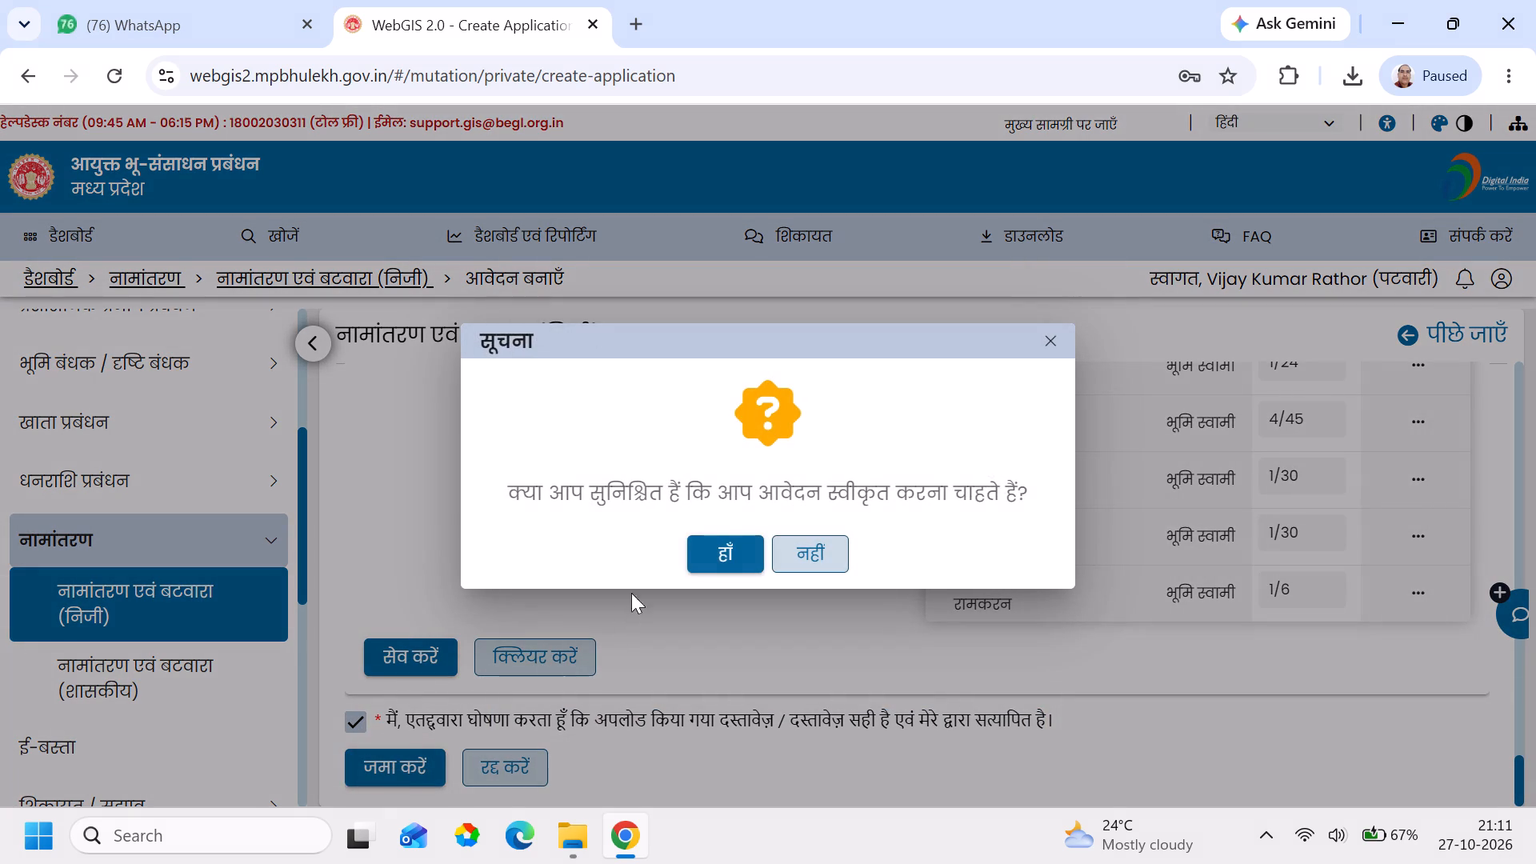
pyautogui.click(730, 548)
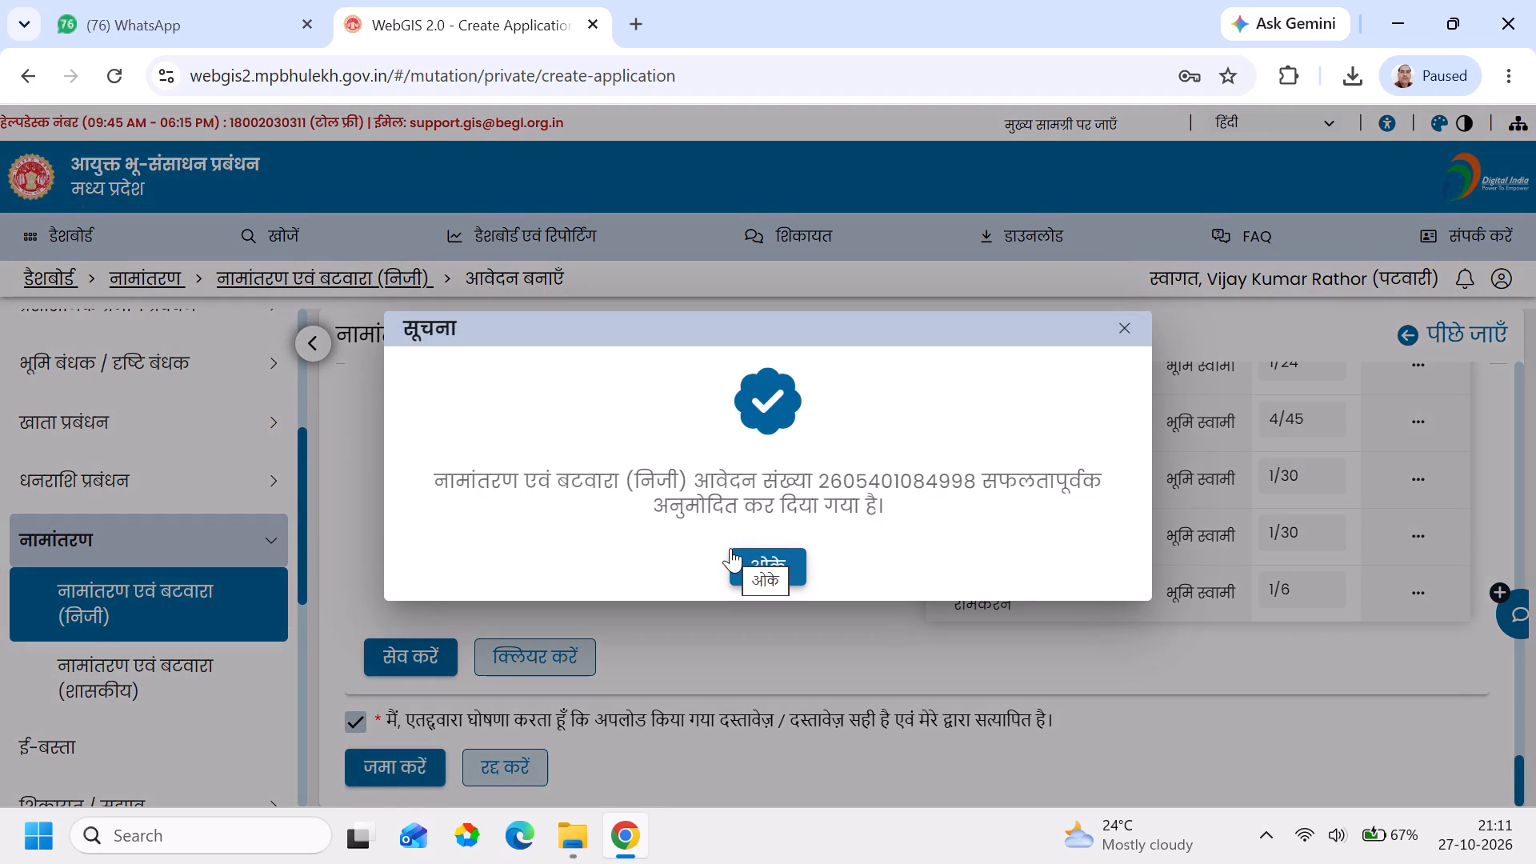
pyautogui.click(756, 565)
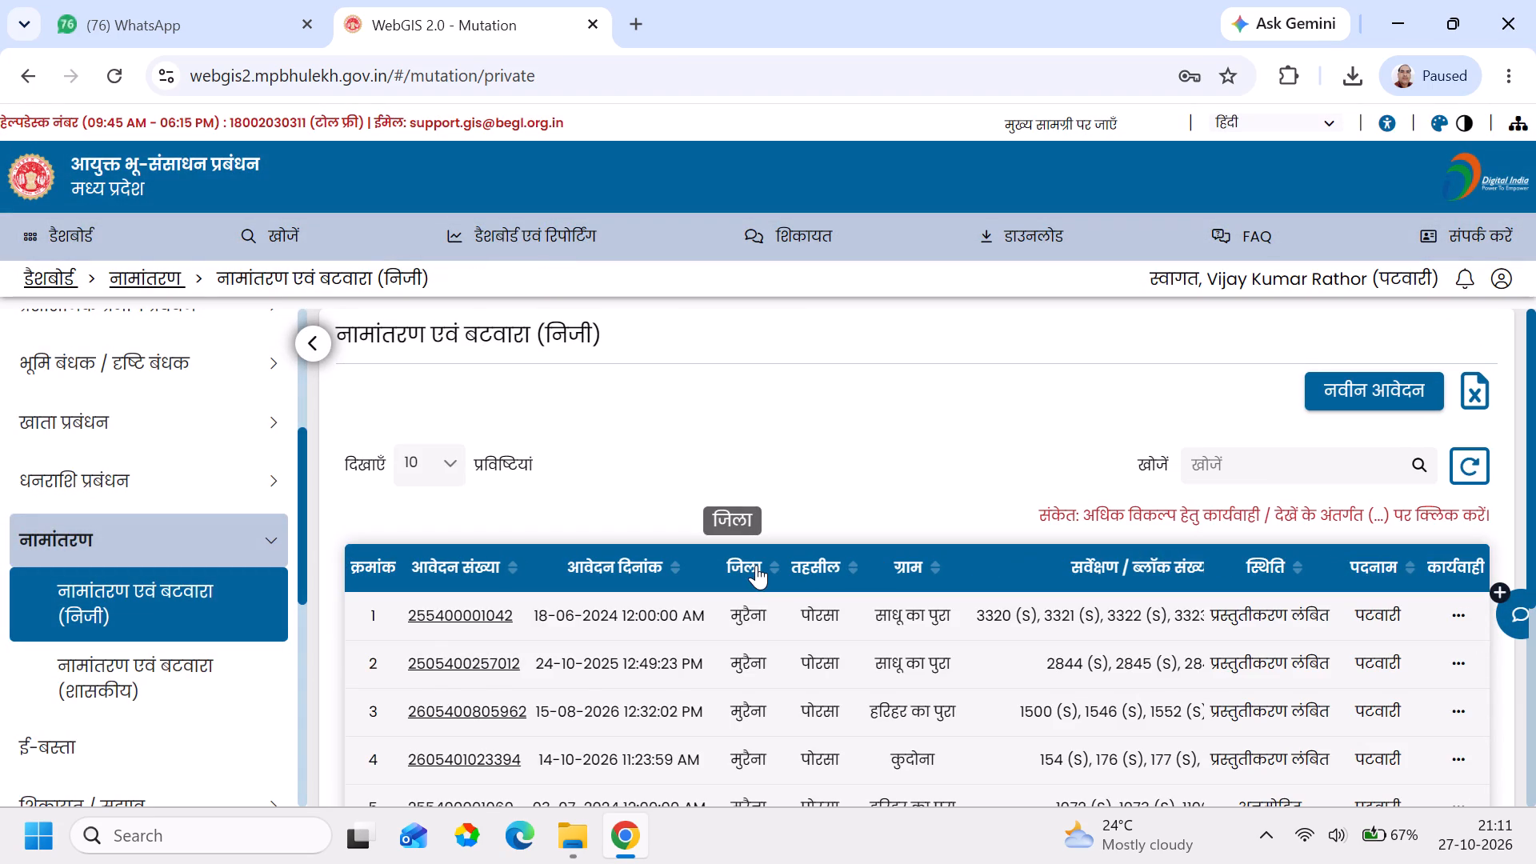
# Start a new private mutation application with district Morena, court type Tehsil and the Court of Naib Tehsildar, Mahua, Tehsil Porsa.
pyautogui.click(1366, 386)
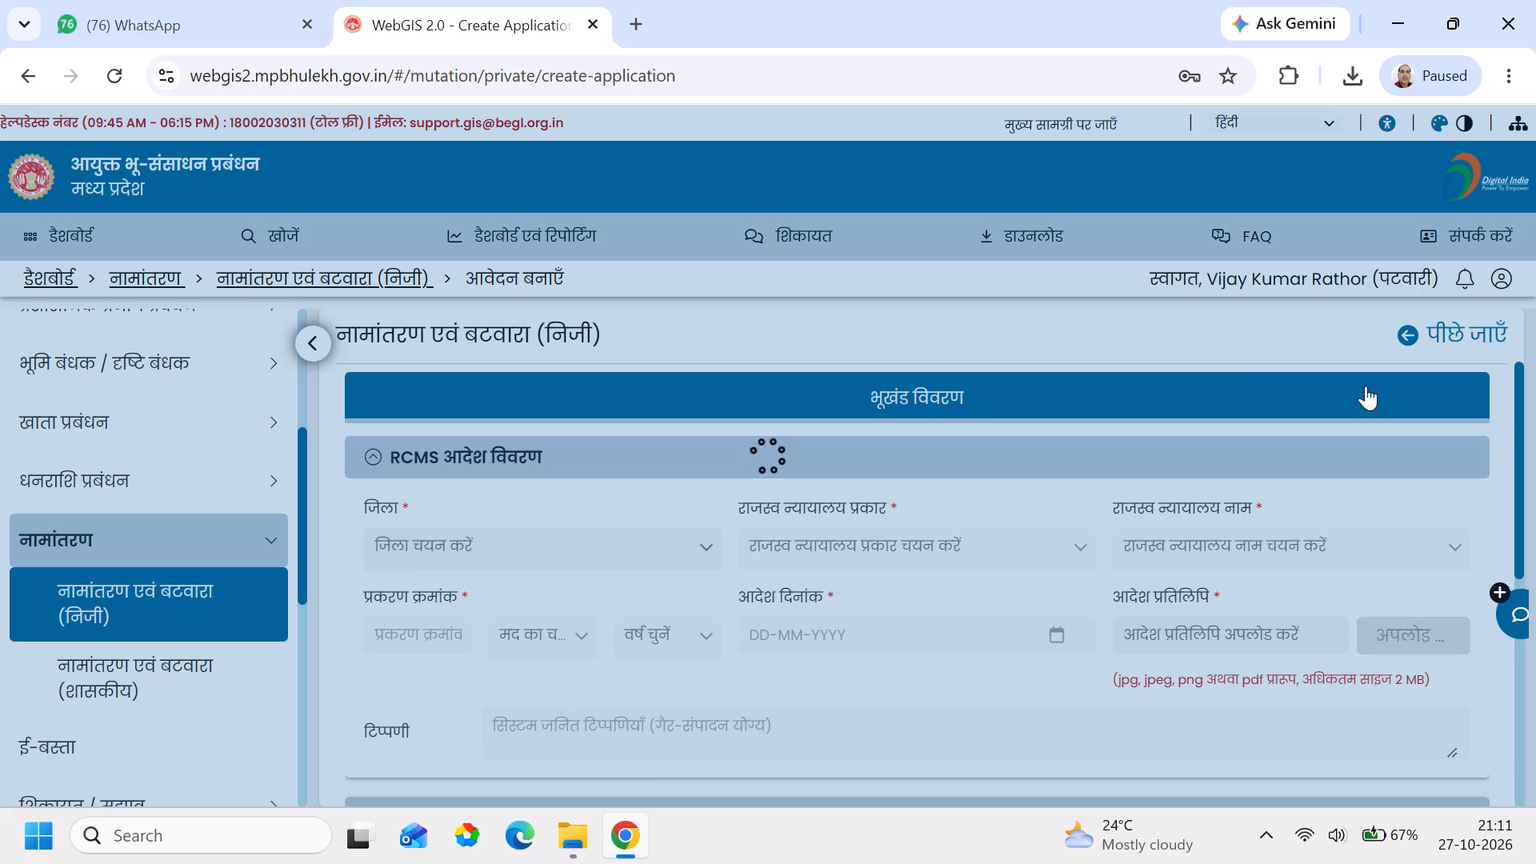
pyautogui.click(506, 544)
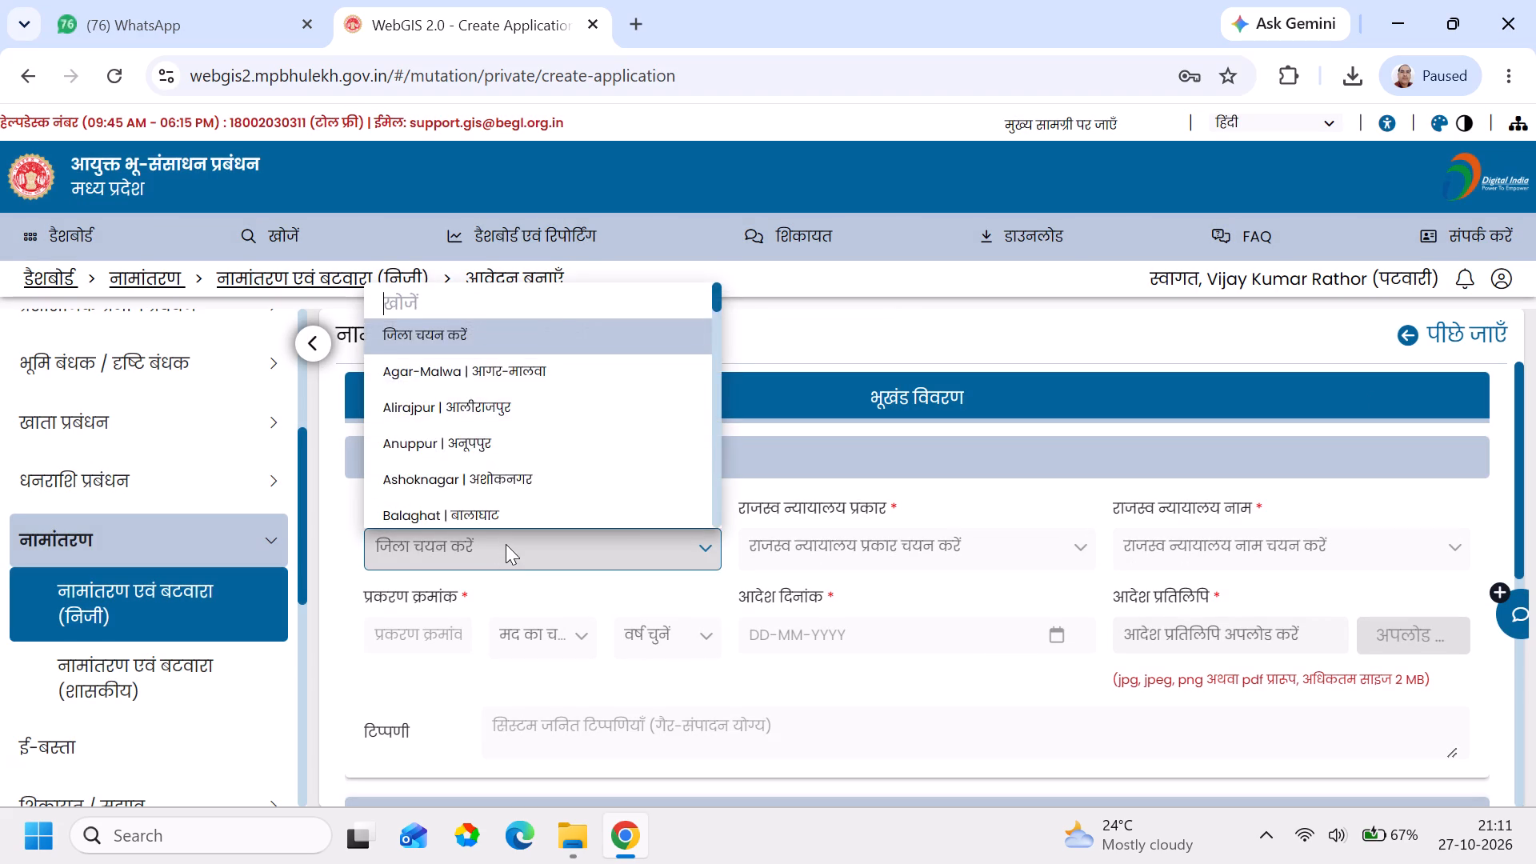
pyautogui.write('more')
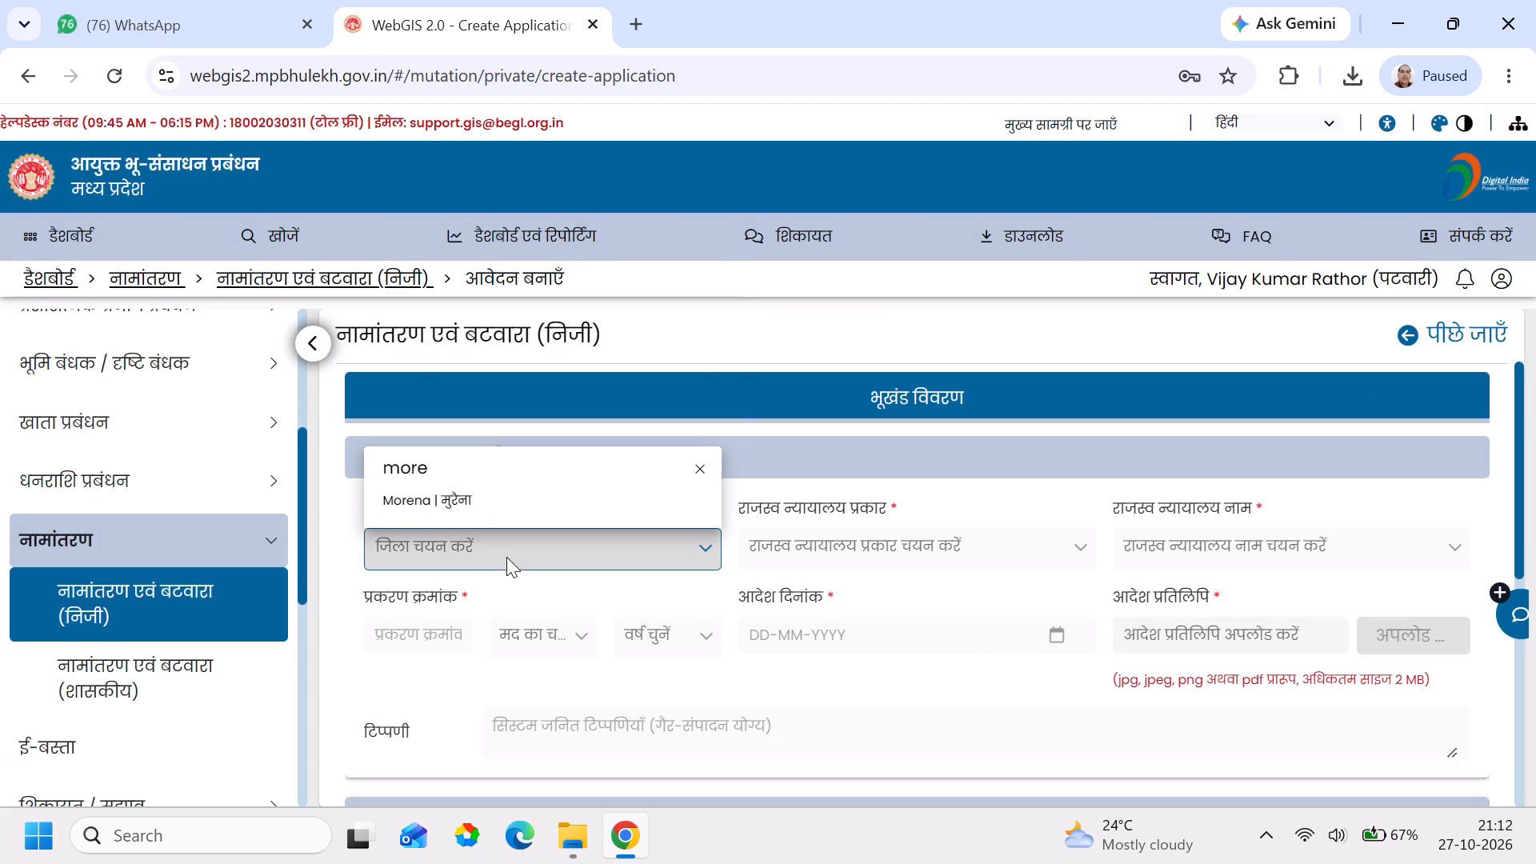
pyautogui.click(447, 506)
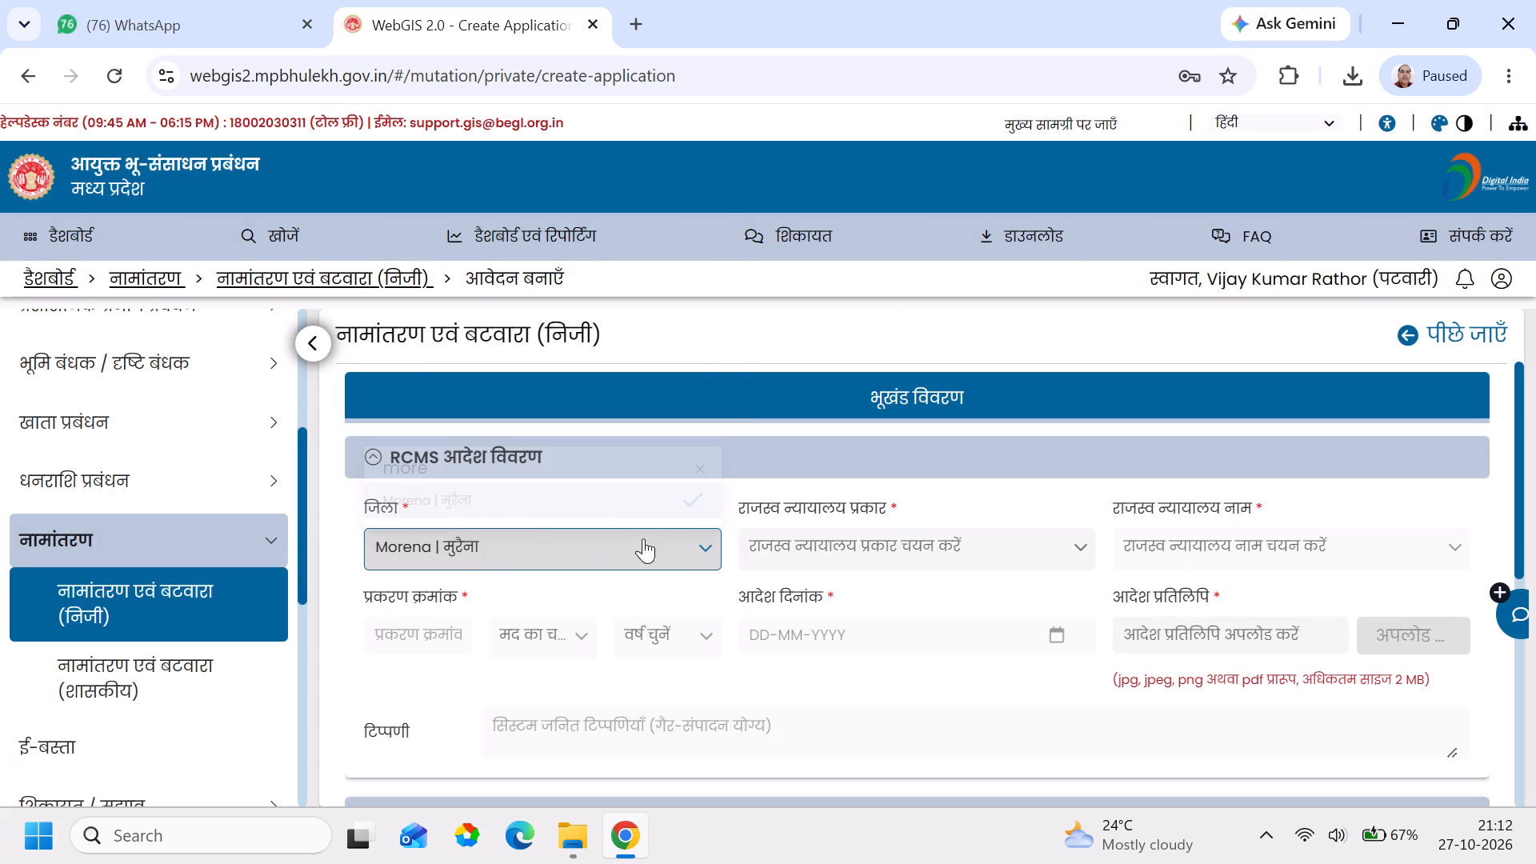
pyautogui.click(873, 554)
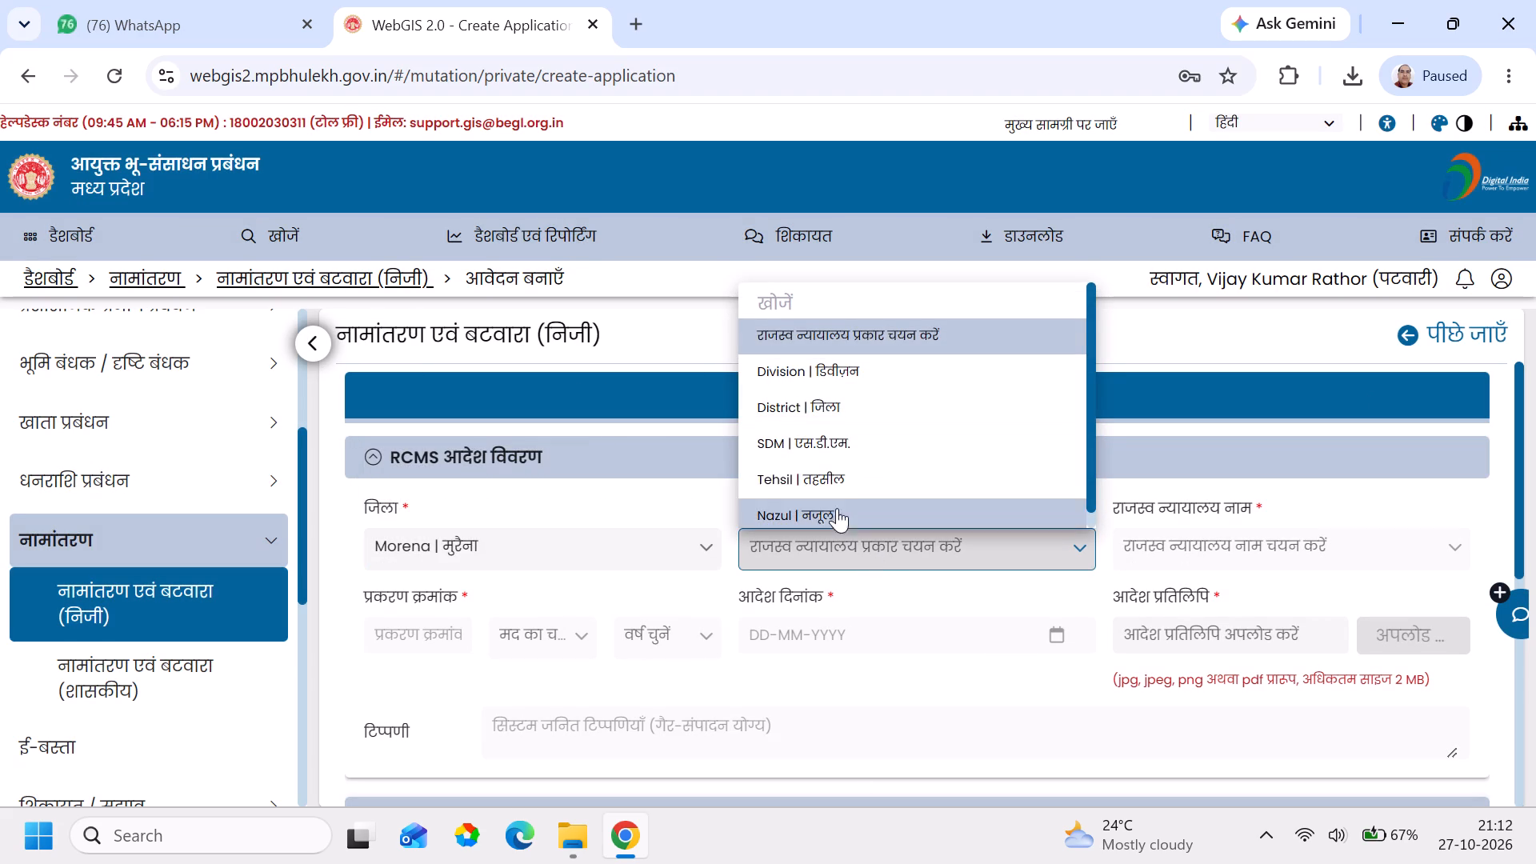
pyautogui.click(822, 487)
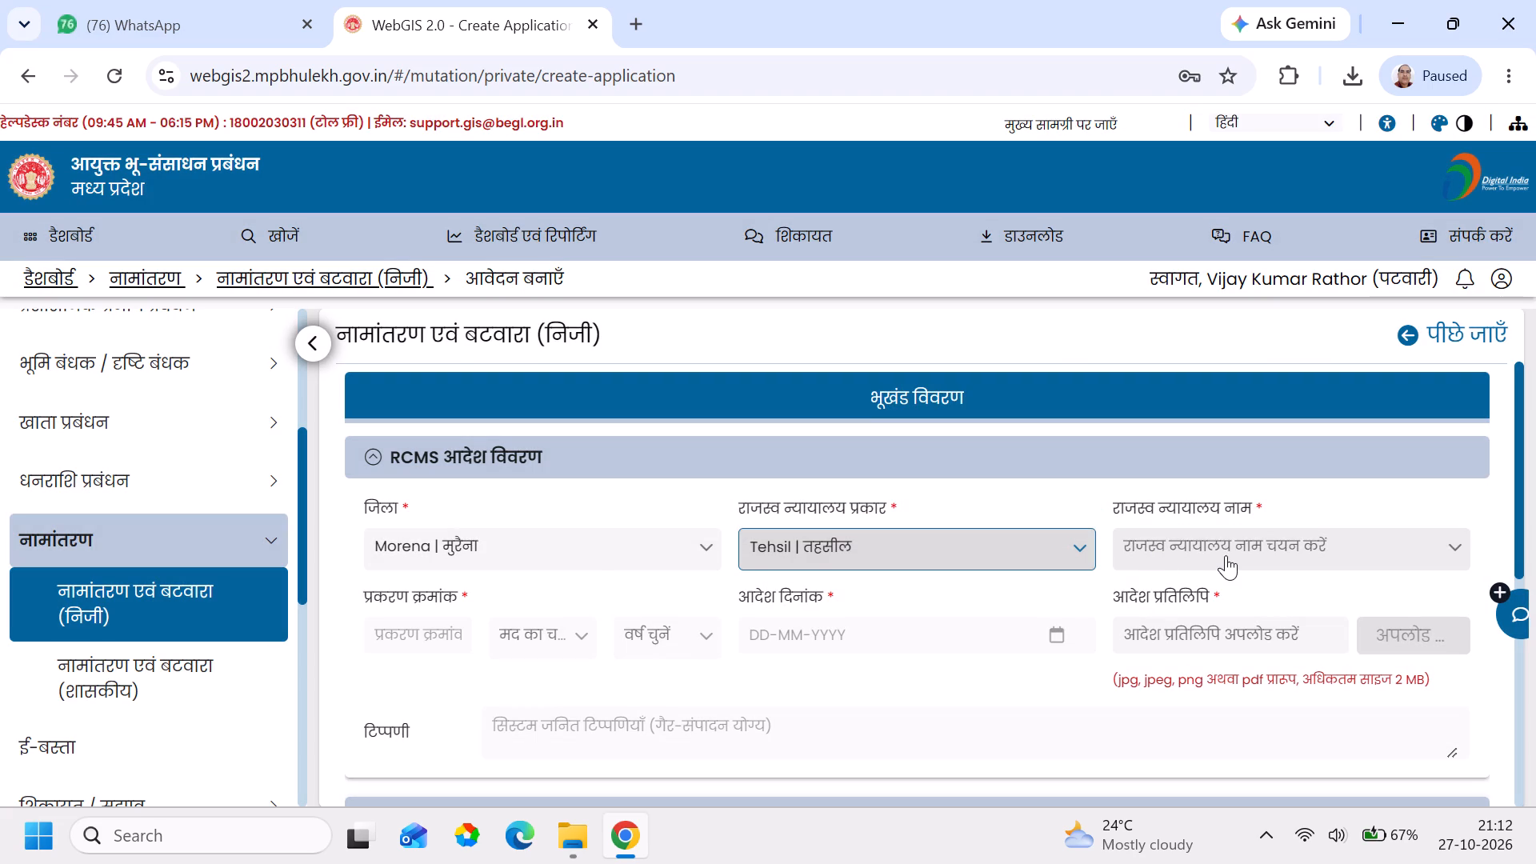
pyautogui.click(1226, 555)
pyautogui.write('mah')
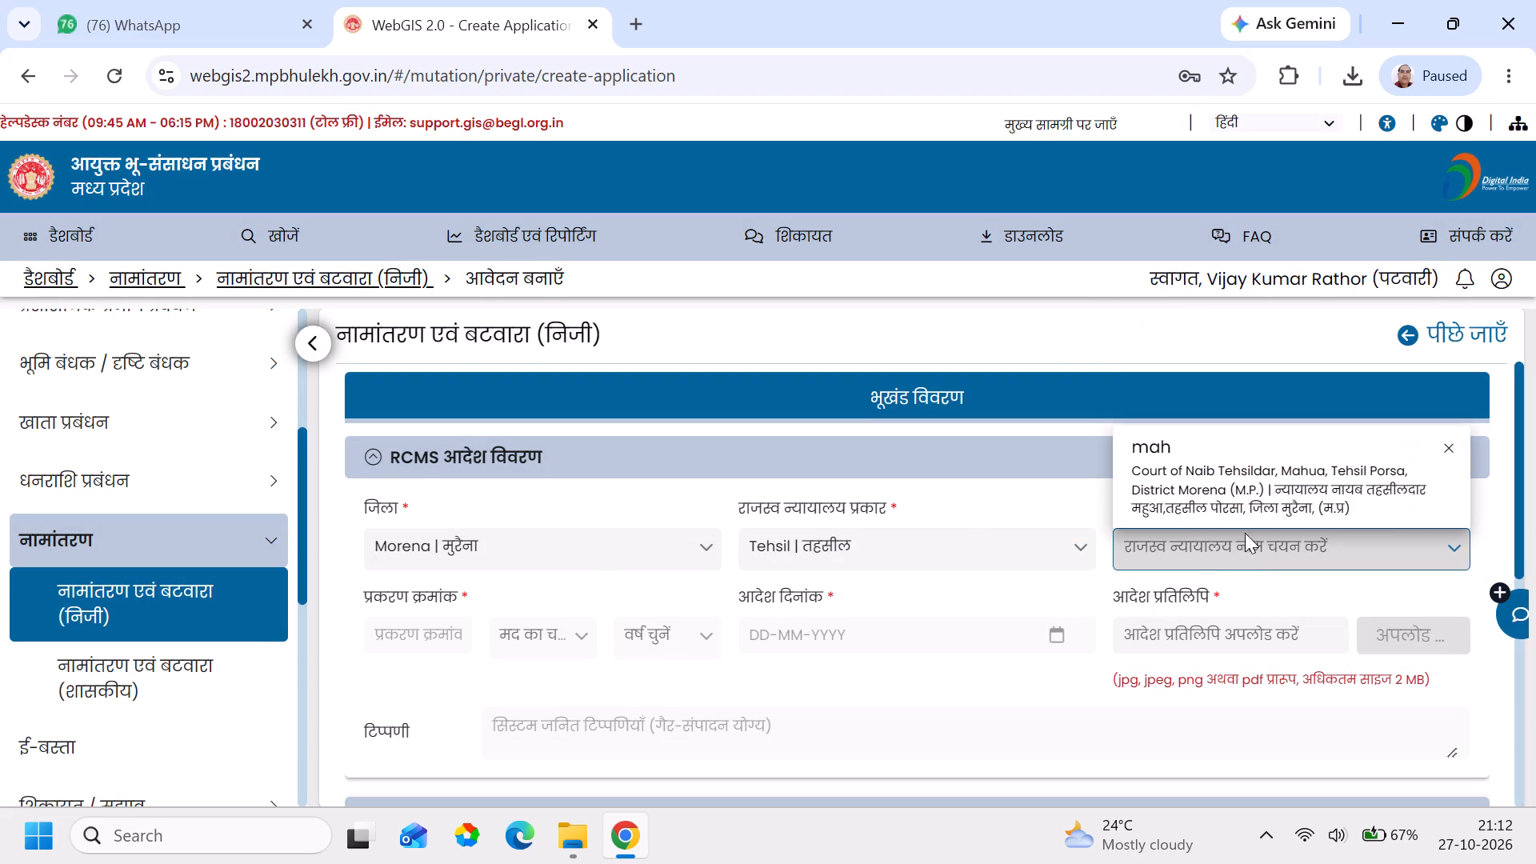
pyautogui.click(1229, 496)
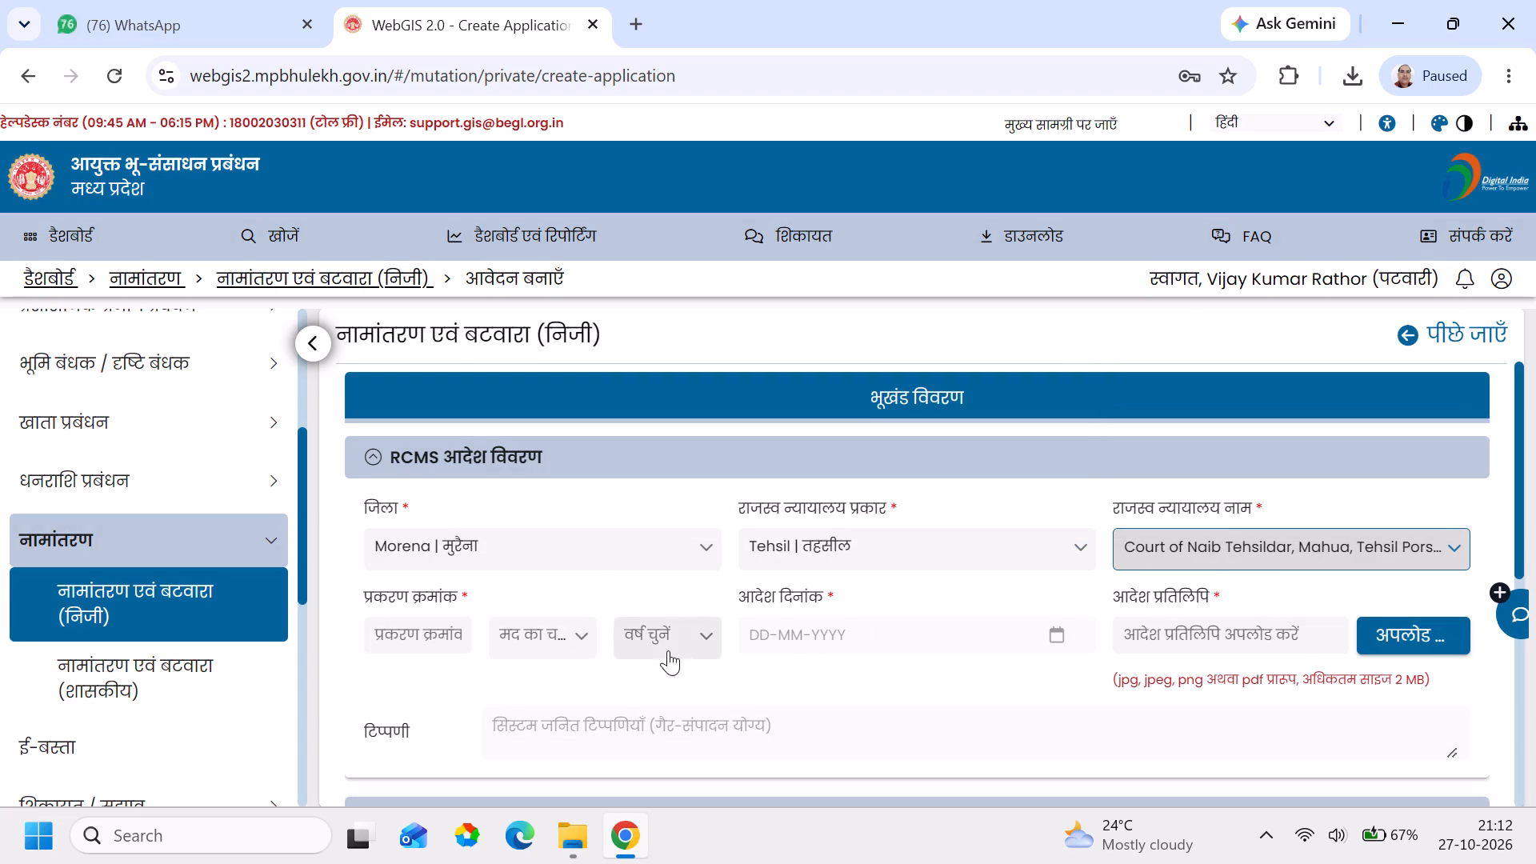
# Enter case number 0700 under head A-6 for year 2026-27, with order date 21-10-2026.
pyautogui.click(434, 641)
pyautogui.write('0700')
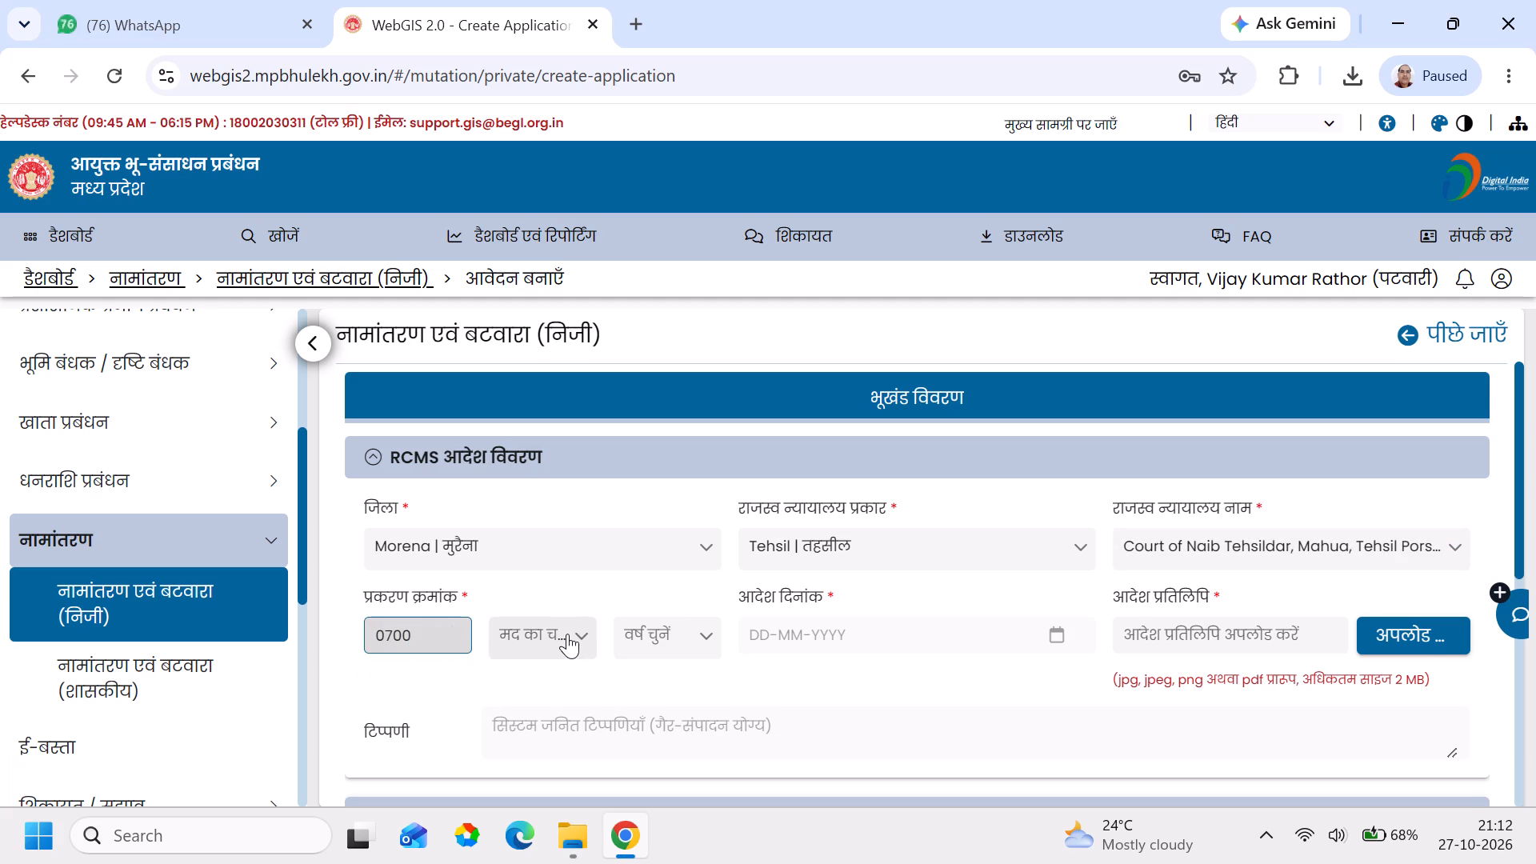
pyautogui.click(562, 631)
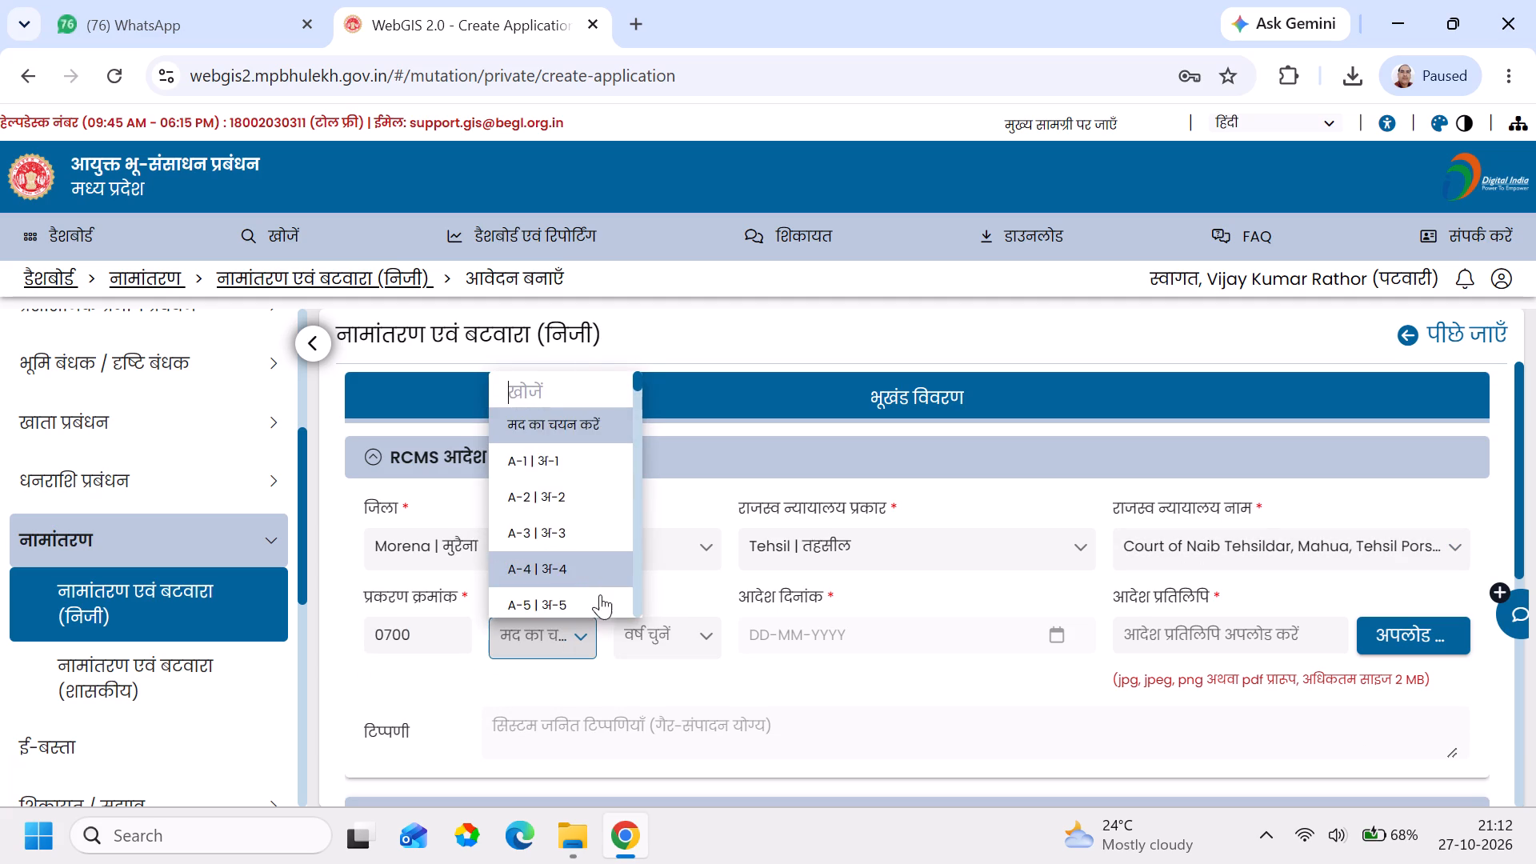
pyautogui.click(635, 608)
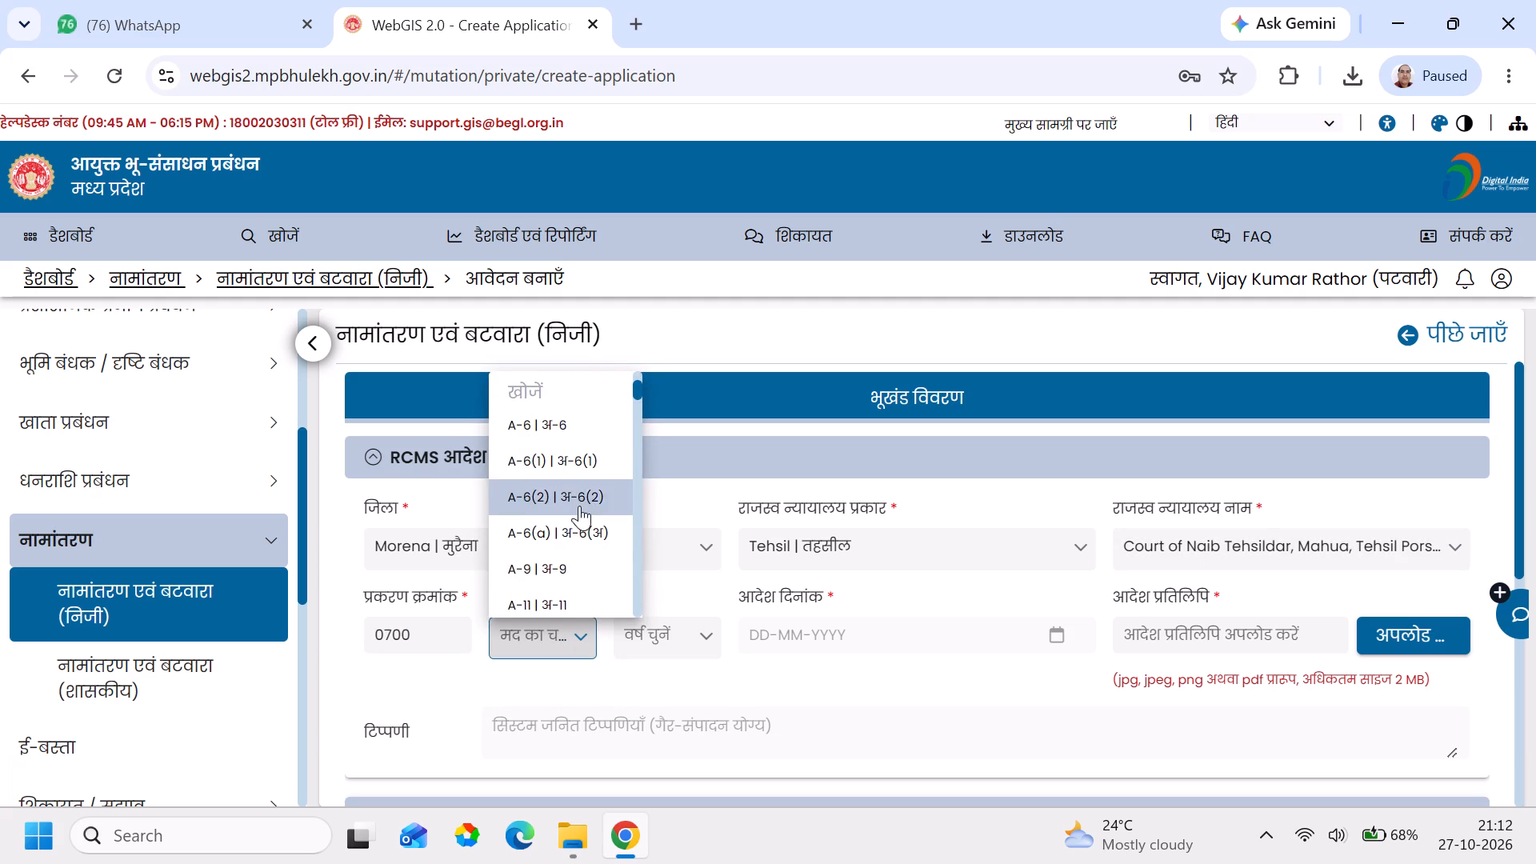
pyautogui.click(568, 430)
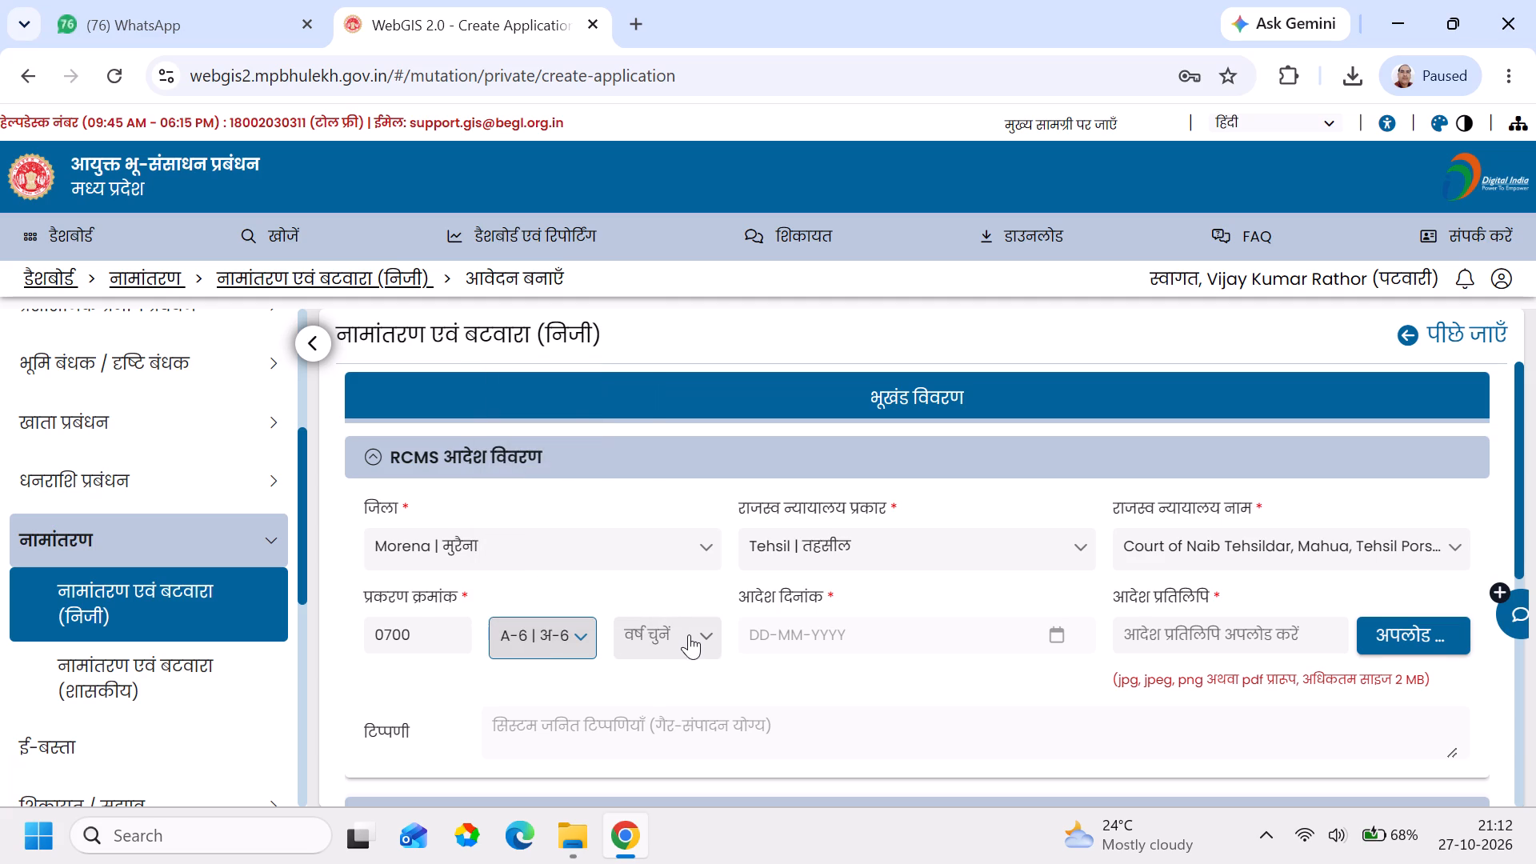
pyautogui.click(691, 634)
pyautogui.click(673, 463)
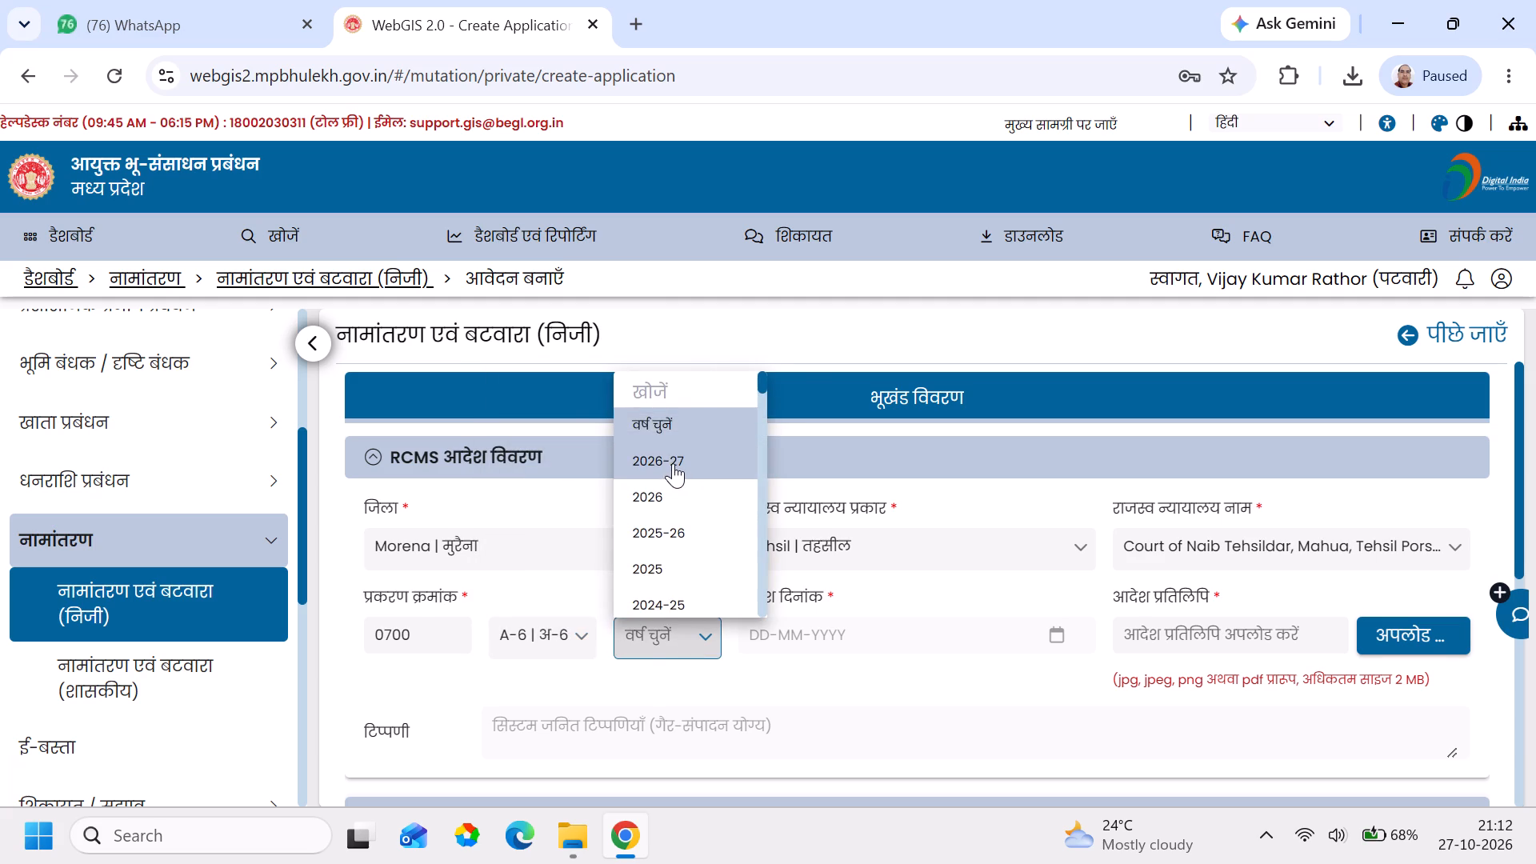
pyautogui.click(1057, 634)
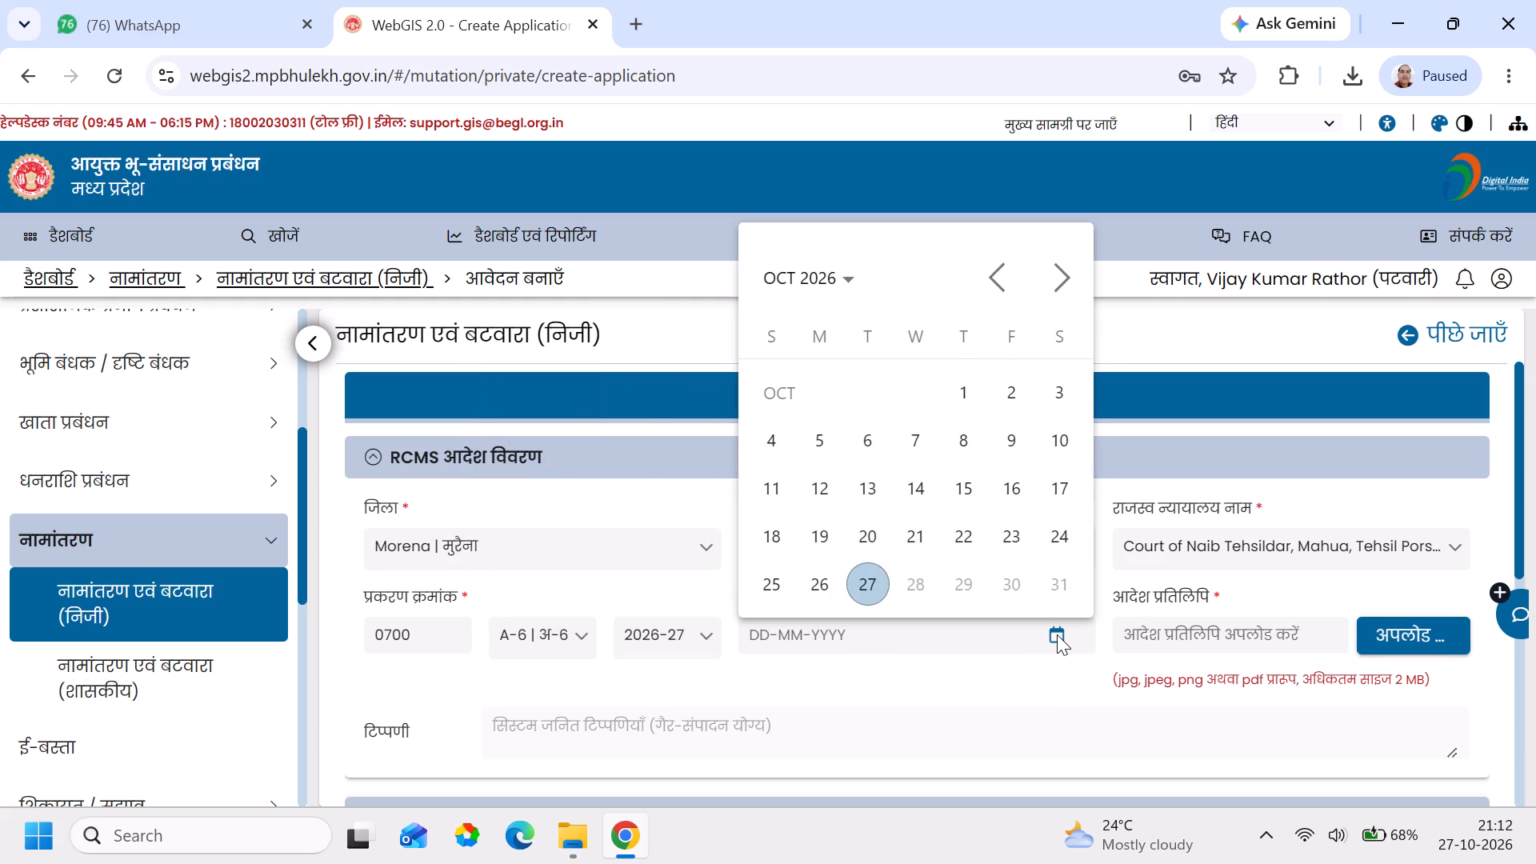
pyautogui.click(923, 538)
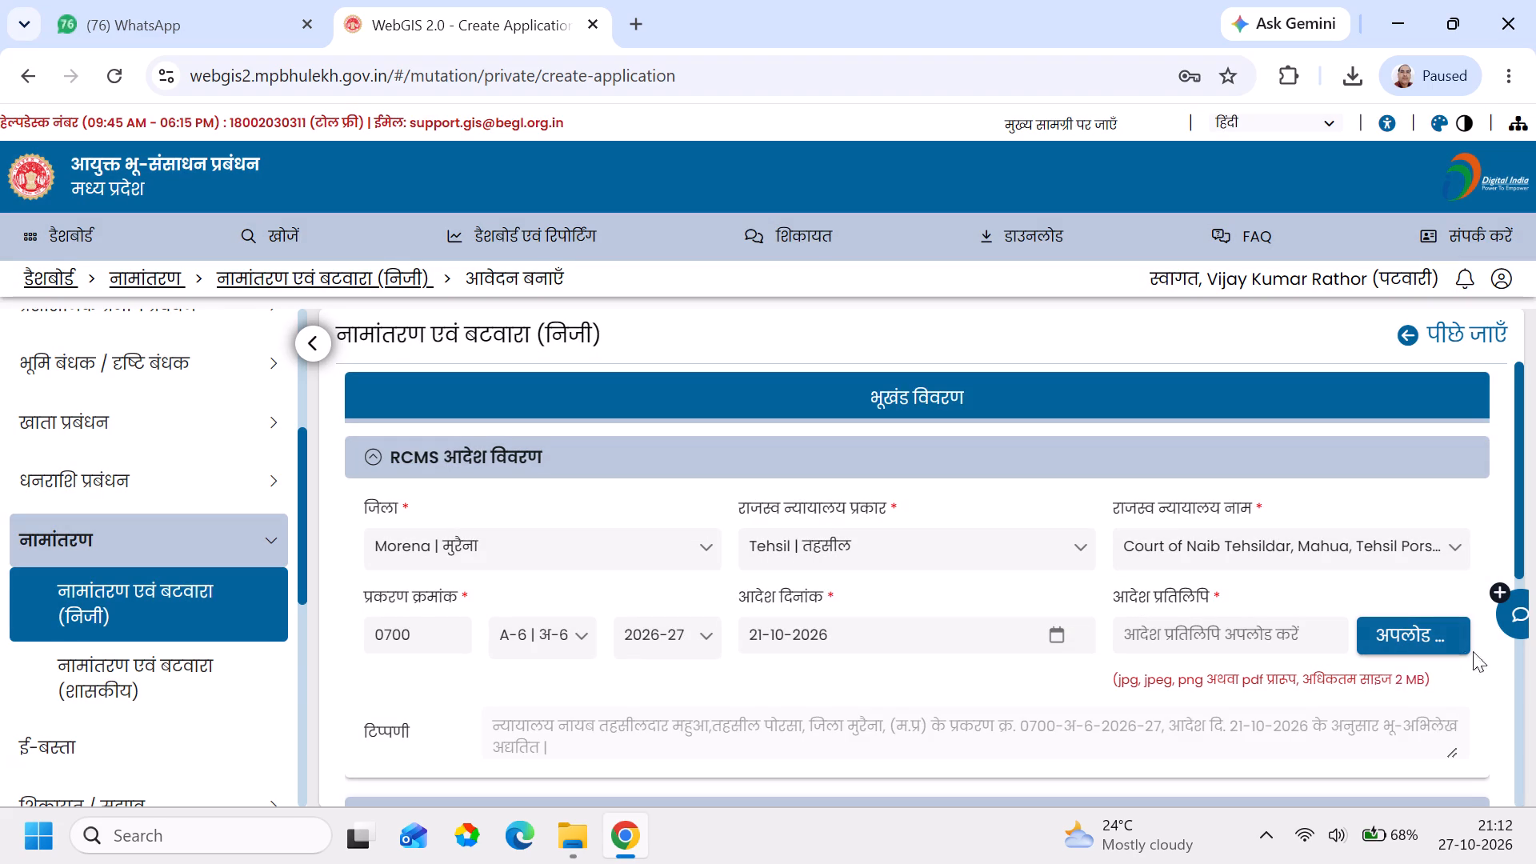
pyautogui.click(1434, 640)
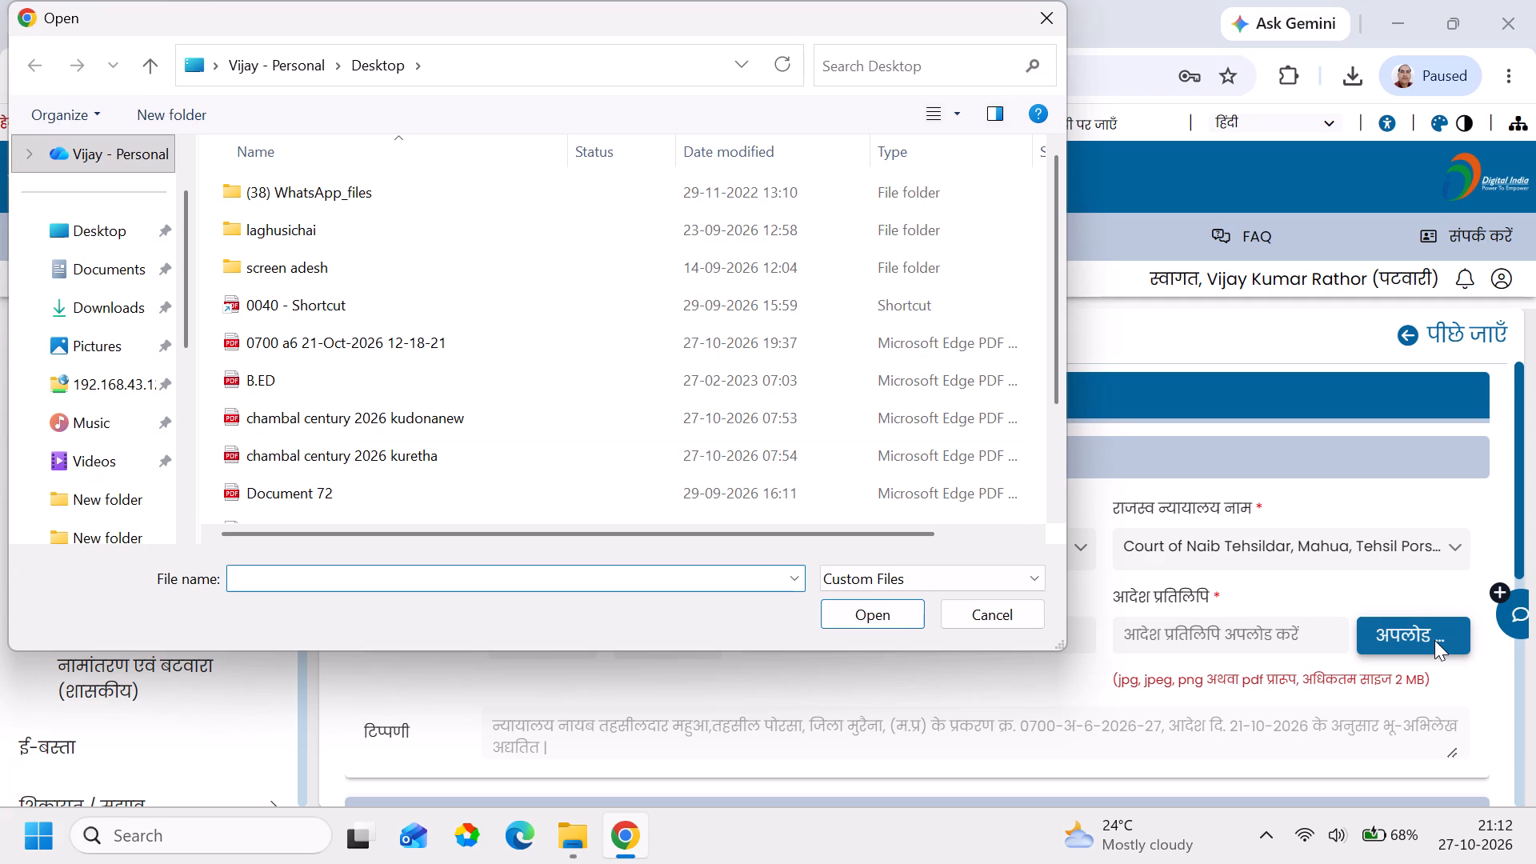
pyautogui.click(463, 350)
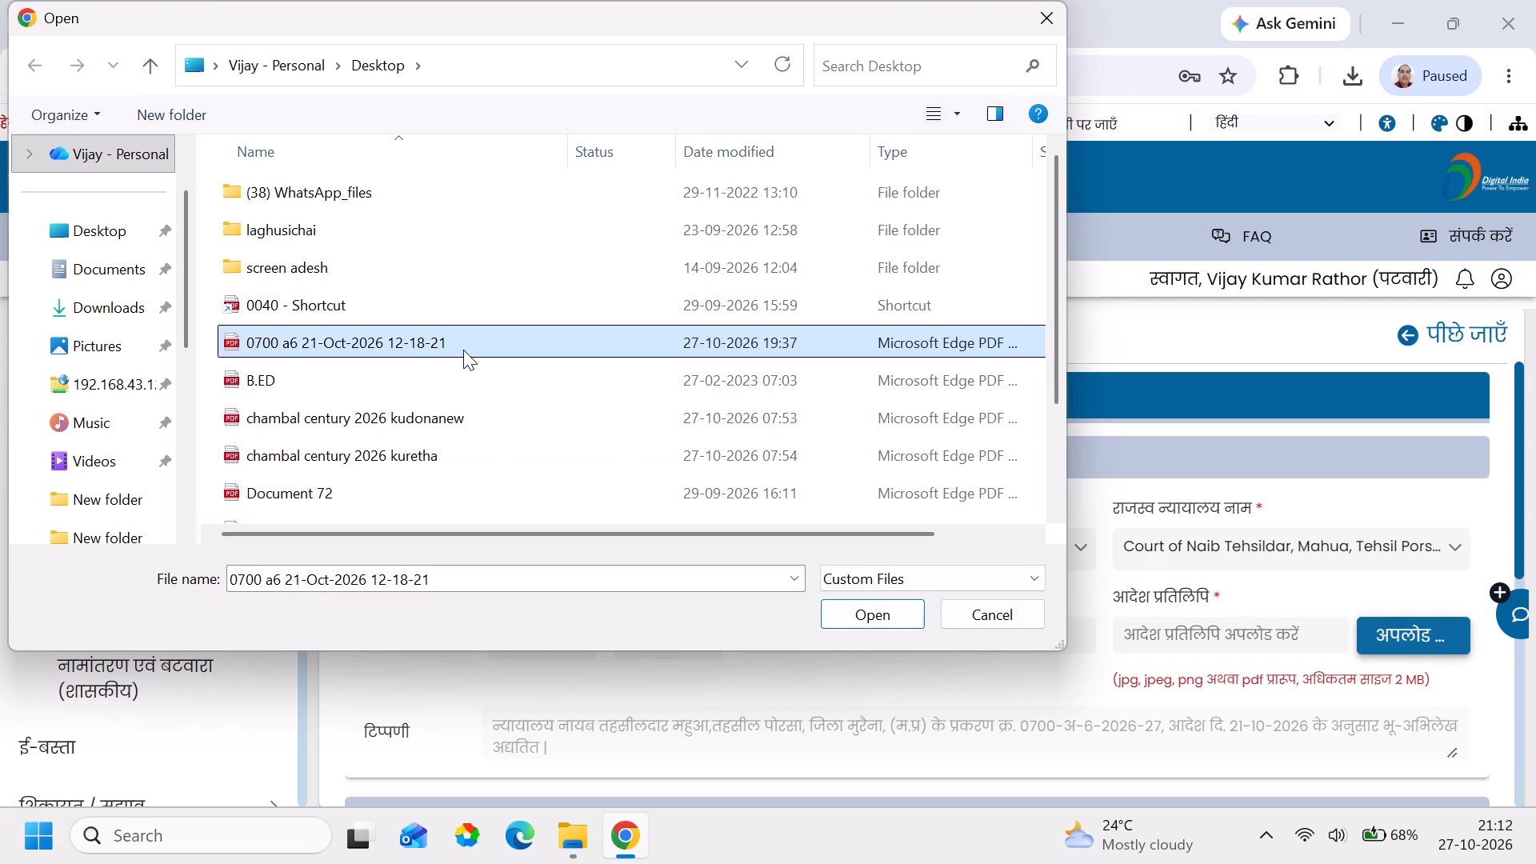
pyautogui.click(870, 618)
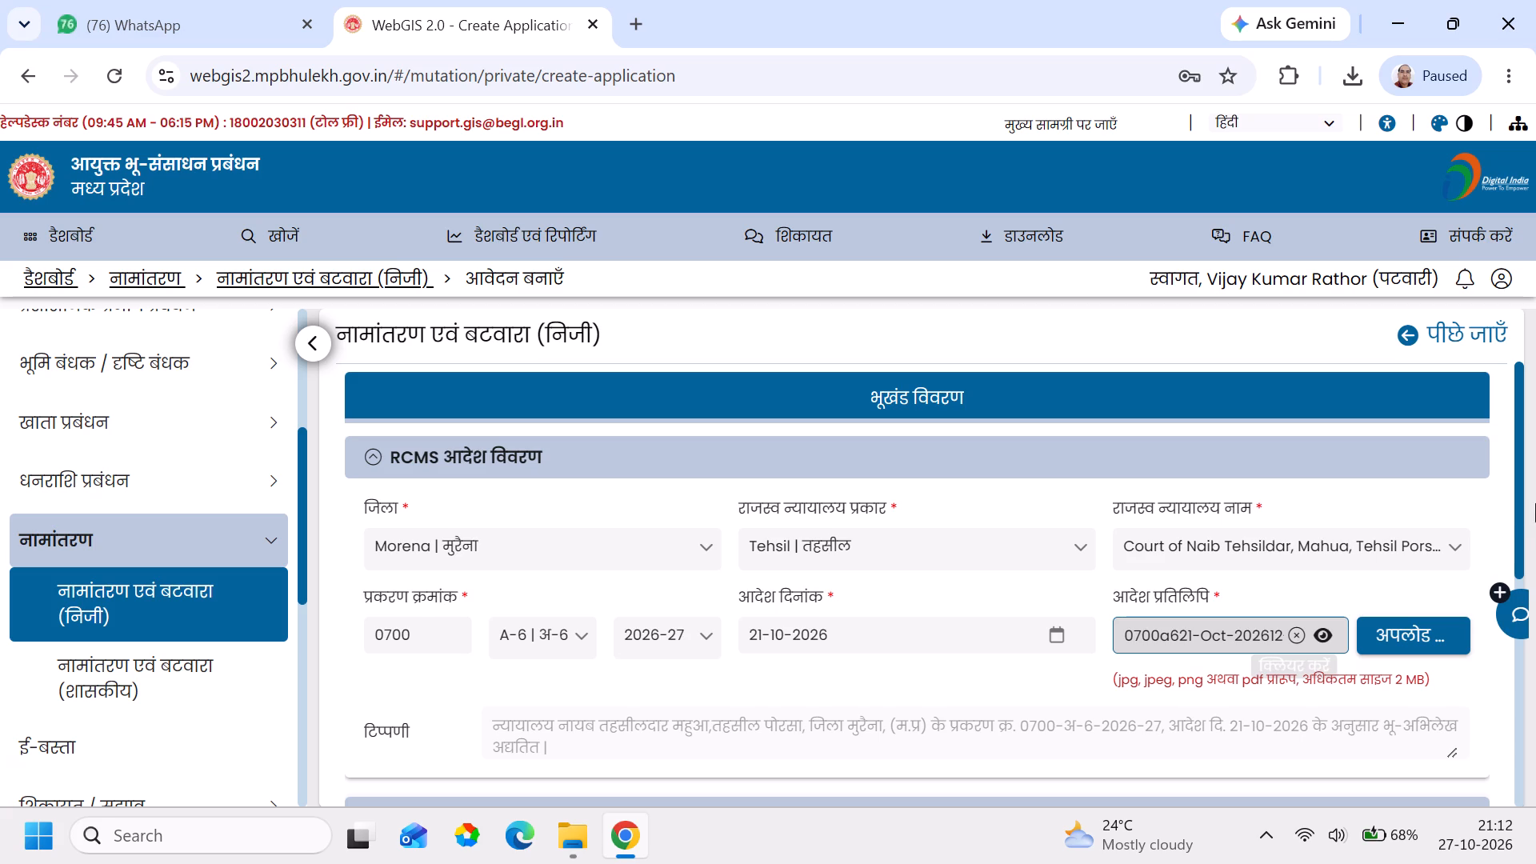
pyautogui.moveTo(1519, 514); pyautogui.dragTo(1531, 778)
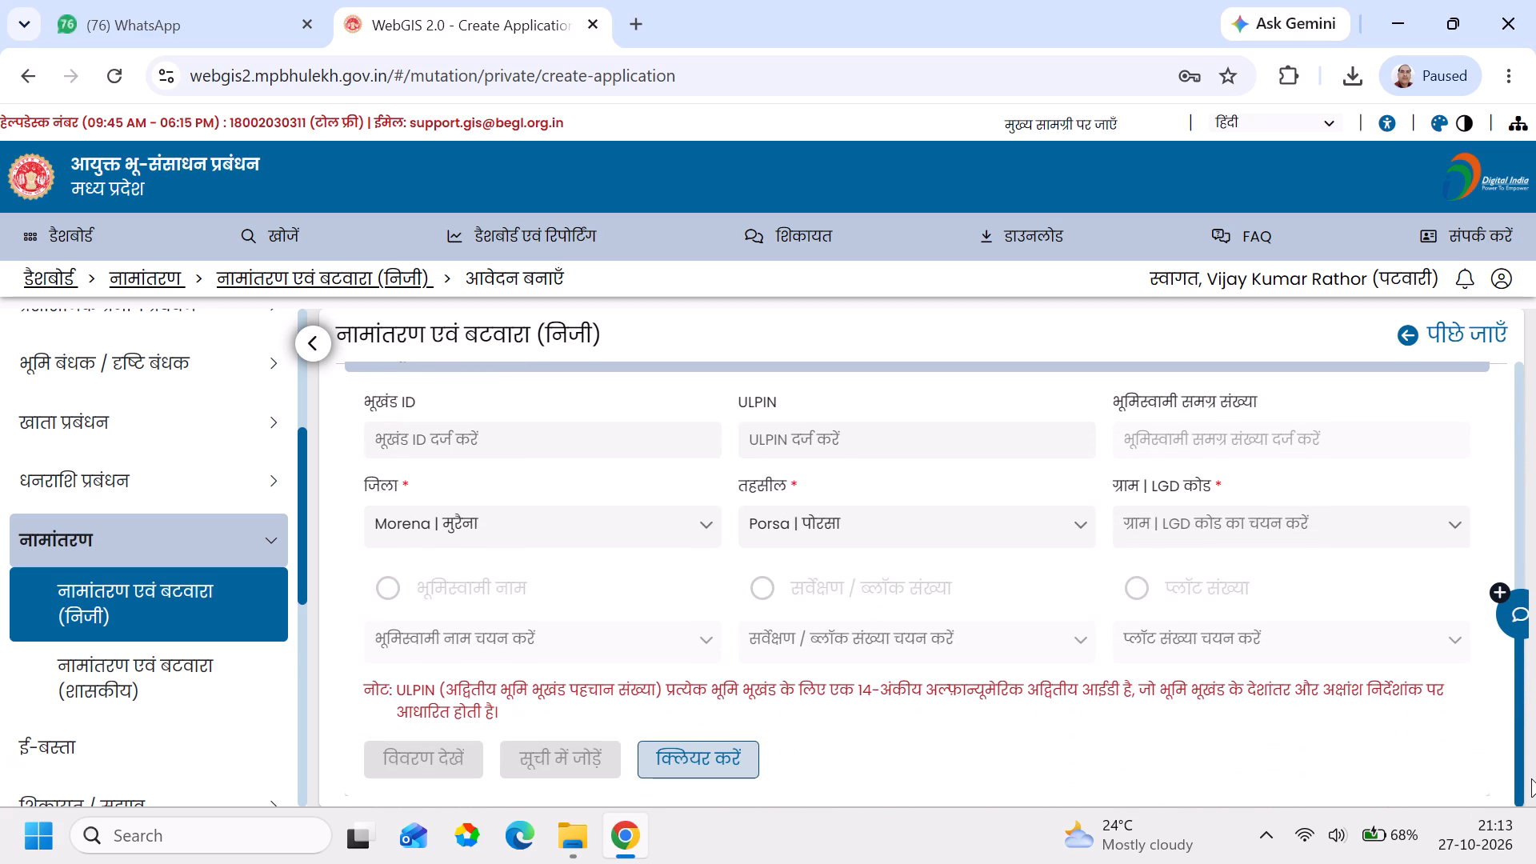
pyautogui.click(1238, 529)
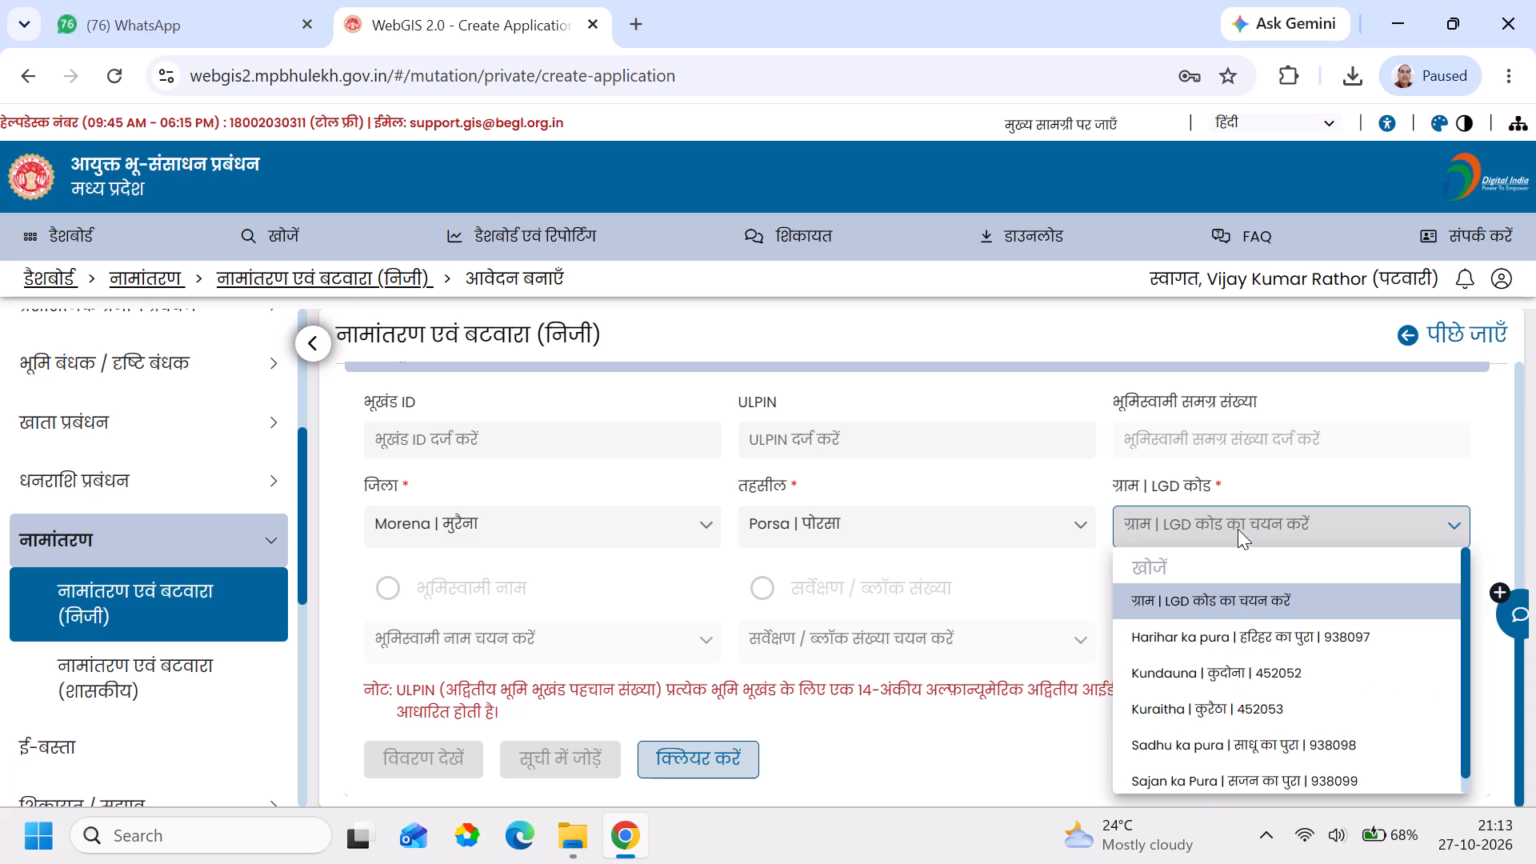
pyautogui.moveTo(1238, 529); pyautogui.dragTo(1183, 634)
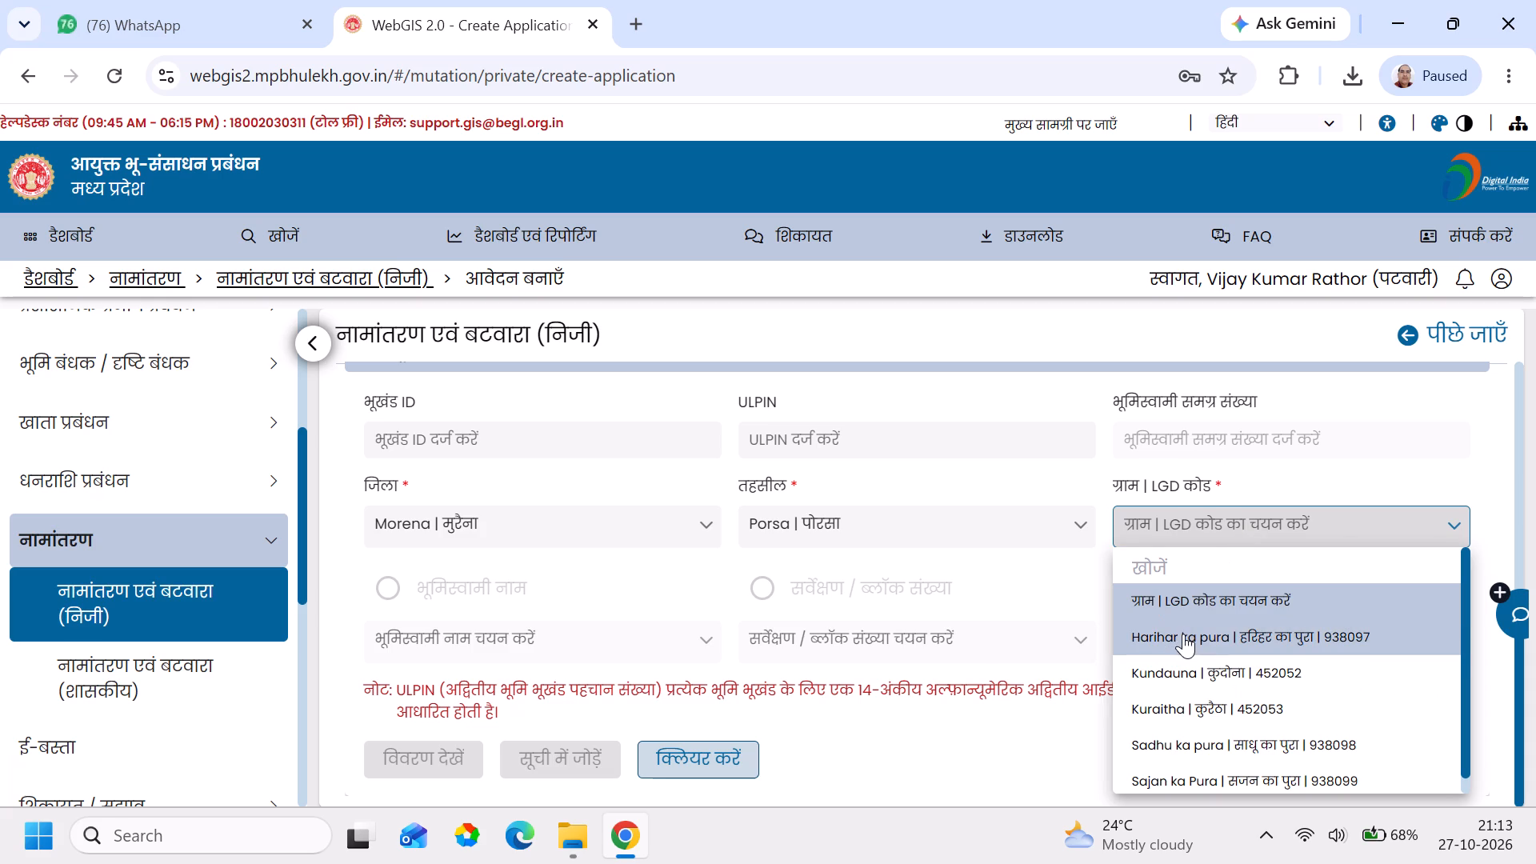
pyautogui.click(1183, 634)
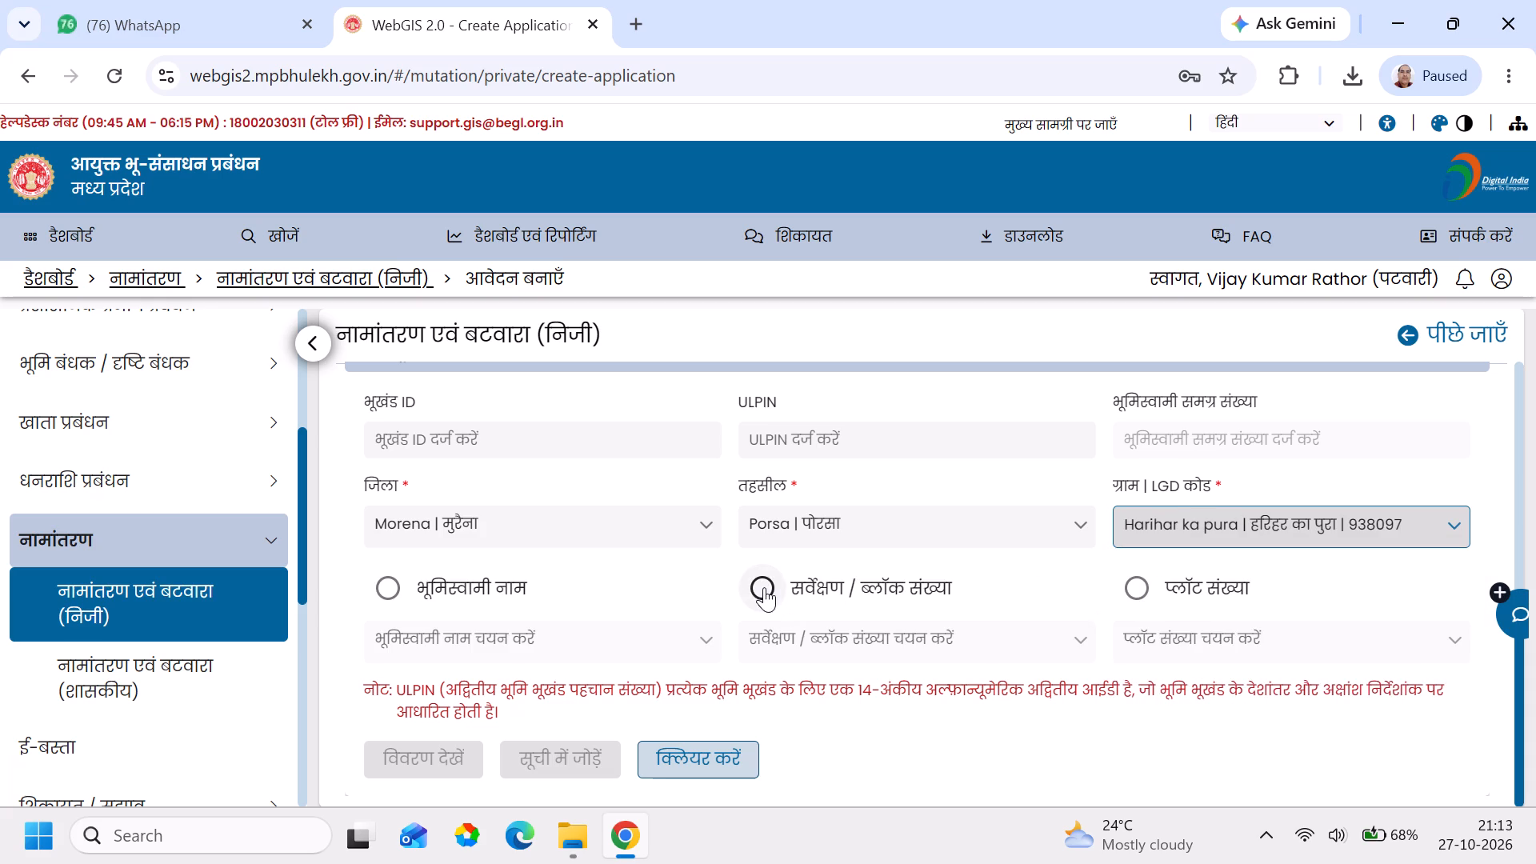
pyautogui.click(764, 587)
pyautogui.click(813, 630)
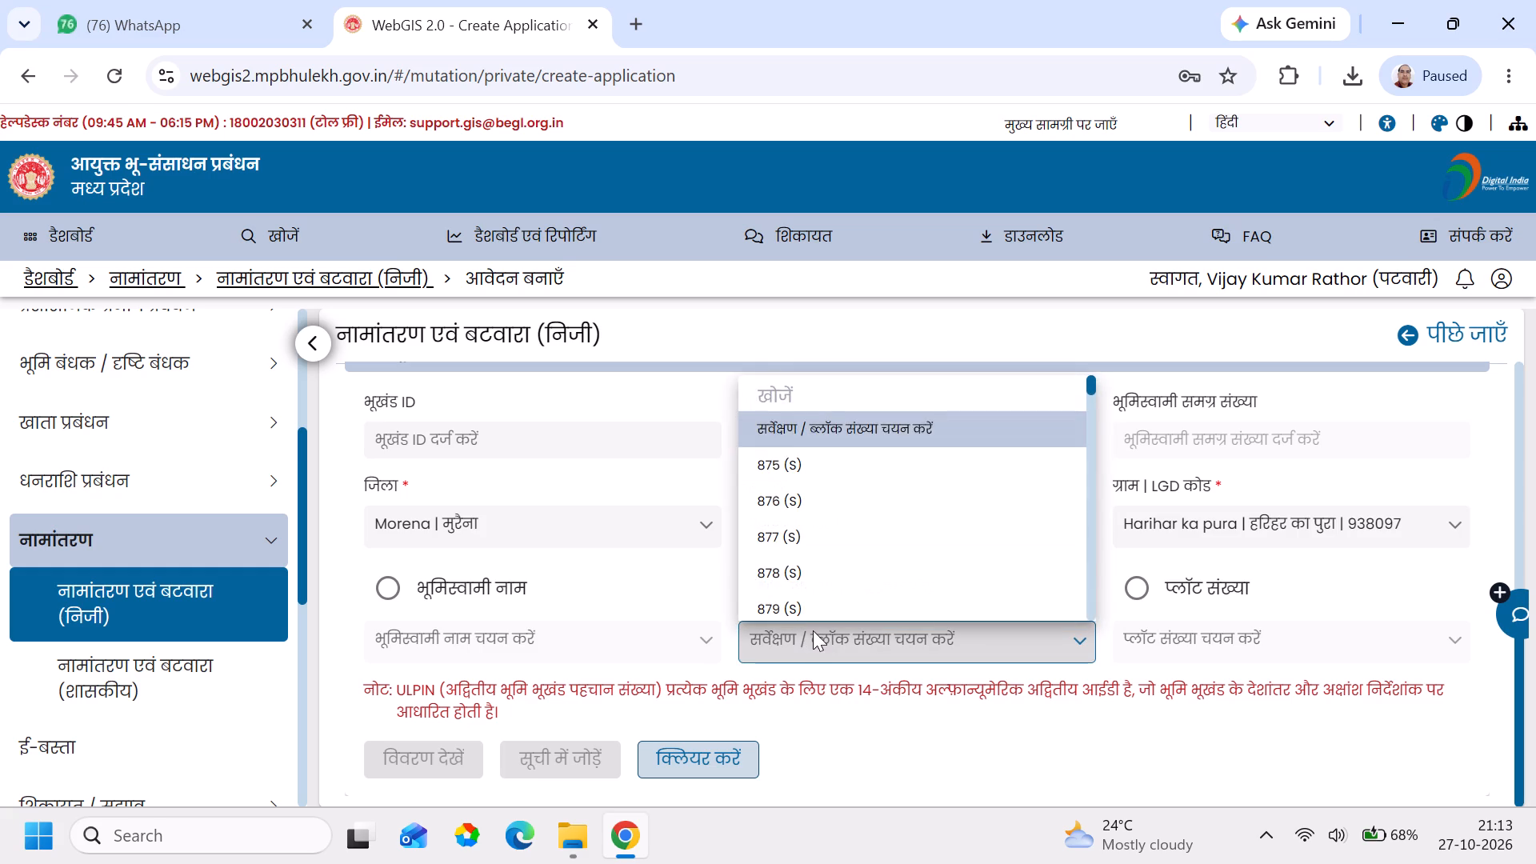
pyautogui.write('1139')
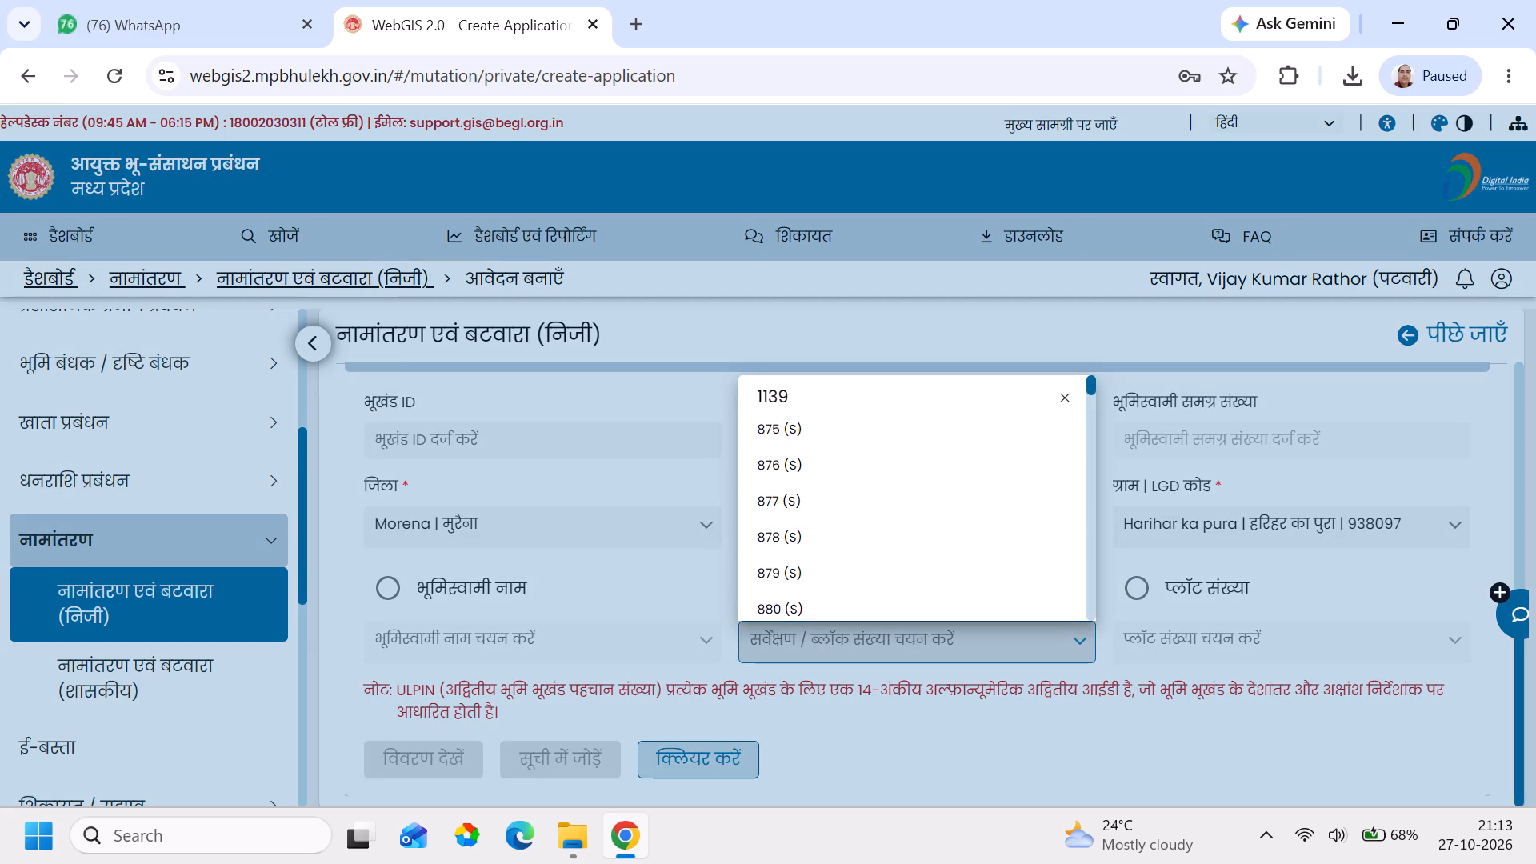
pyautogui.click(778, 594)
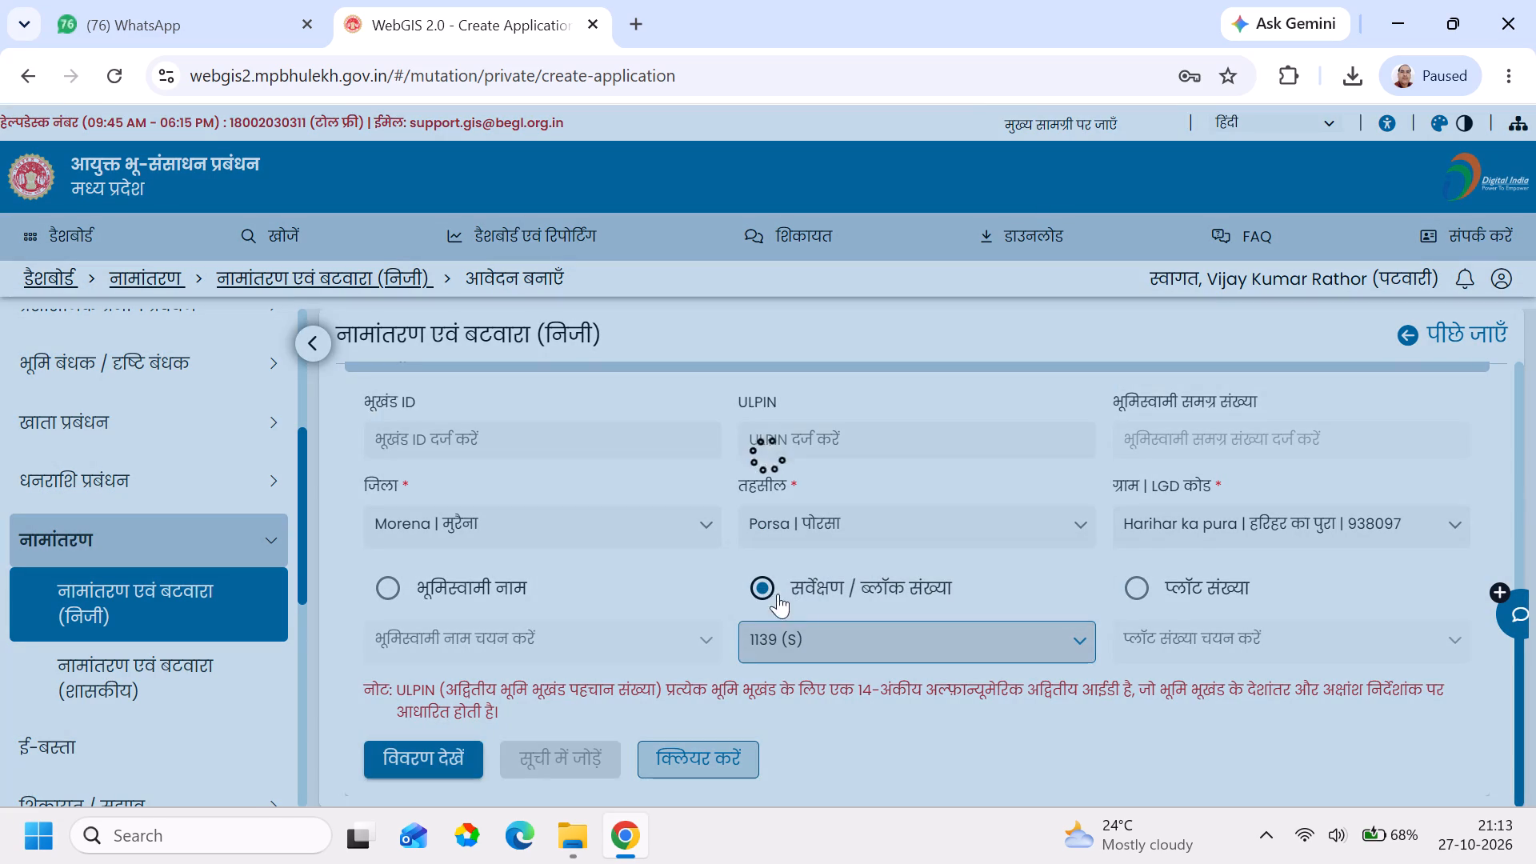
pyautogui.click(432, 760)
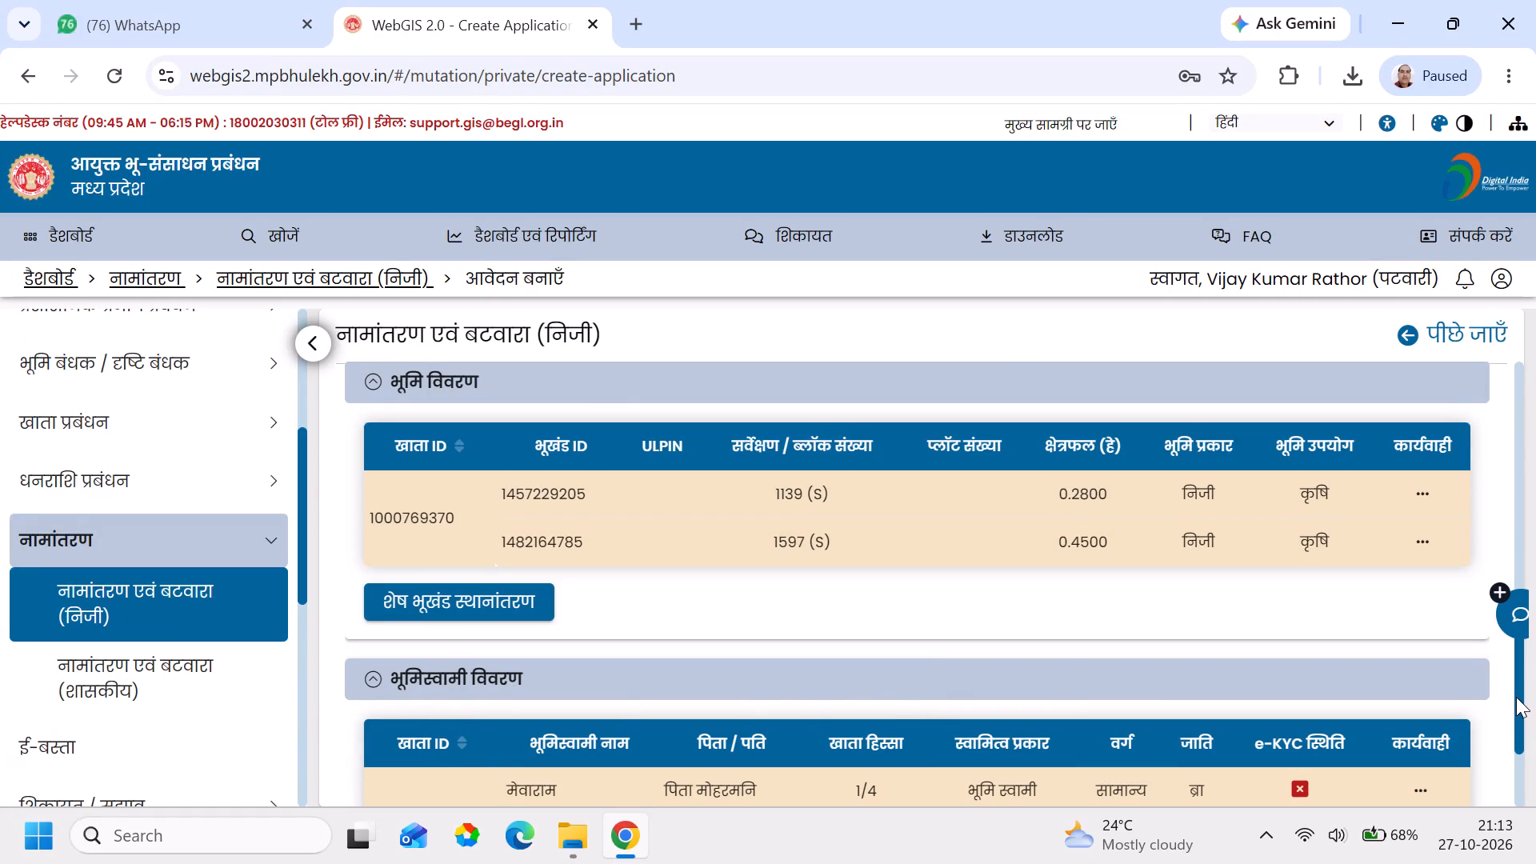
pyautogui.moveTo(1516, 696); pyautogui.dragTo(1514, 771)
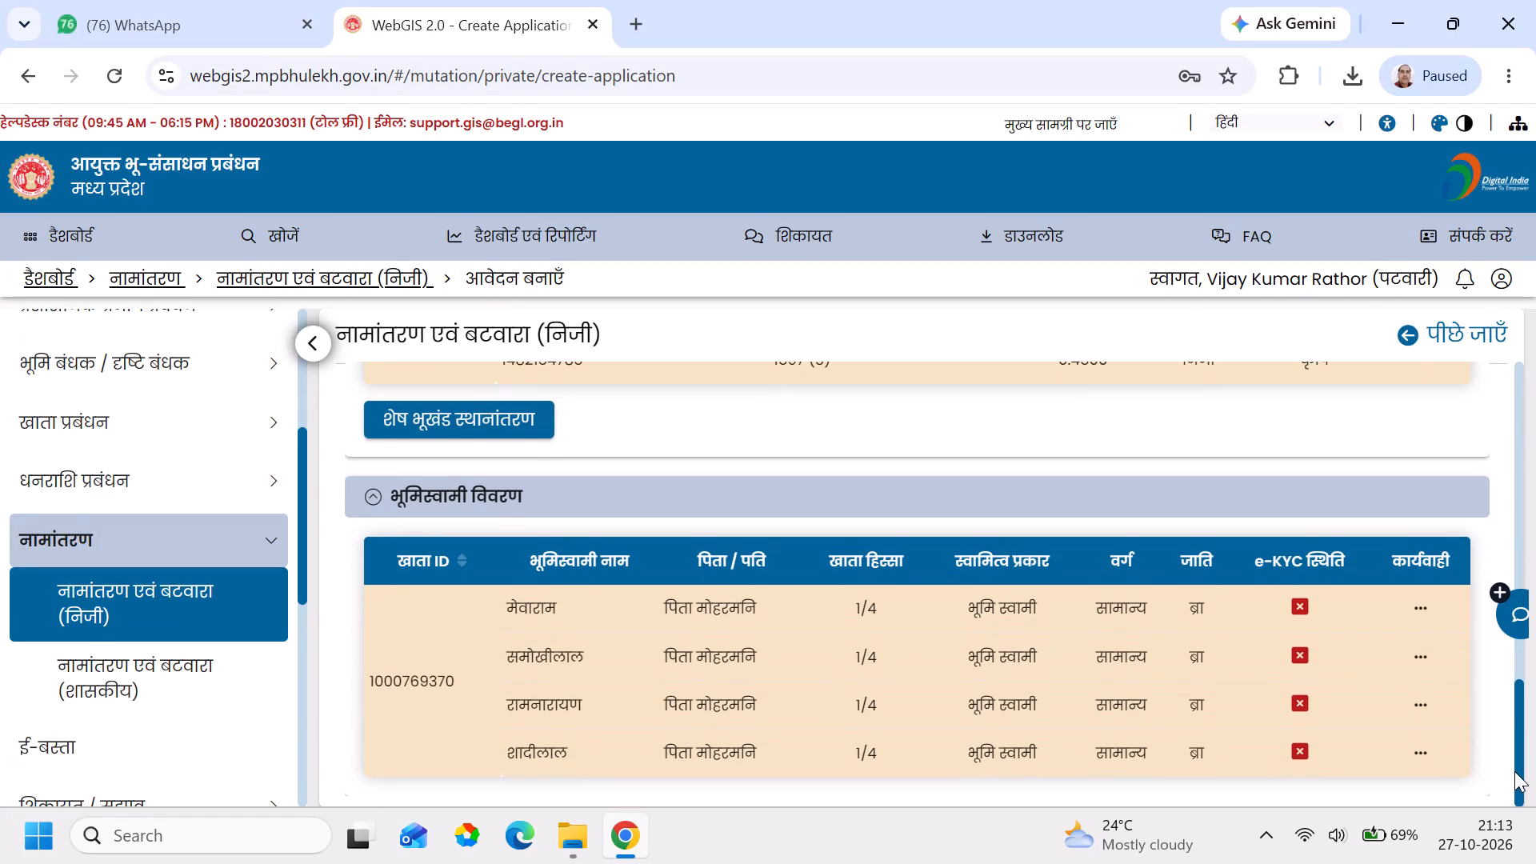
pyautogui.moveTo(1514, 771); pyautogui.dragTo(1514, 775)
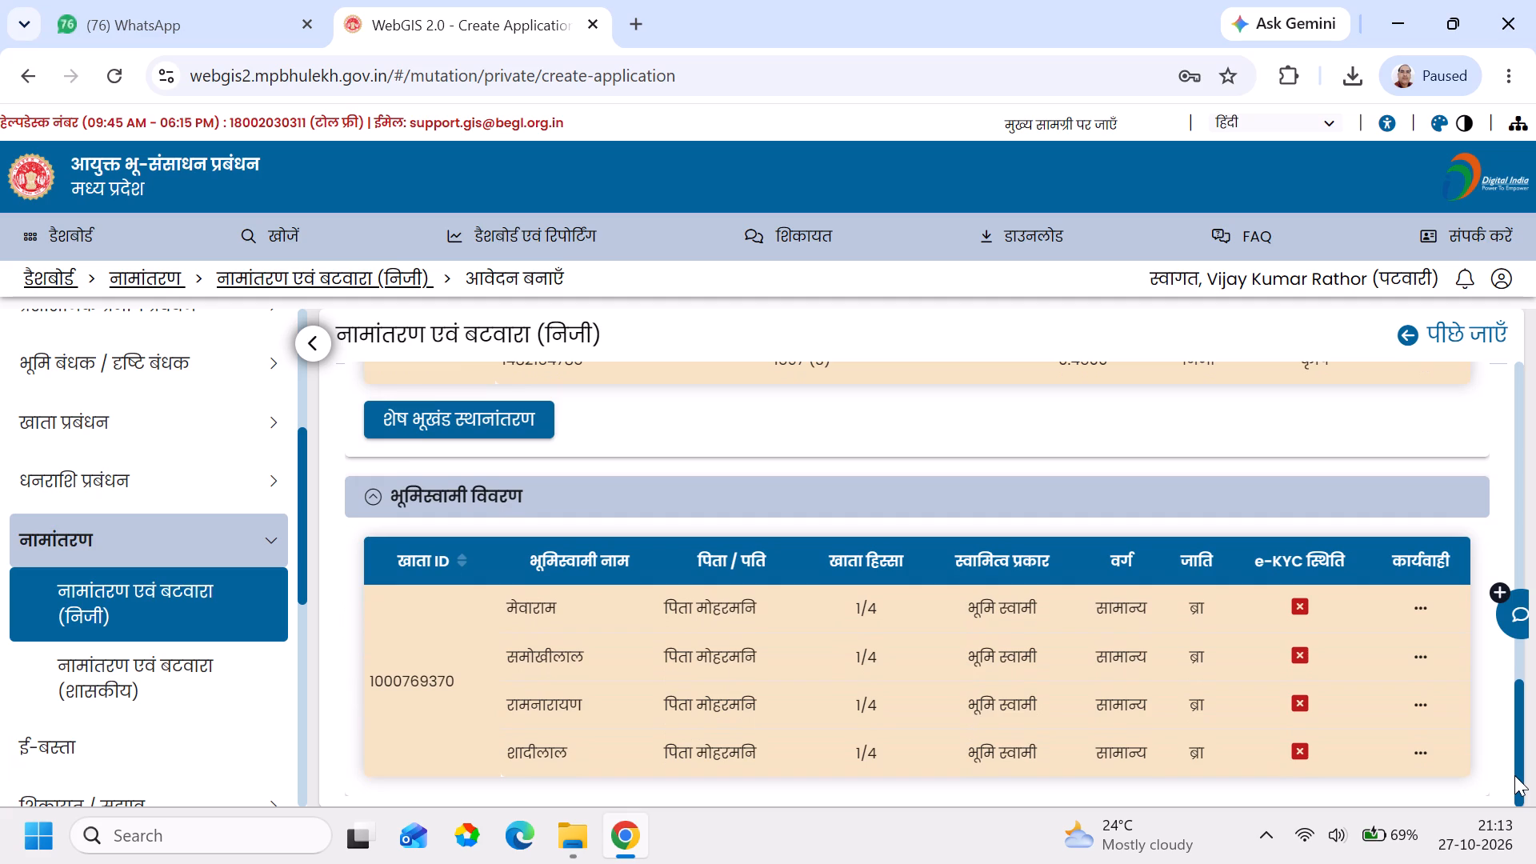
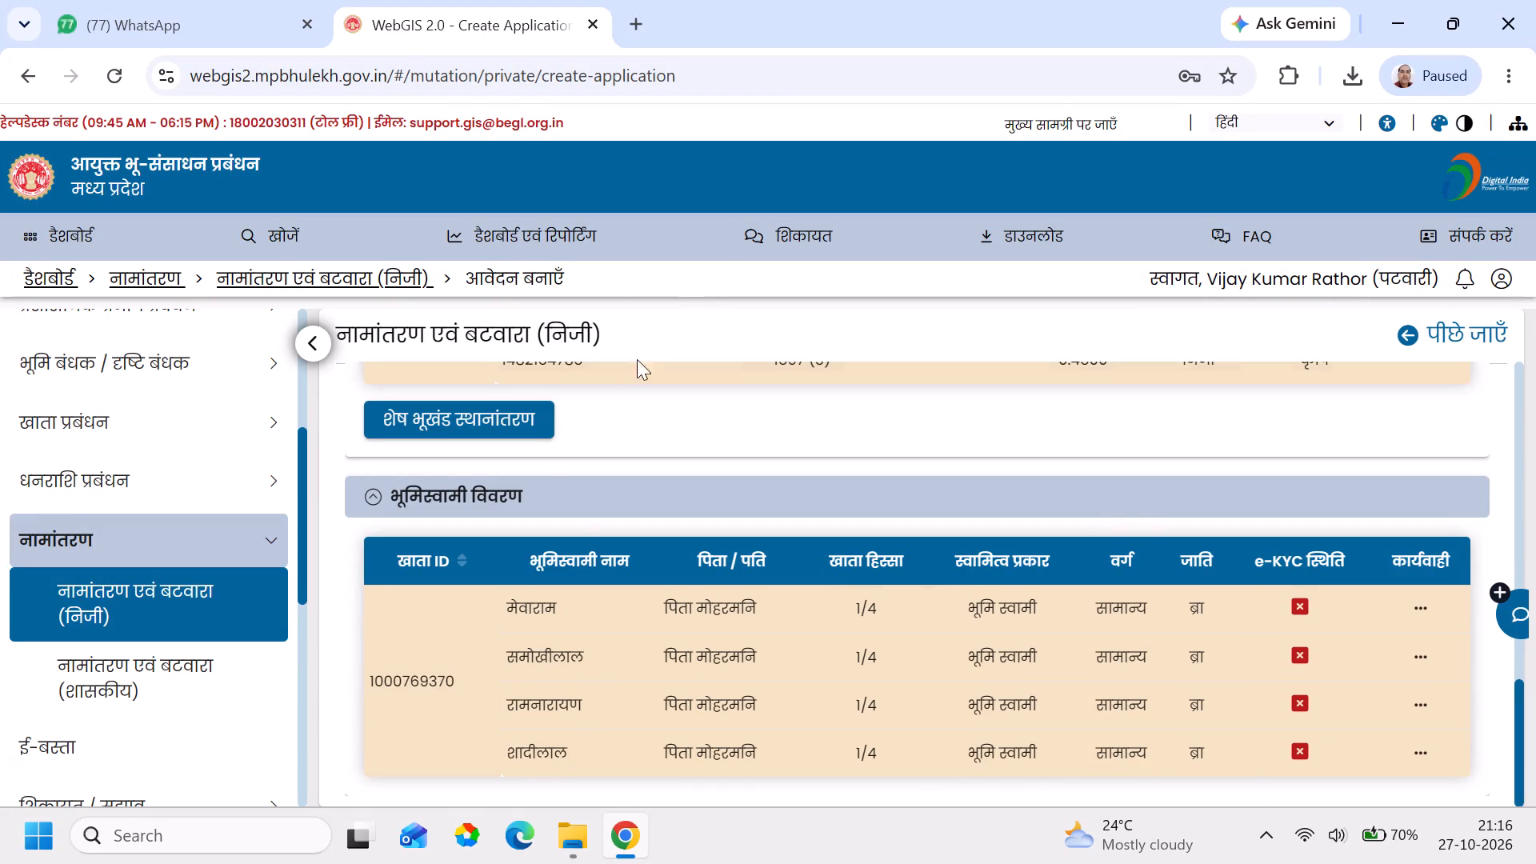
pyautogui.click(497, 421)
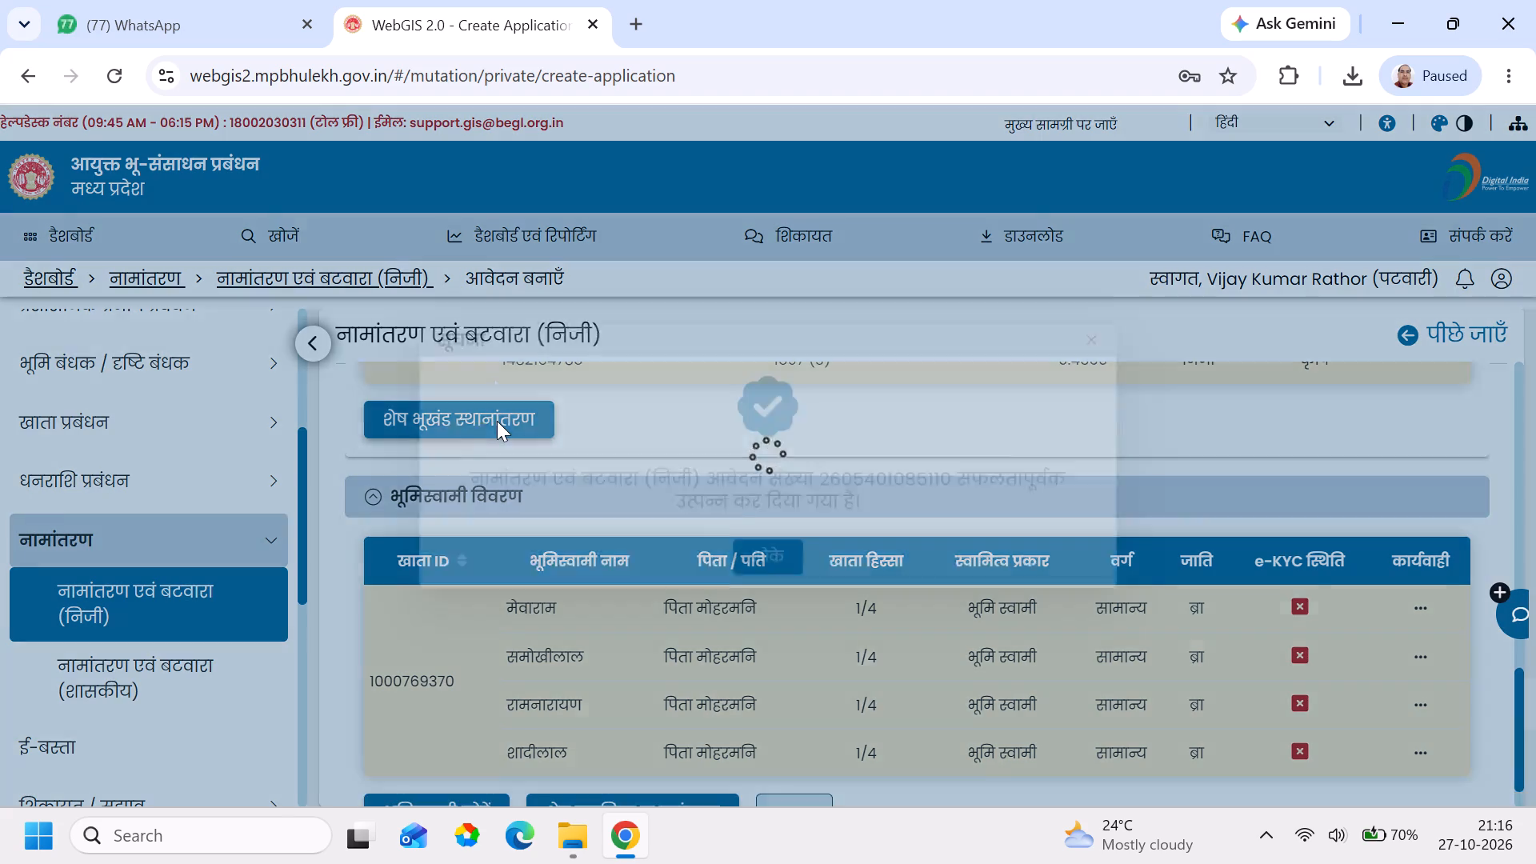
pyautogui.click(758, 566)
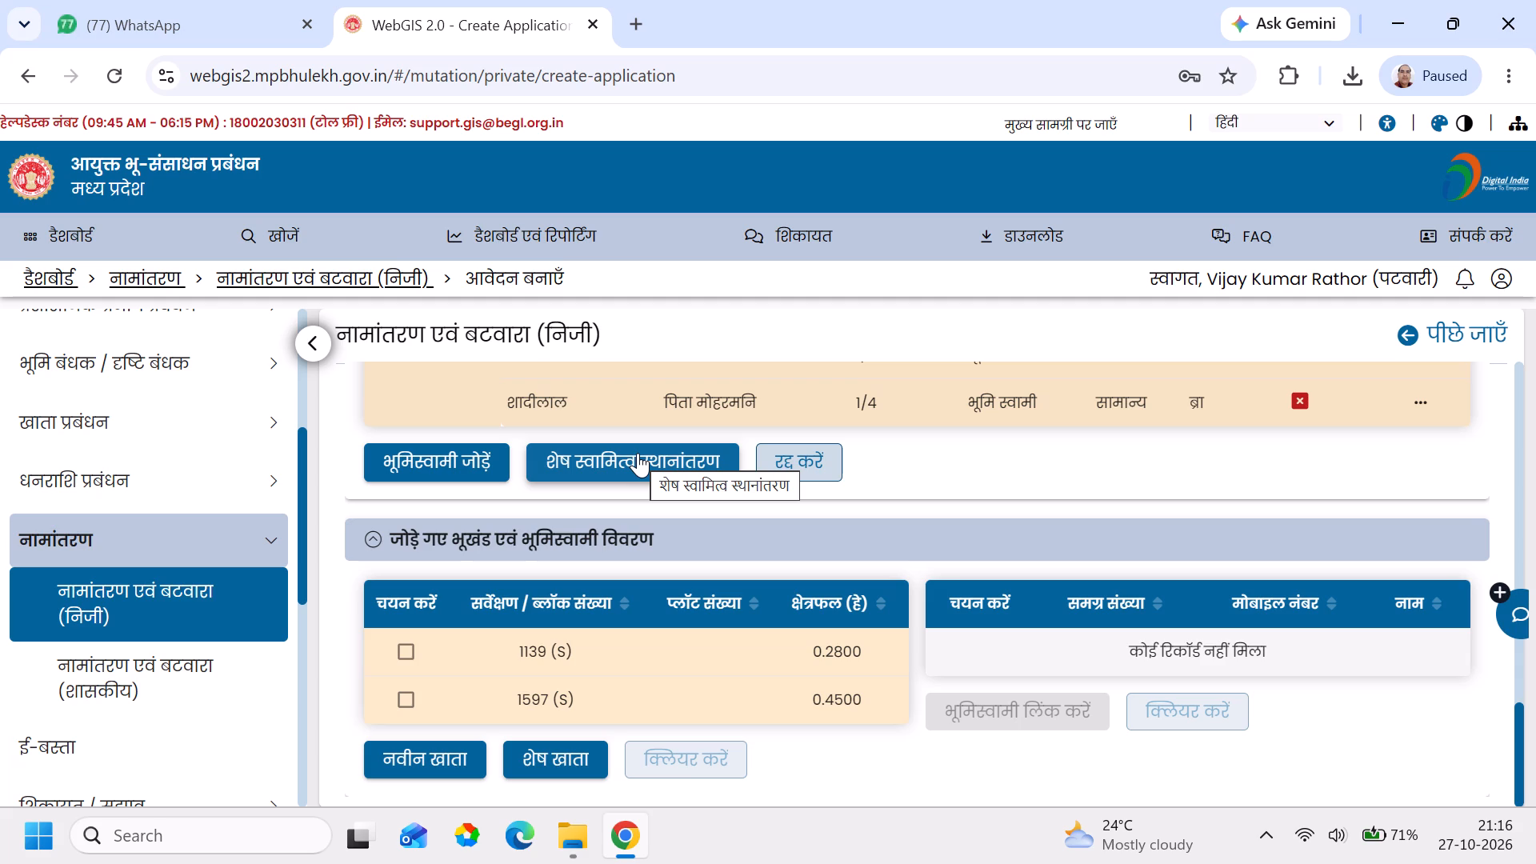
# Review the transferred plots and the landowner details, including the actions available for the first landowner.
pyautogui.click(1518, 368)
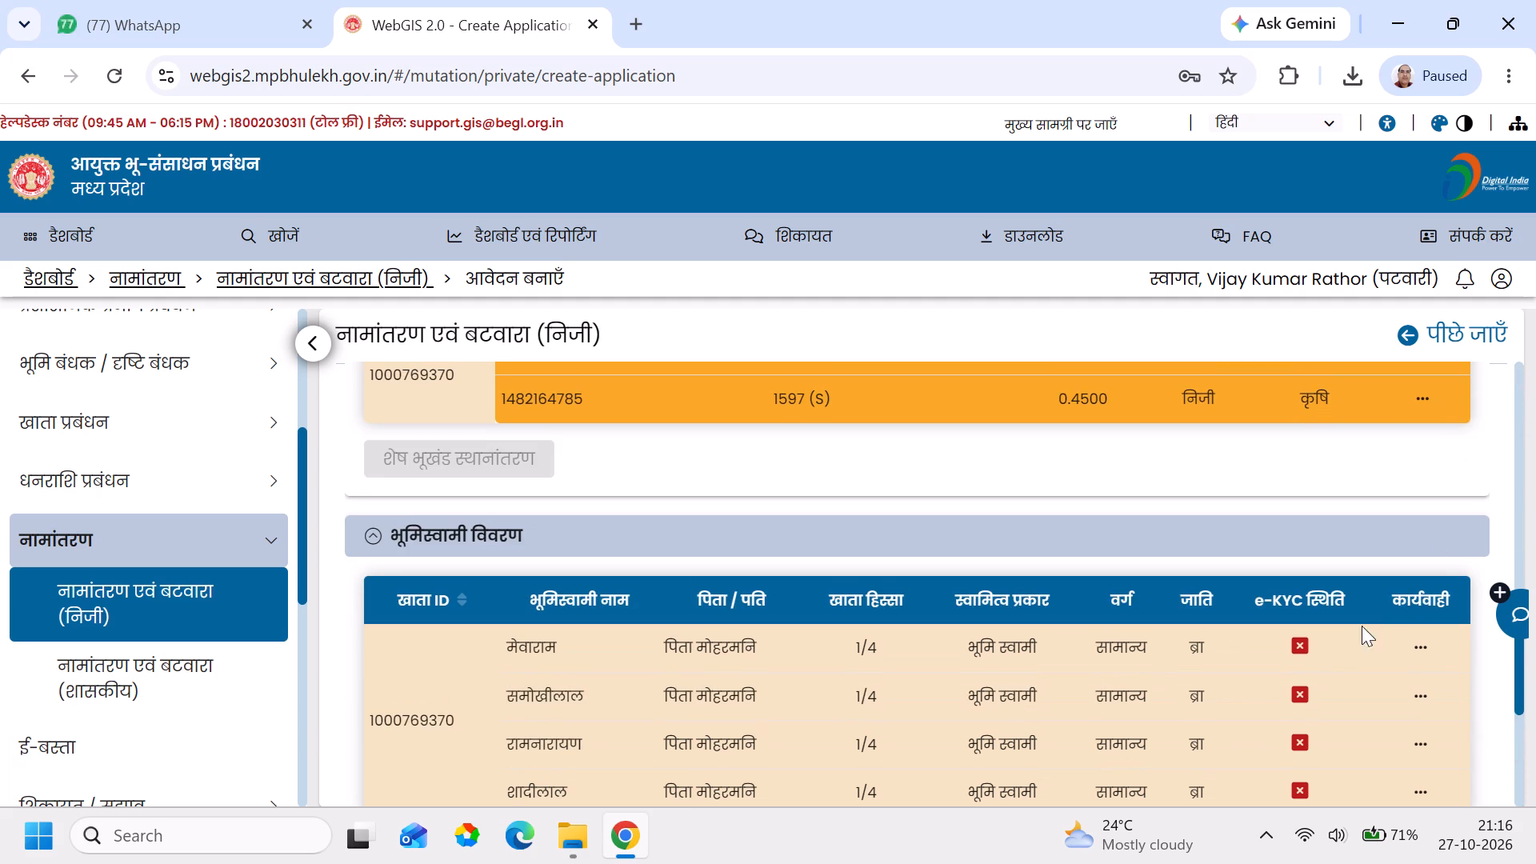
pyautogui.click(1419, 645)
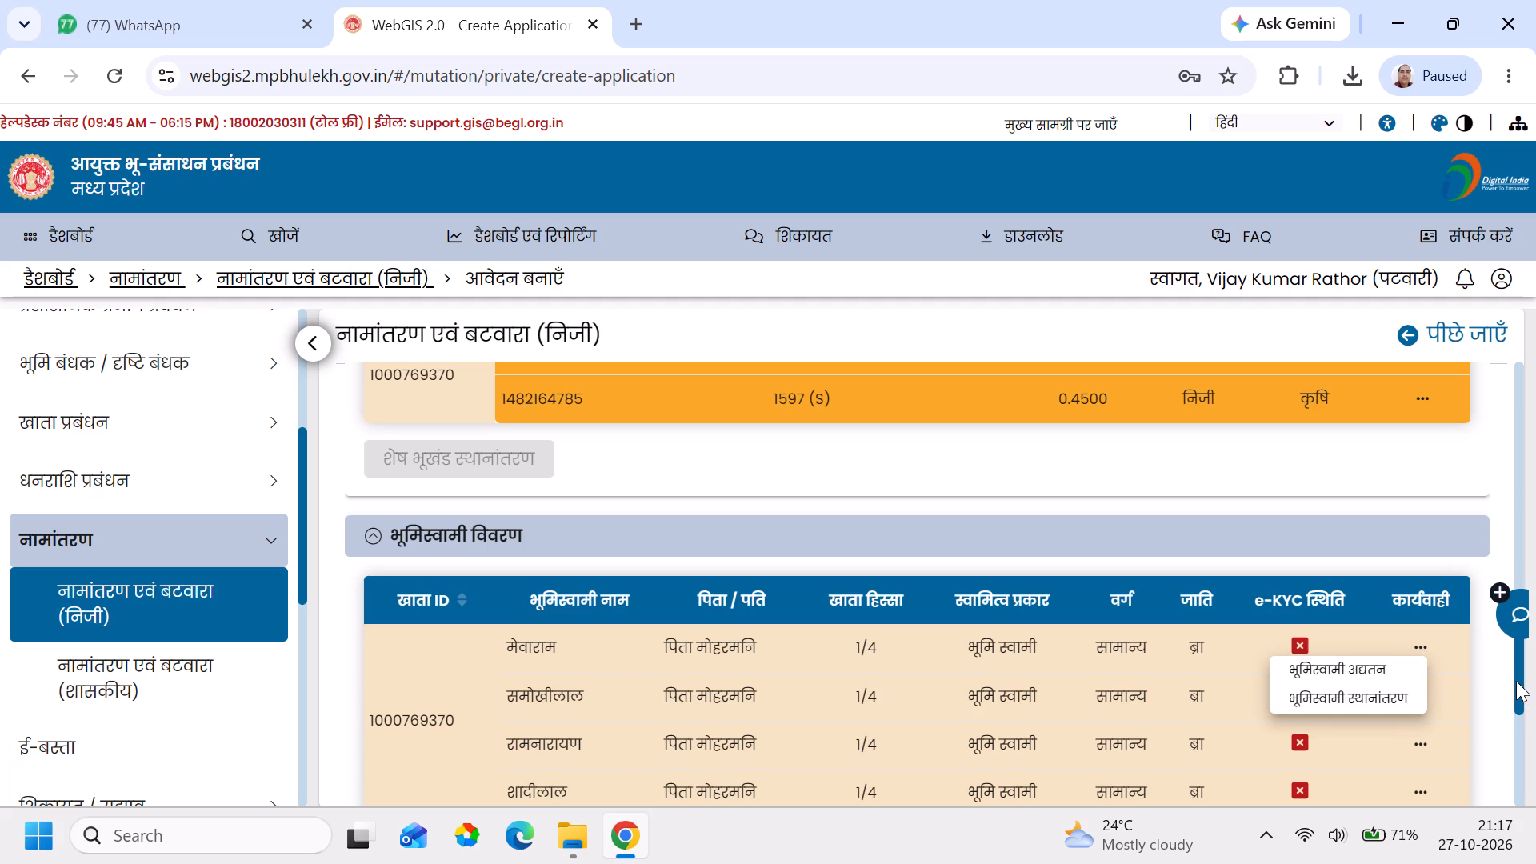
pyautogui.moveTo(1516, 681); pyautogui.dragTo(1510, 718)
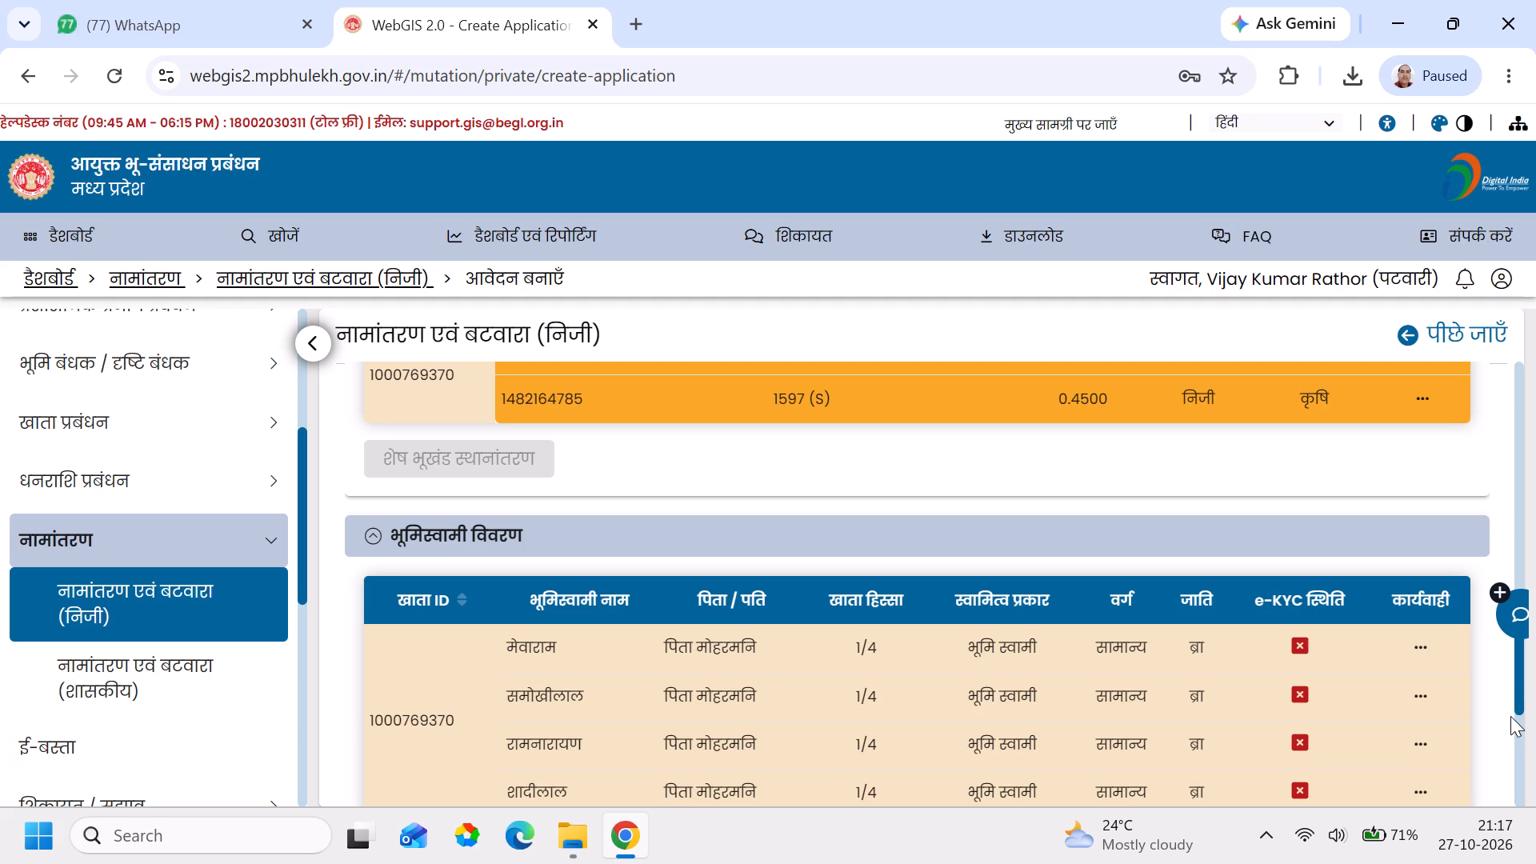
pyautogui.moveTo(1518, 685); pyautogui.dragTo(1518, 714)
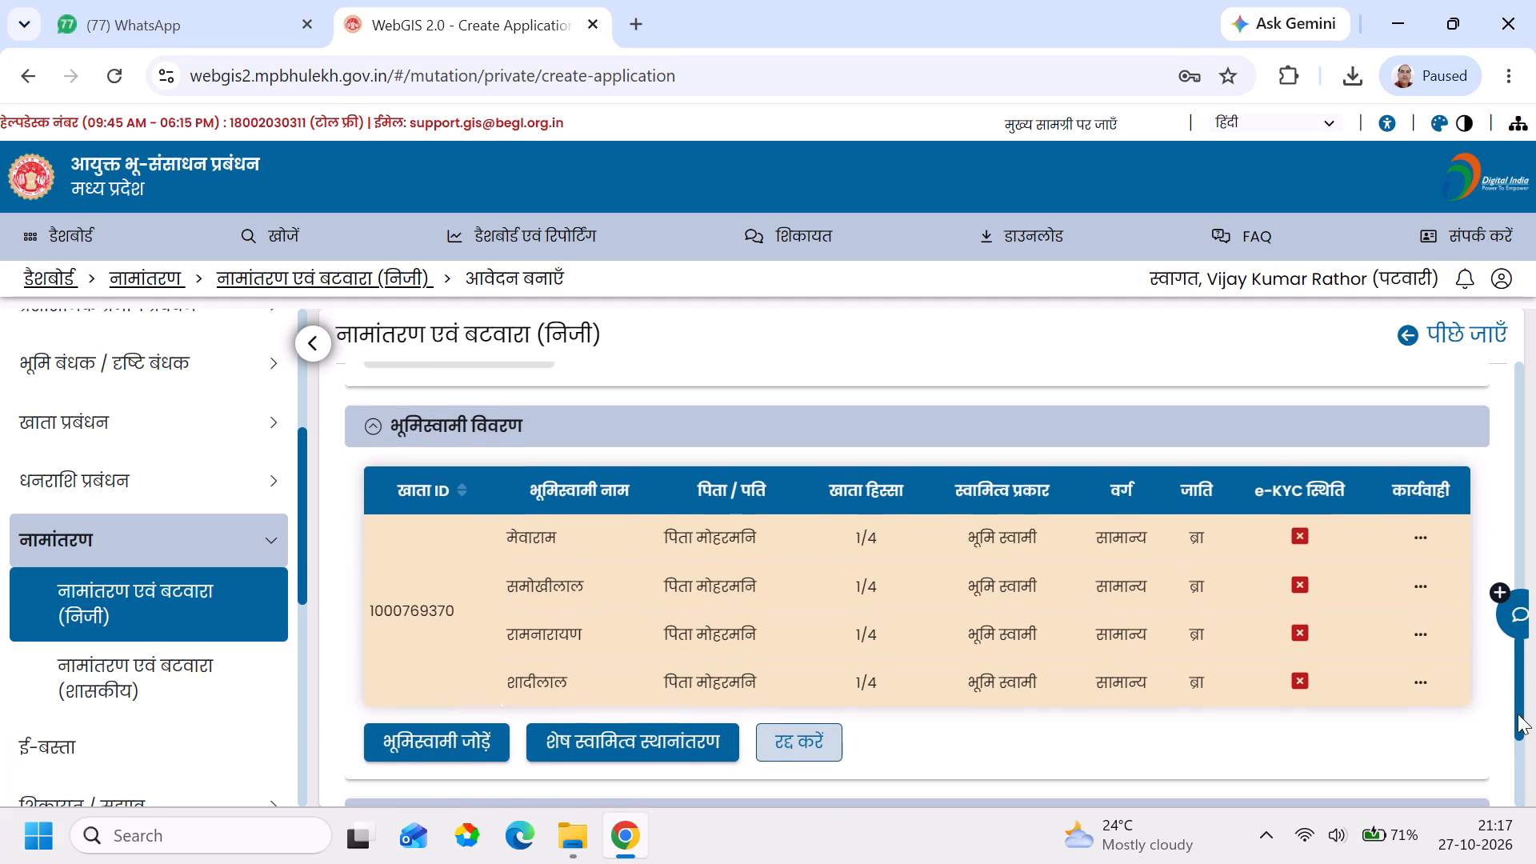
pyautogui.moveTo(1518, 714); pyautogui.dragTo(1518, 714)
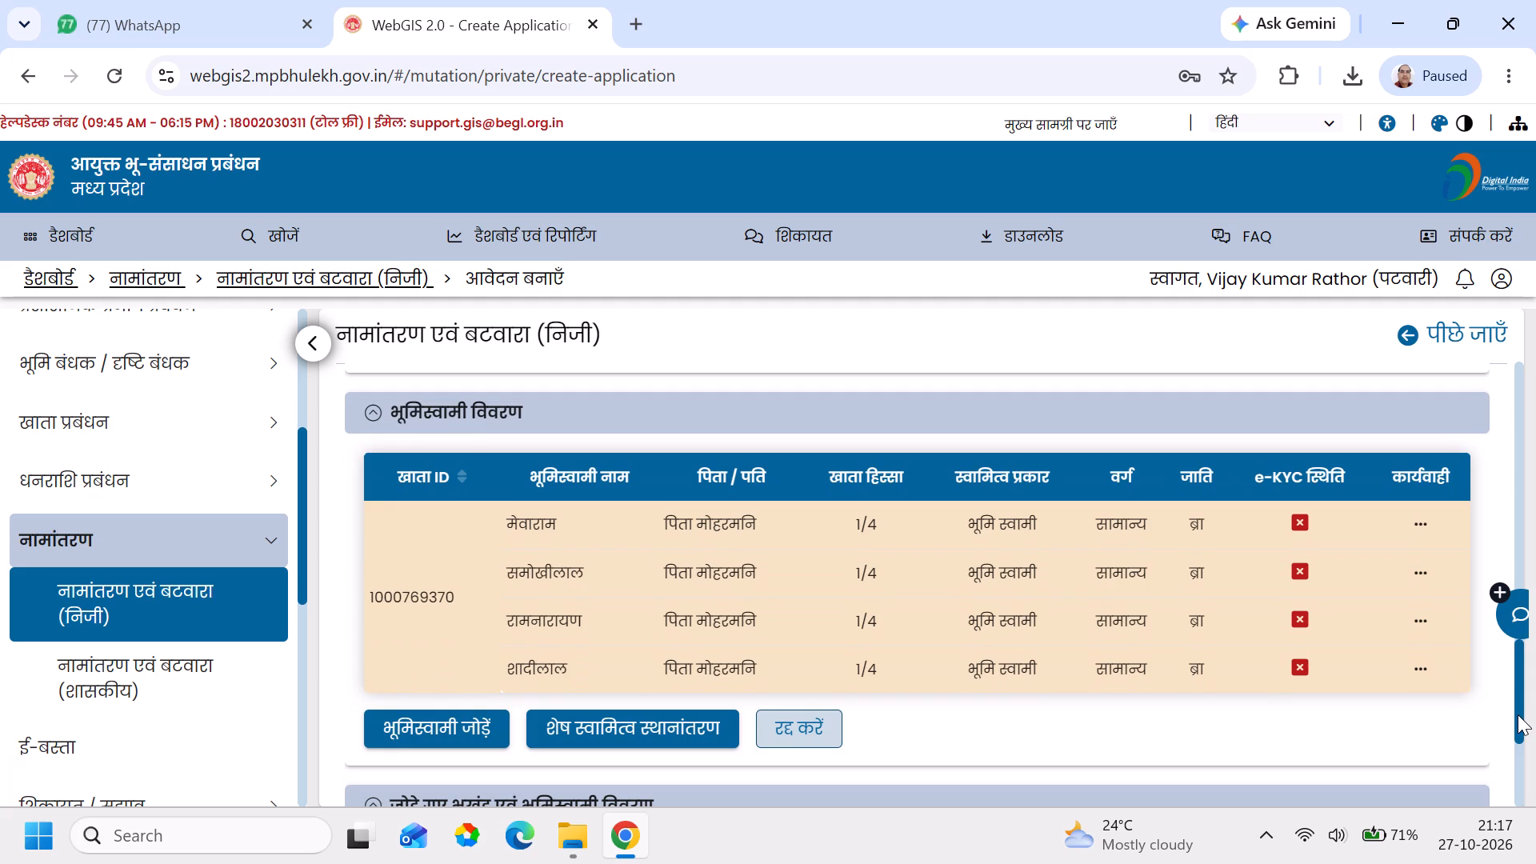
pyautogui.moveTo(1518, 714); pyautogui.dragTo(1517, 646)
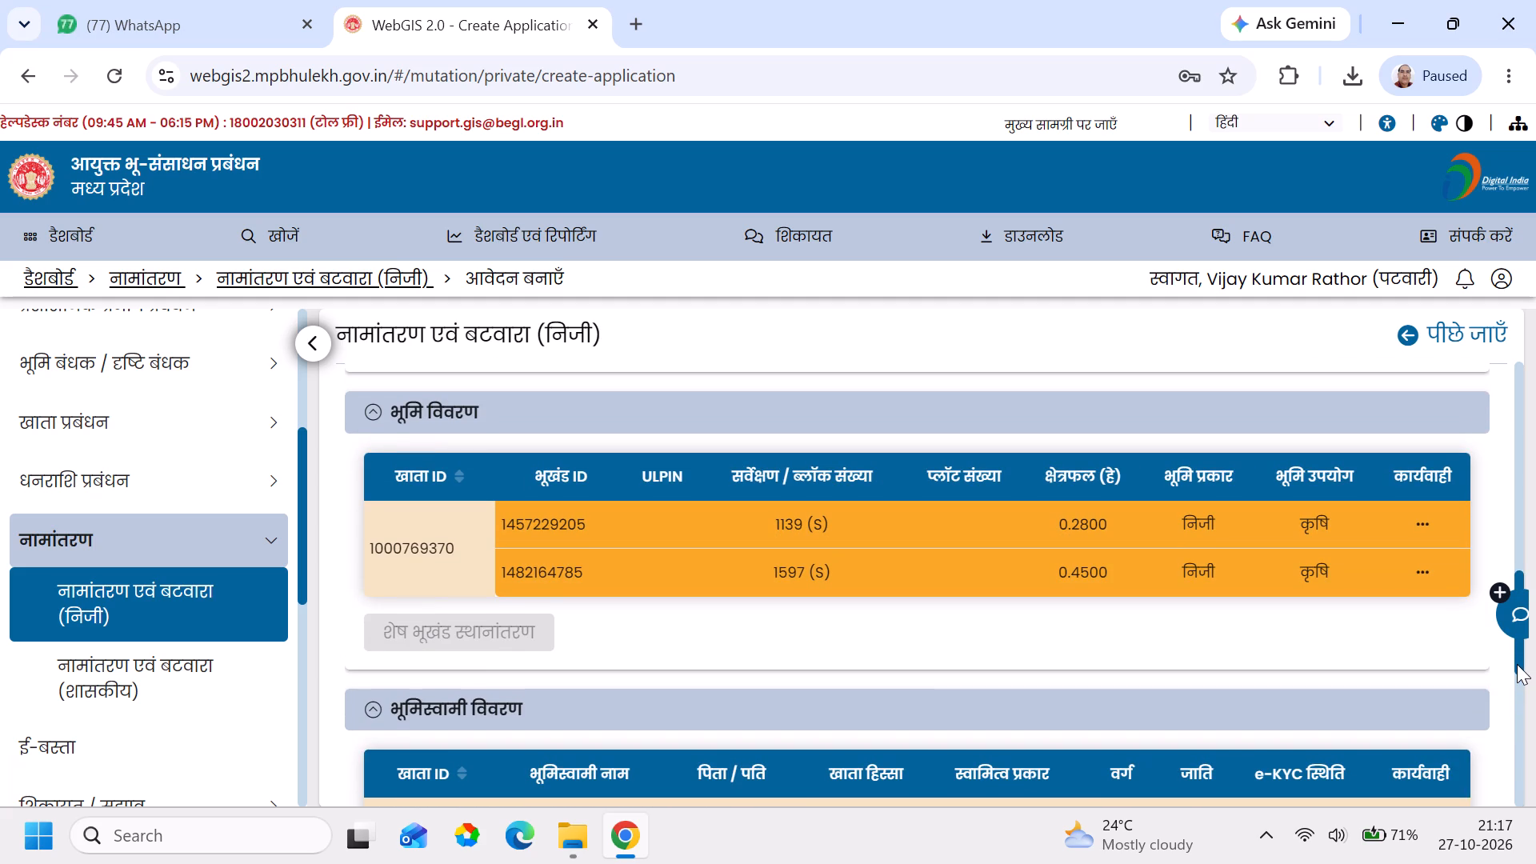
pyautogui.moveTo(1517, 664); pyautogui.dragTo(1517, 680)
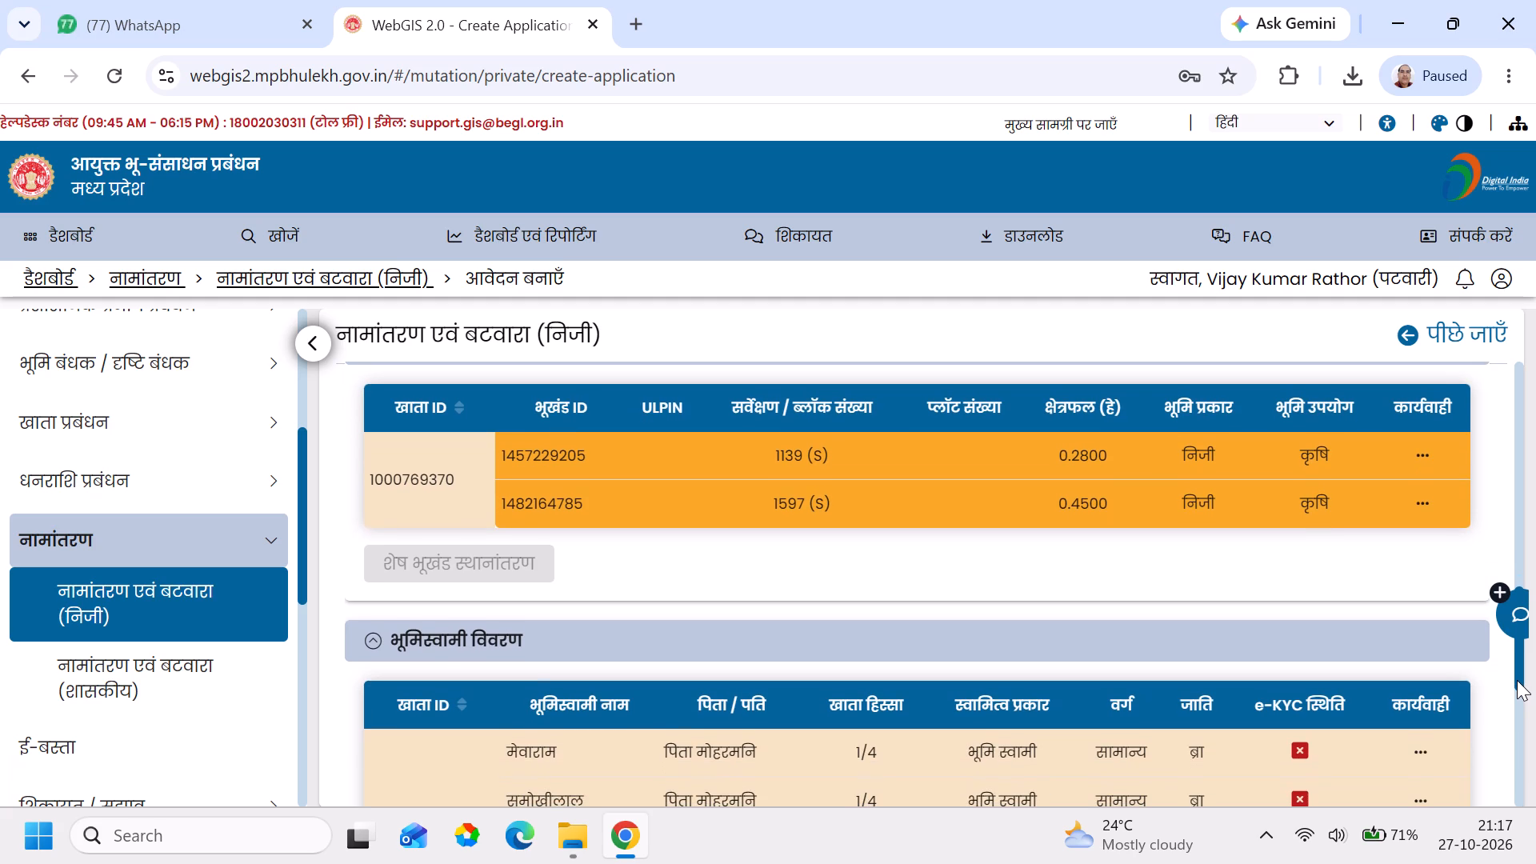
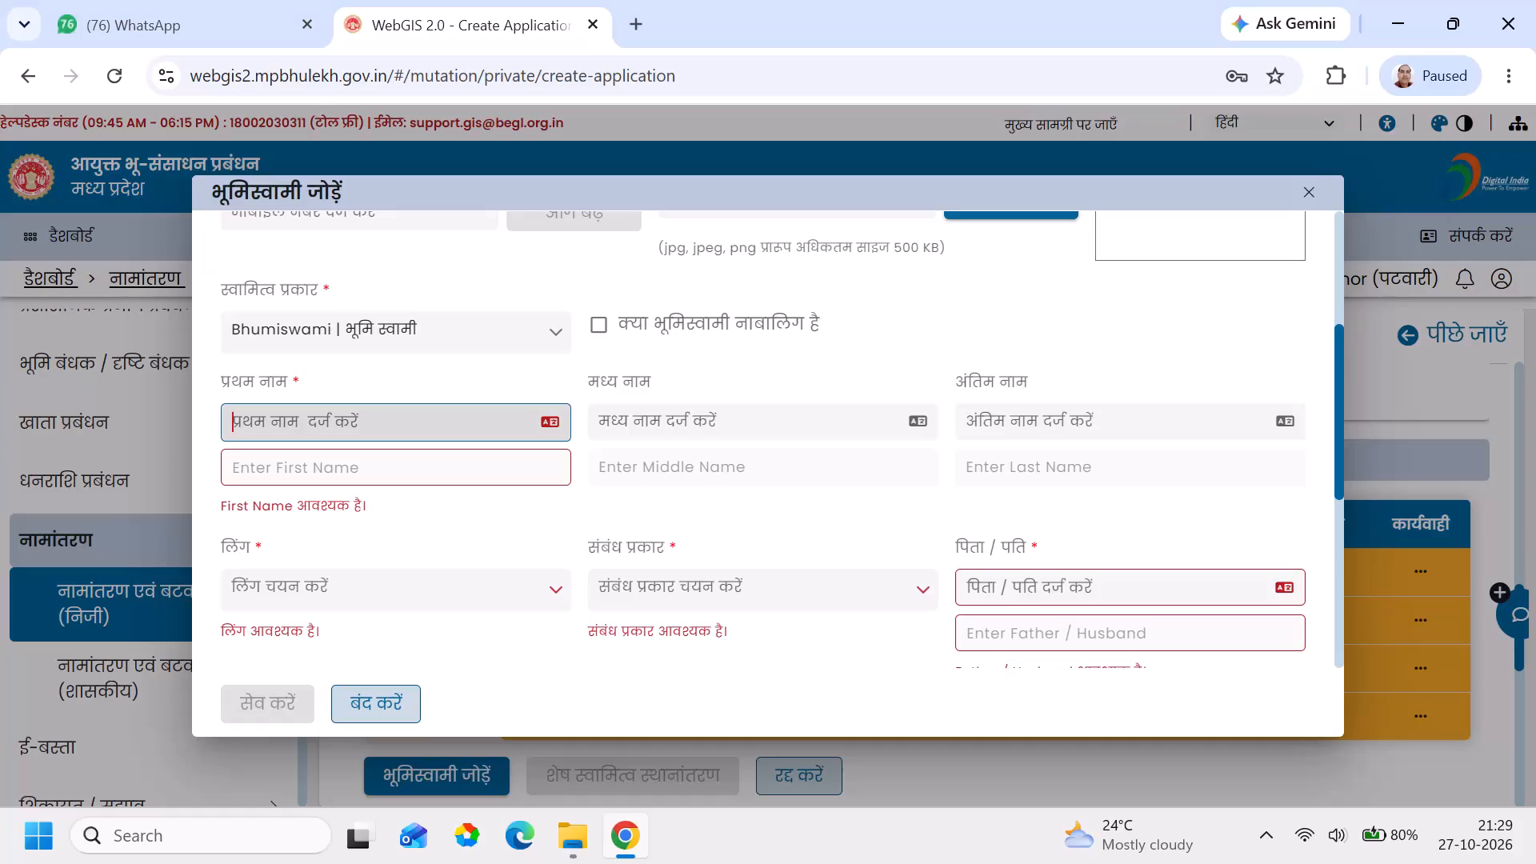
# Enter the new landowner's first name and the father/husband's name, choosing the matching Hindi transliteration for each.
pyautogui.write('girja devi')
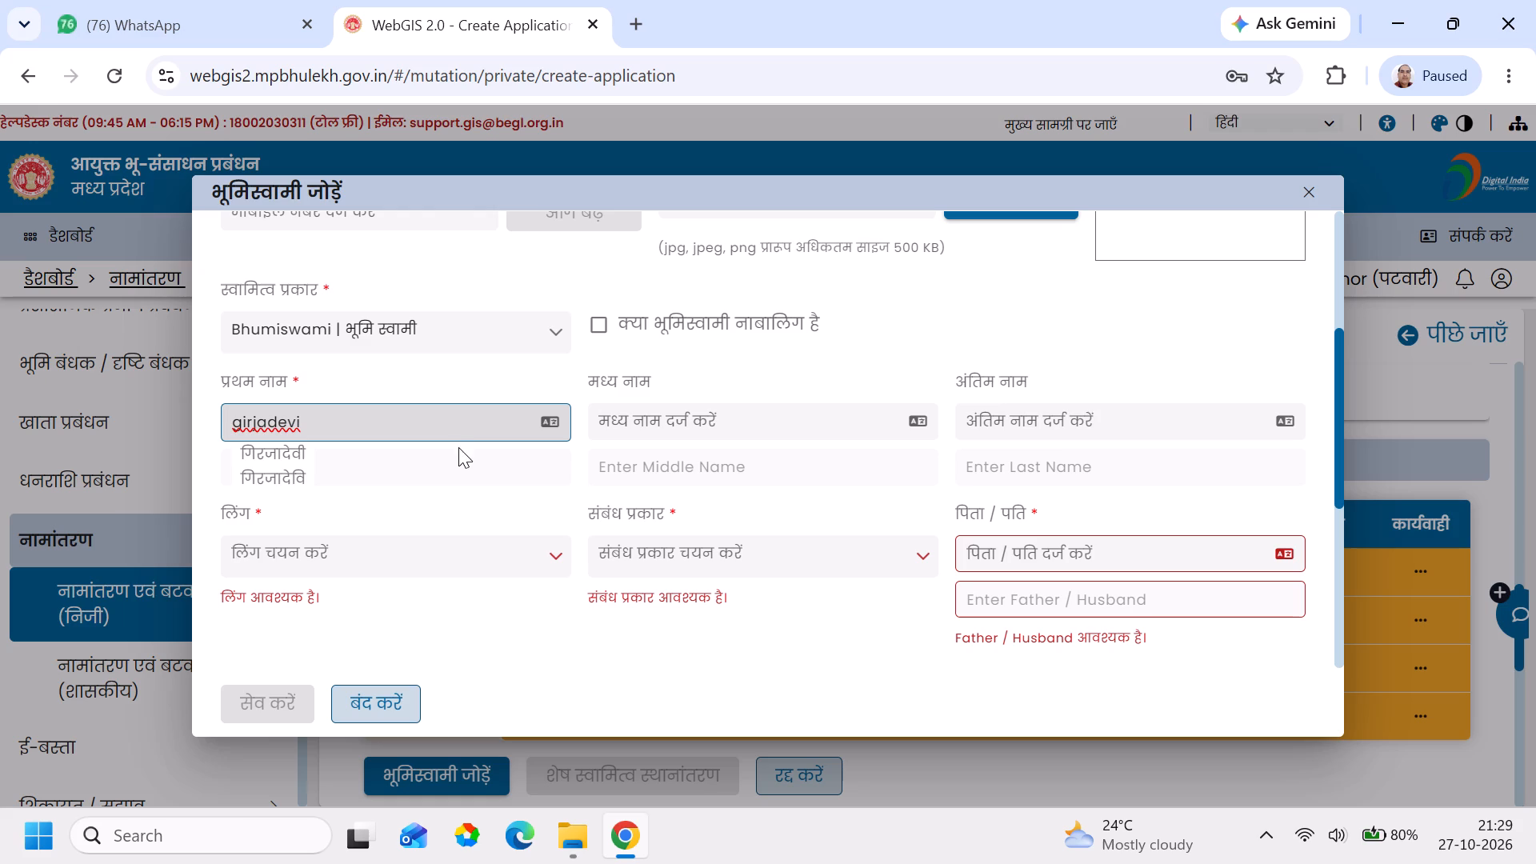
pyautogui.click(302, 454)
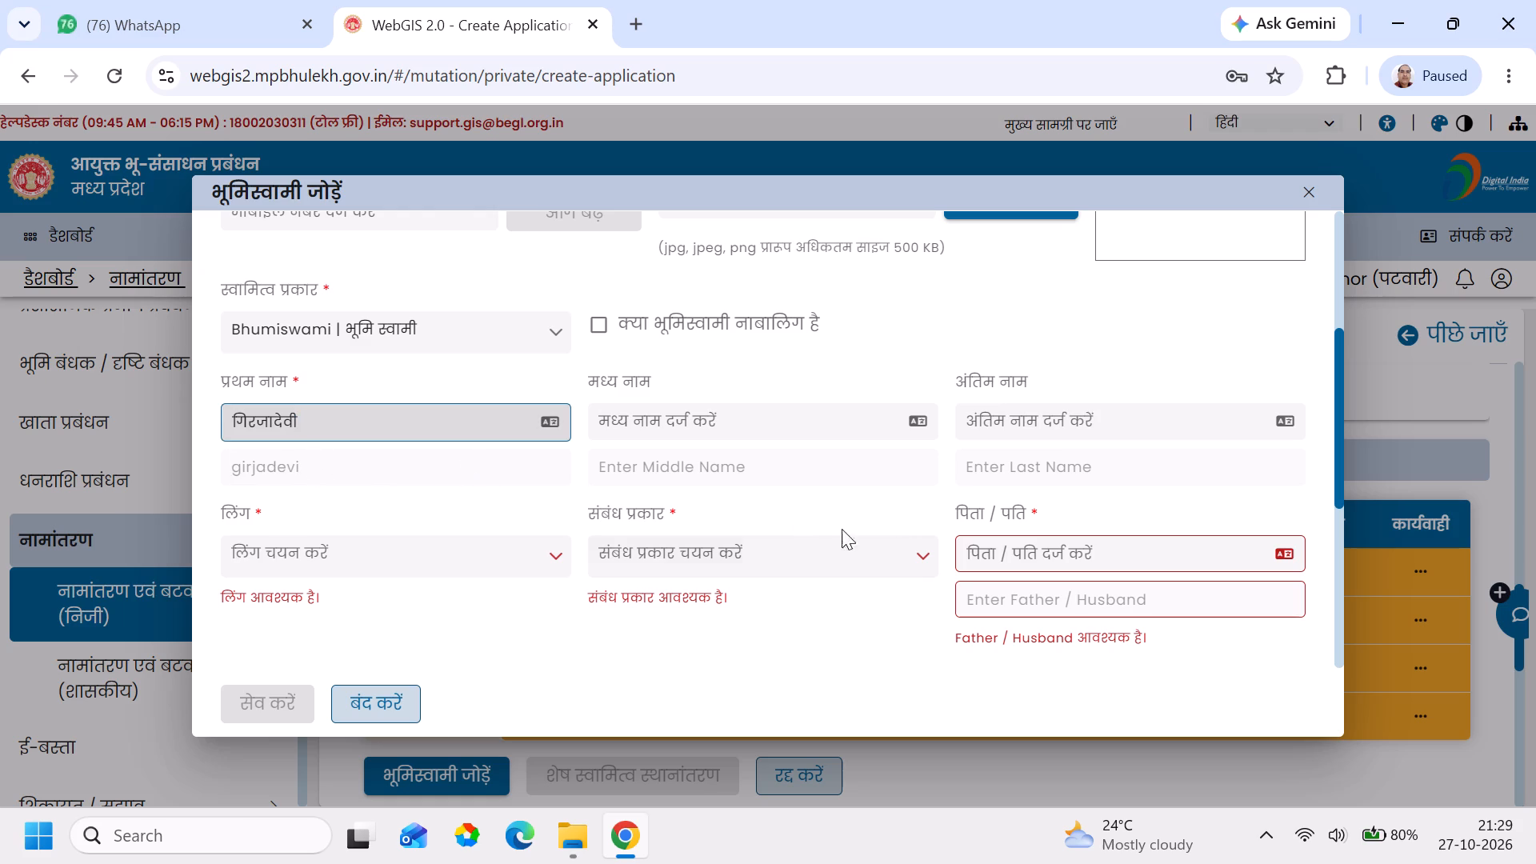
pyautogui.click(1022, 554)
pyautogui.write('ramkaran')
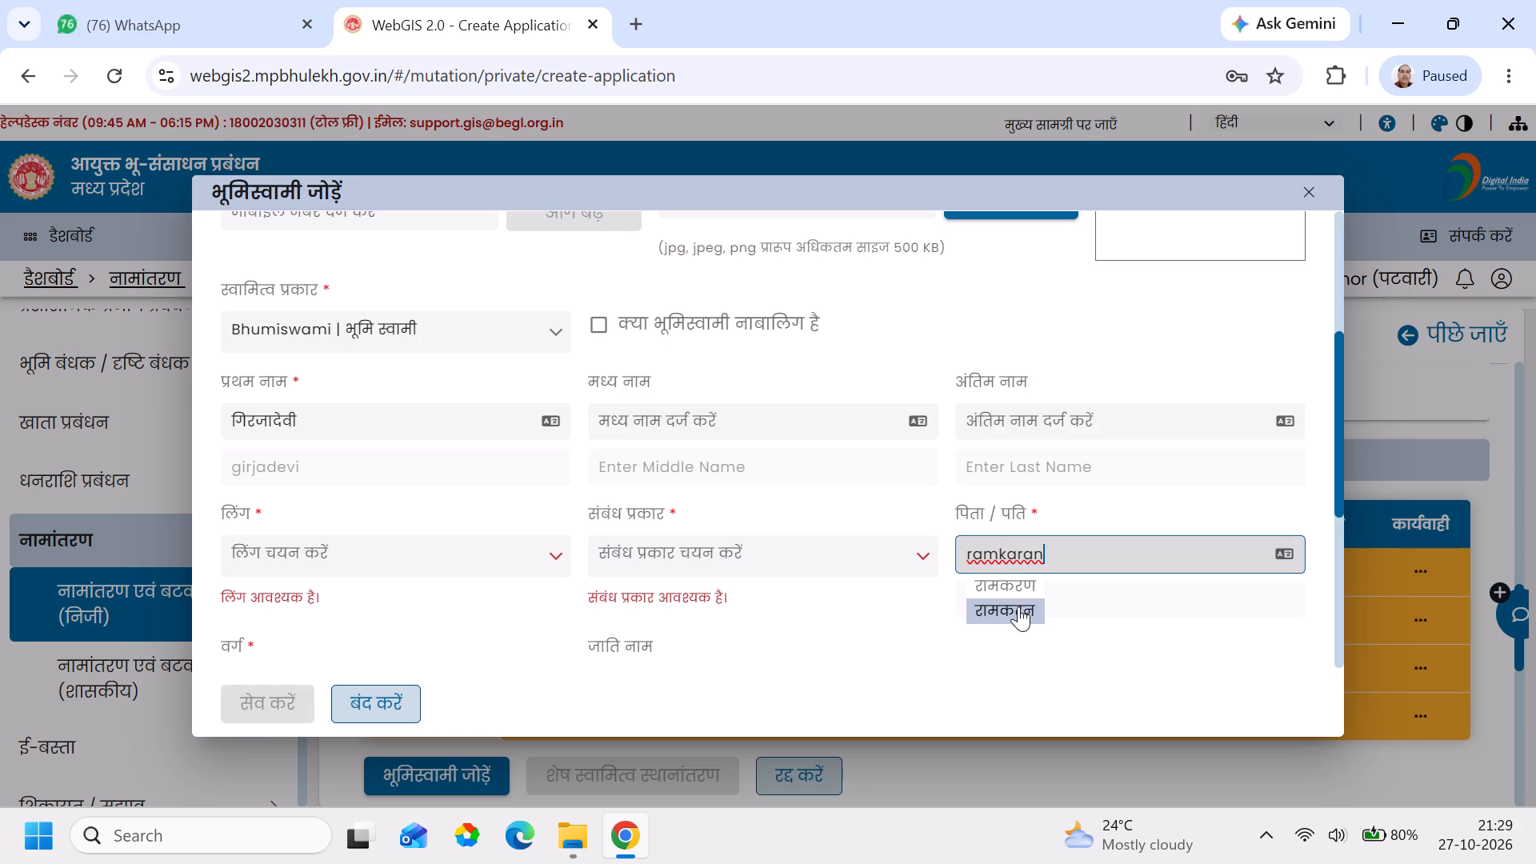
pyautogui.click(1018, 606)
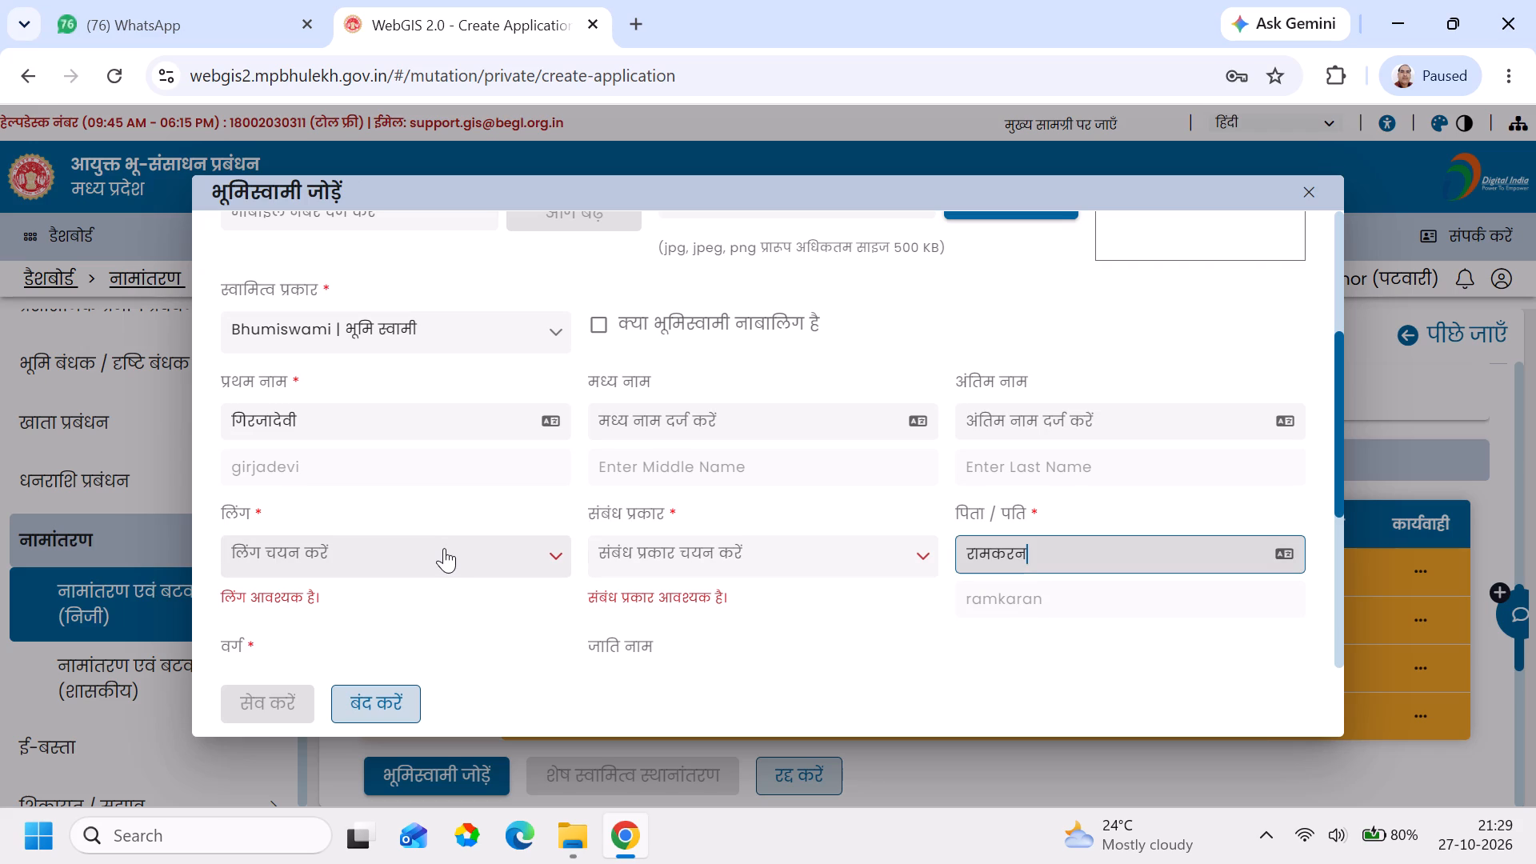
# Set the new landowner's relationship type (संबंध प्रकार) to Widow | बेवा.
pyautogui.click(444, 548)
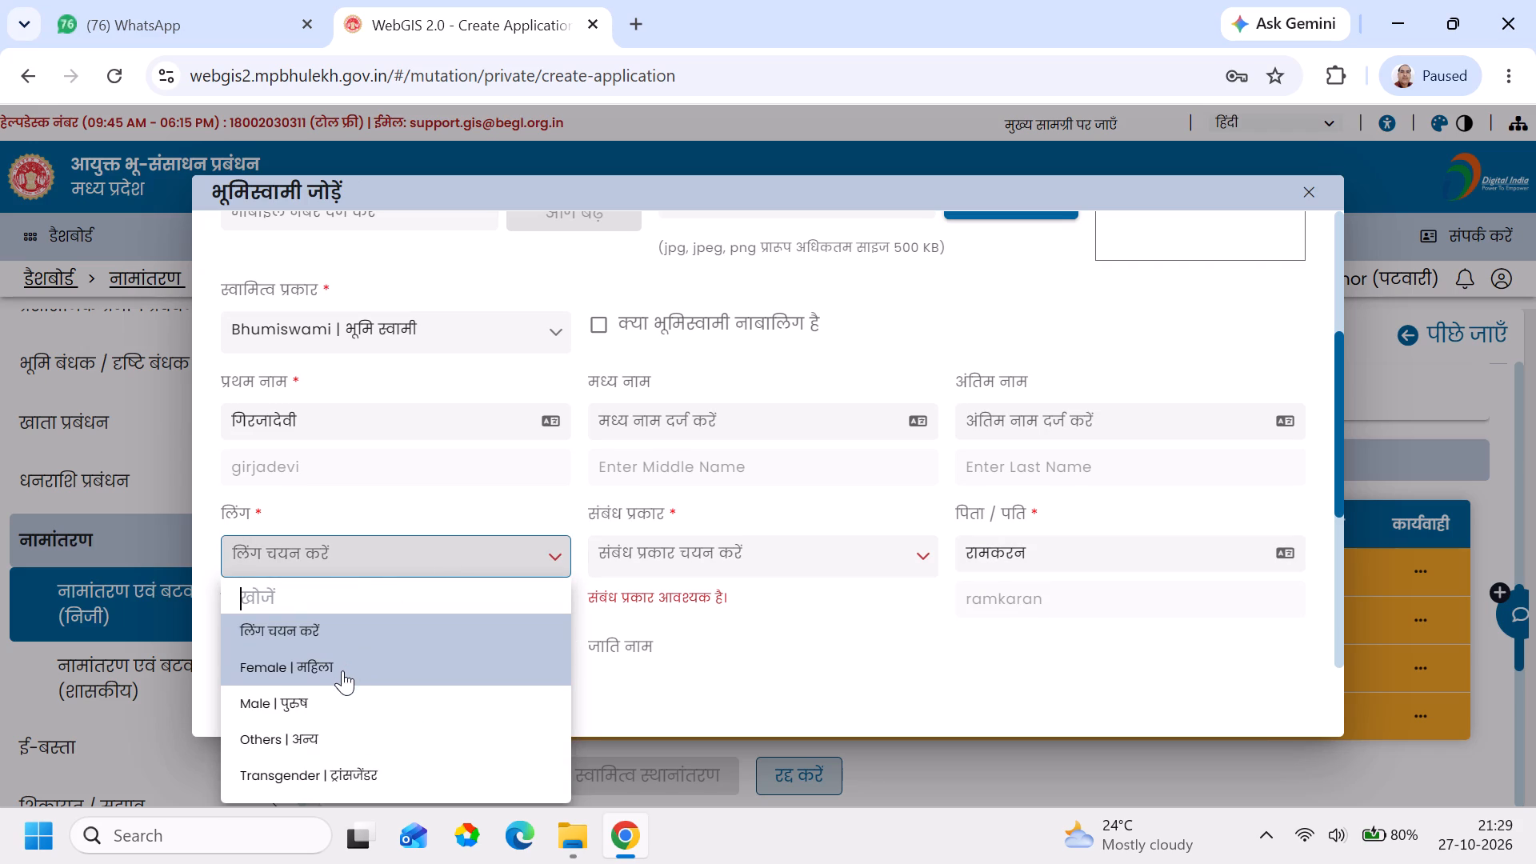
pyautogui.moveTo(745, 614); pyautogui.dragTo(743, 555)
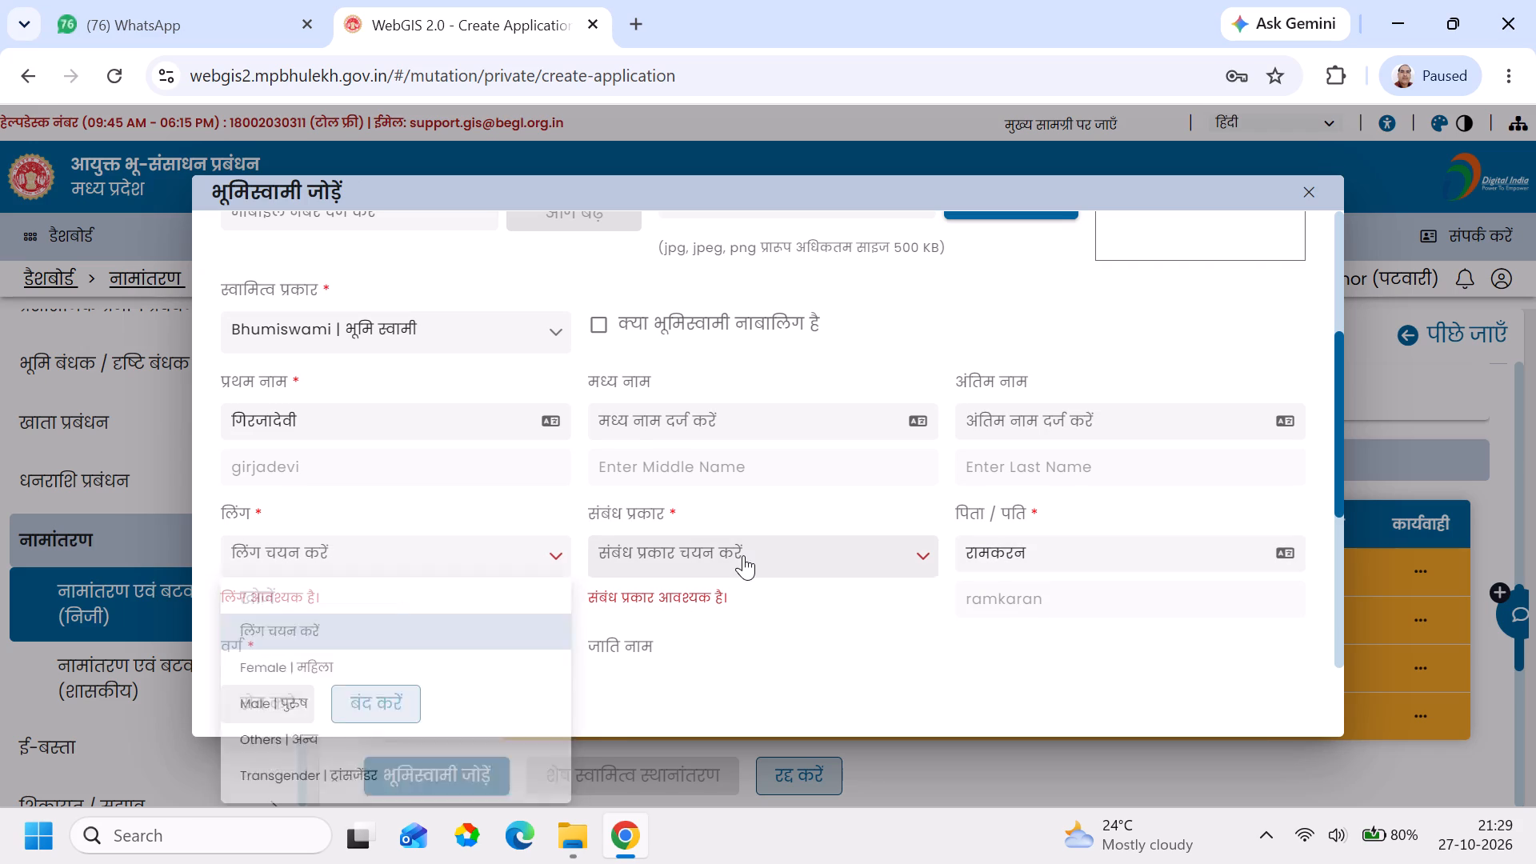
pyautogui.click(743, 555)
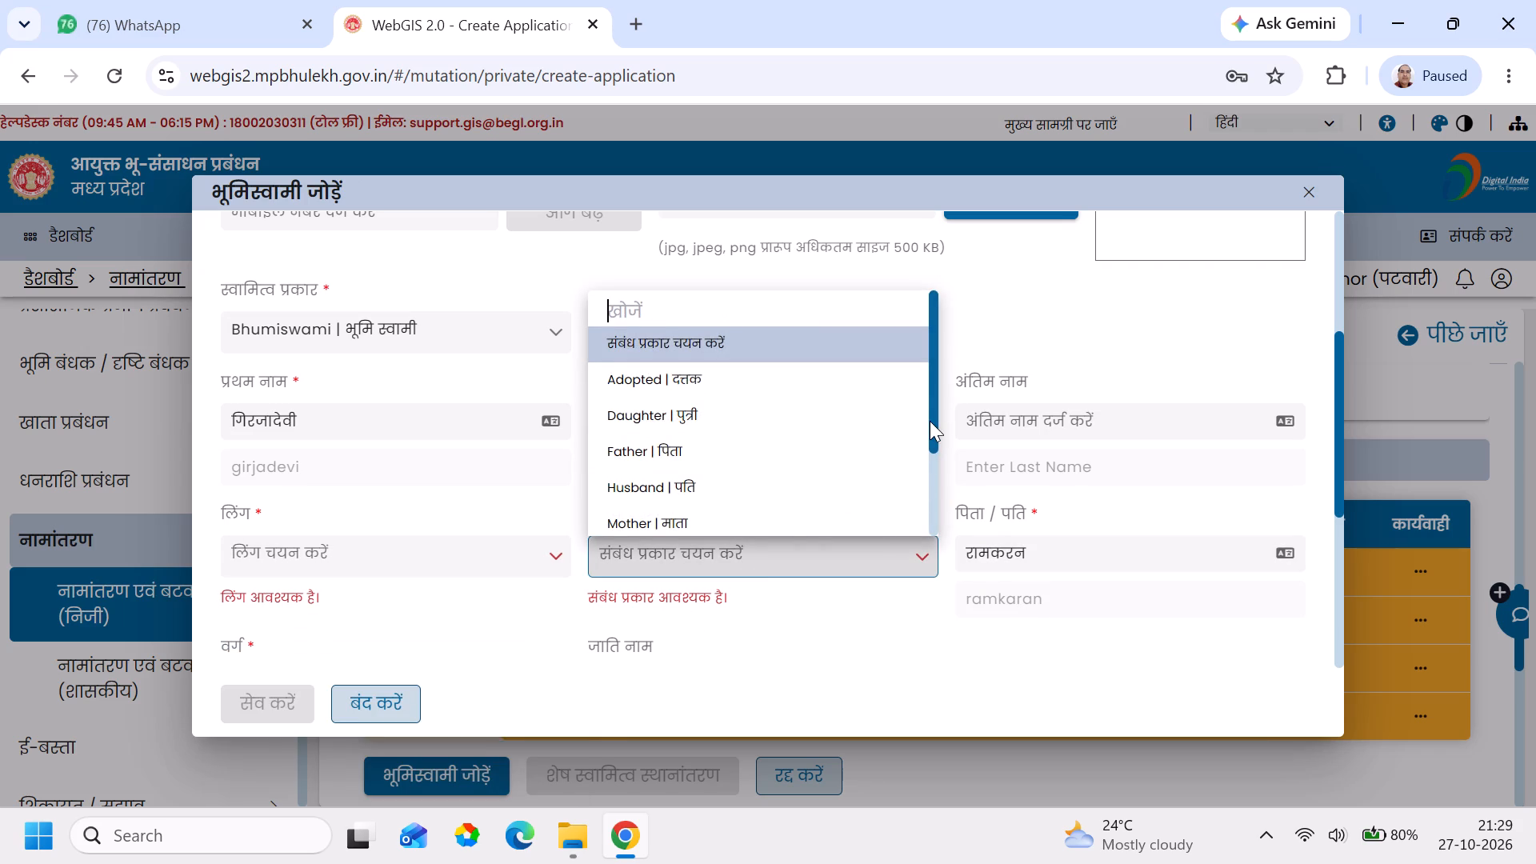
pyautogui.moveTo(930, 421); pyautogui.dragTo(930, 541)
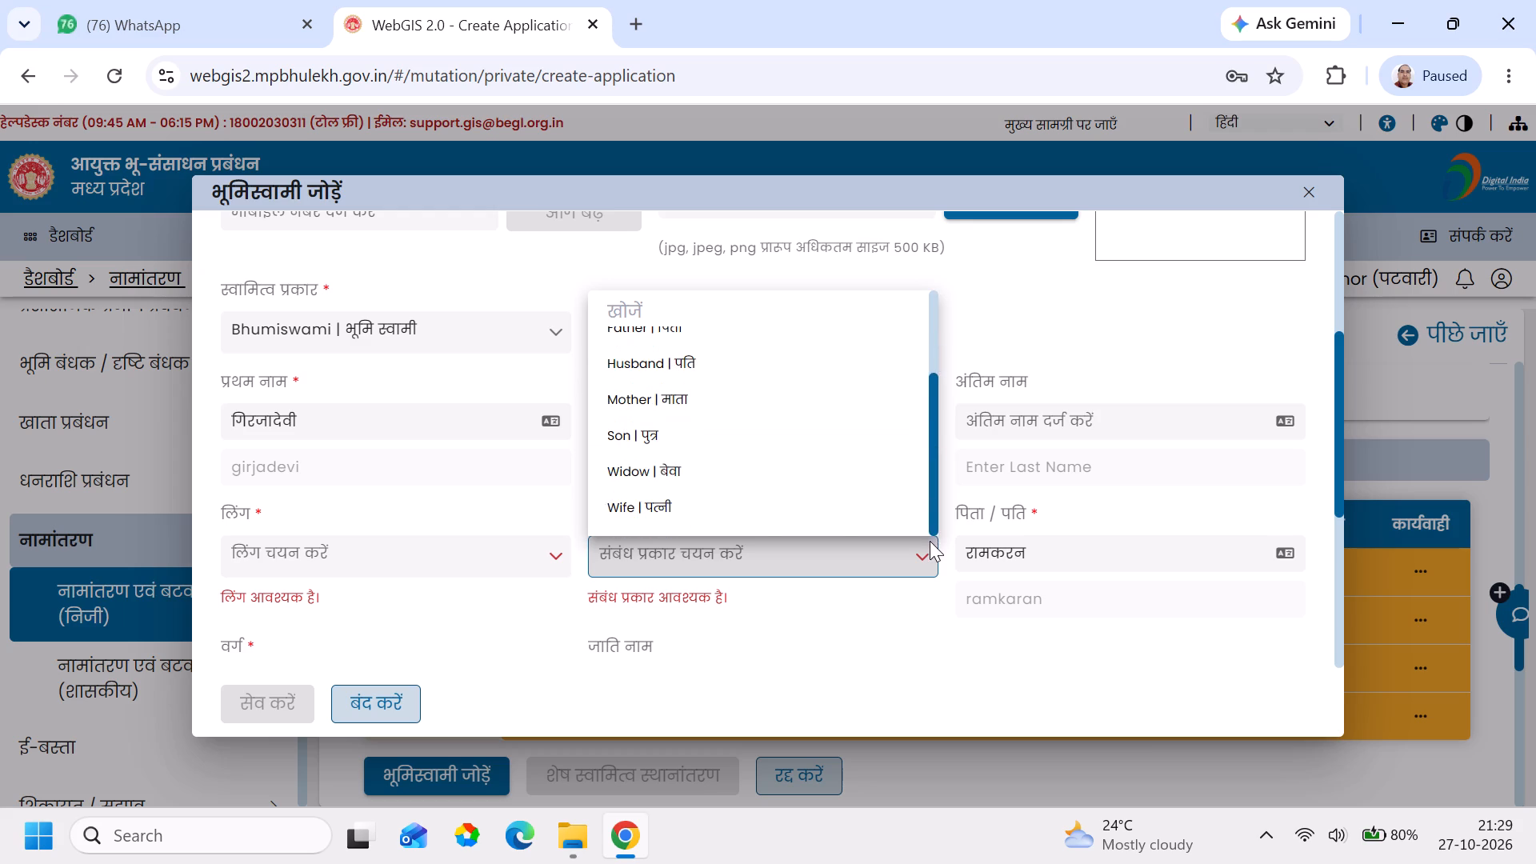
pyautogui.click(708, 474)
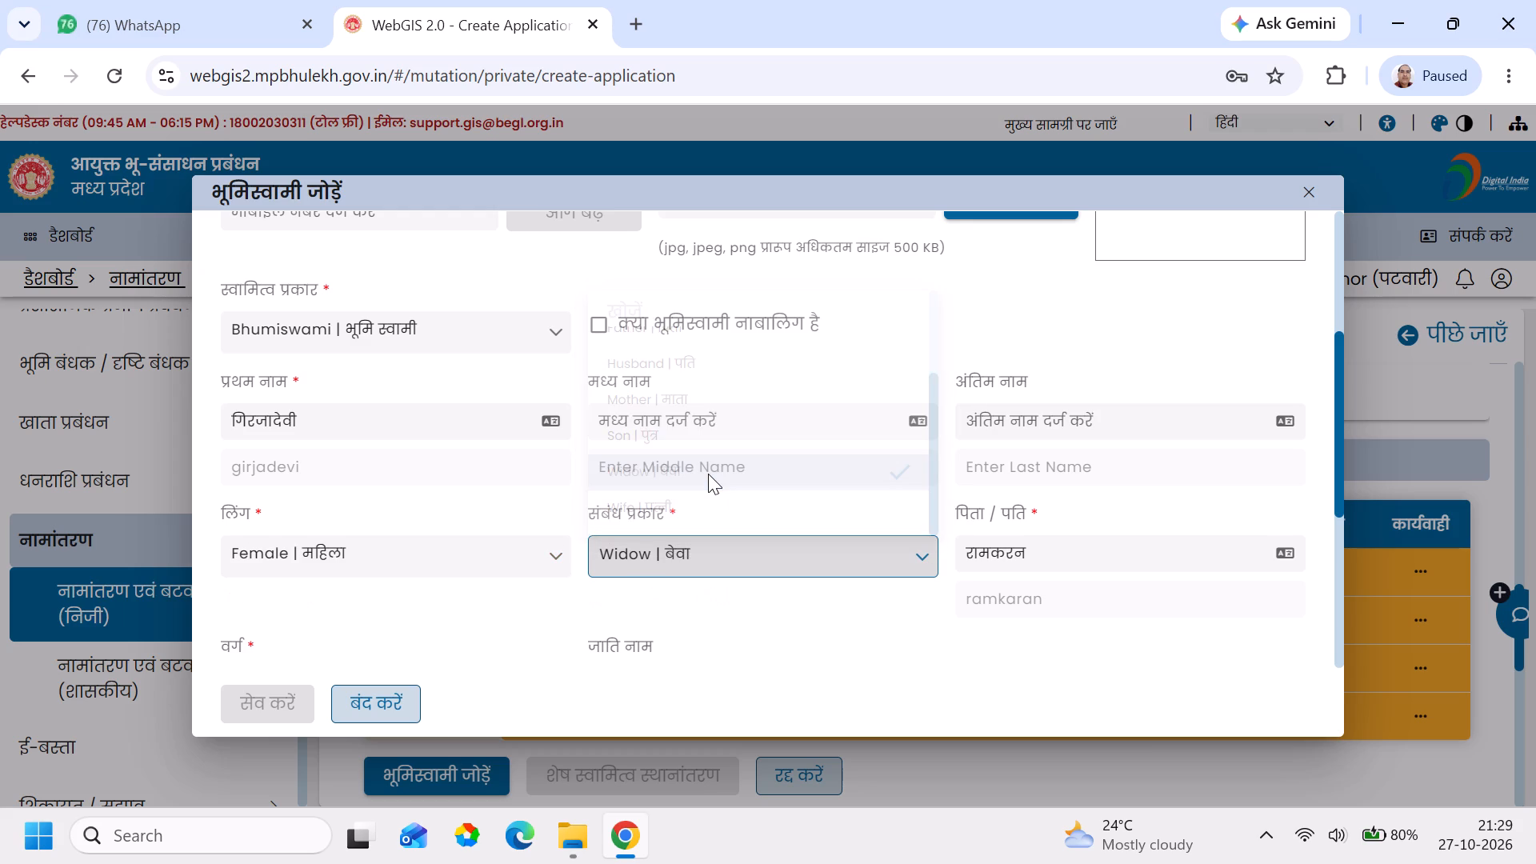
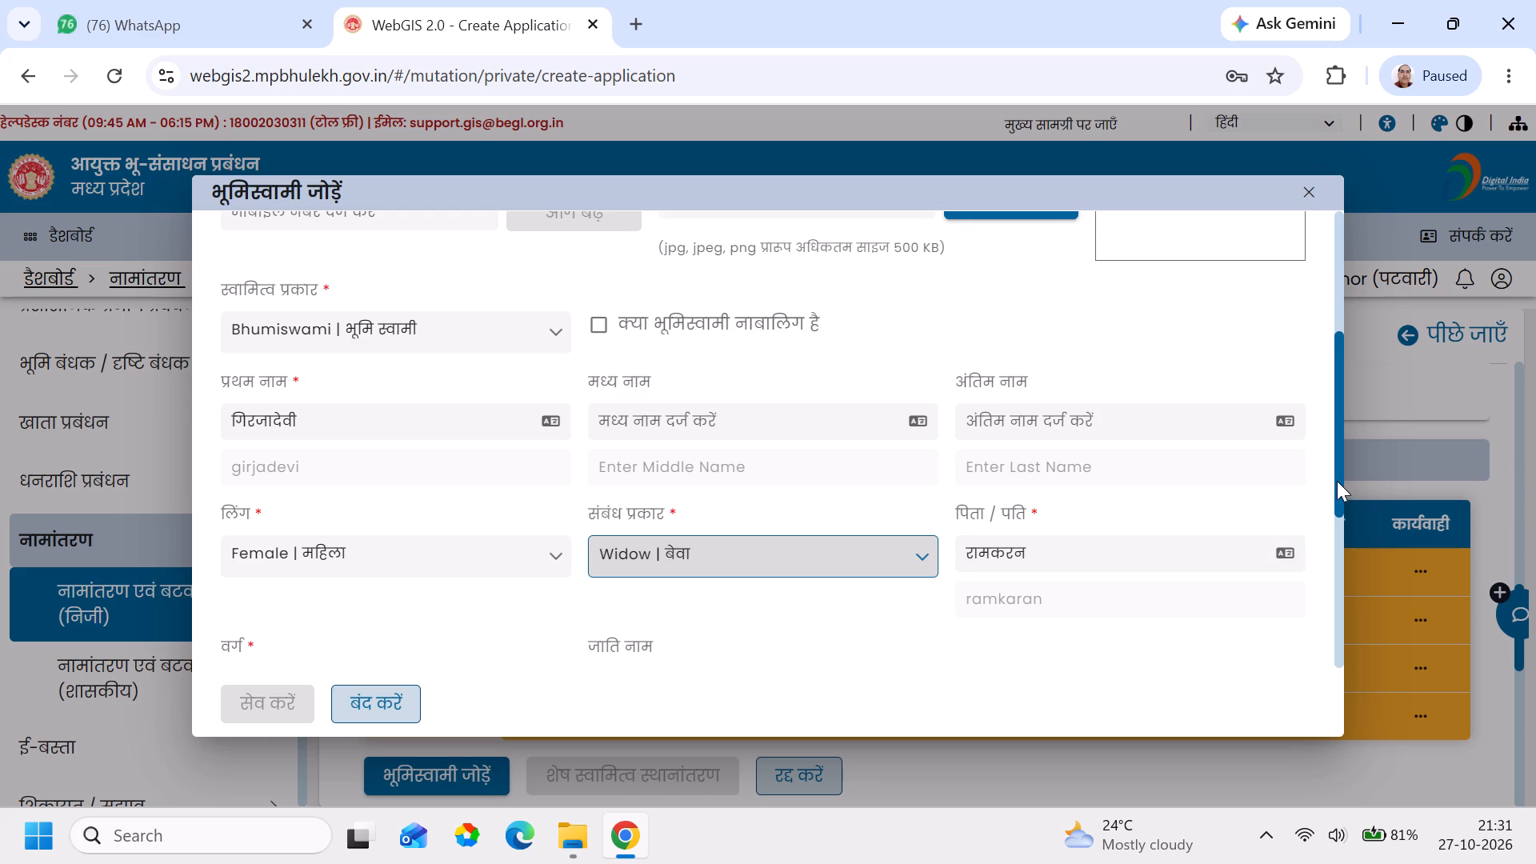
# Set the landowner's category to General | सामान्य, mark the address as the native village, set the district to Morena | मुरैना, and save.
pyautogui.moveTo(1337, 481); pyautogui.dragTo(1337, 591)
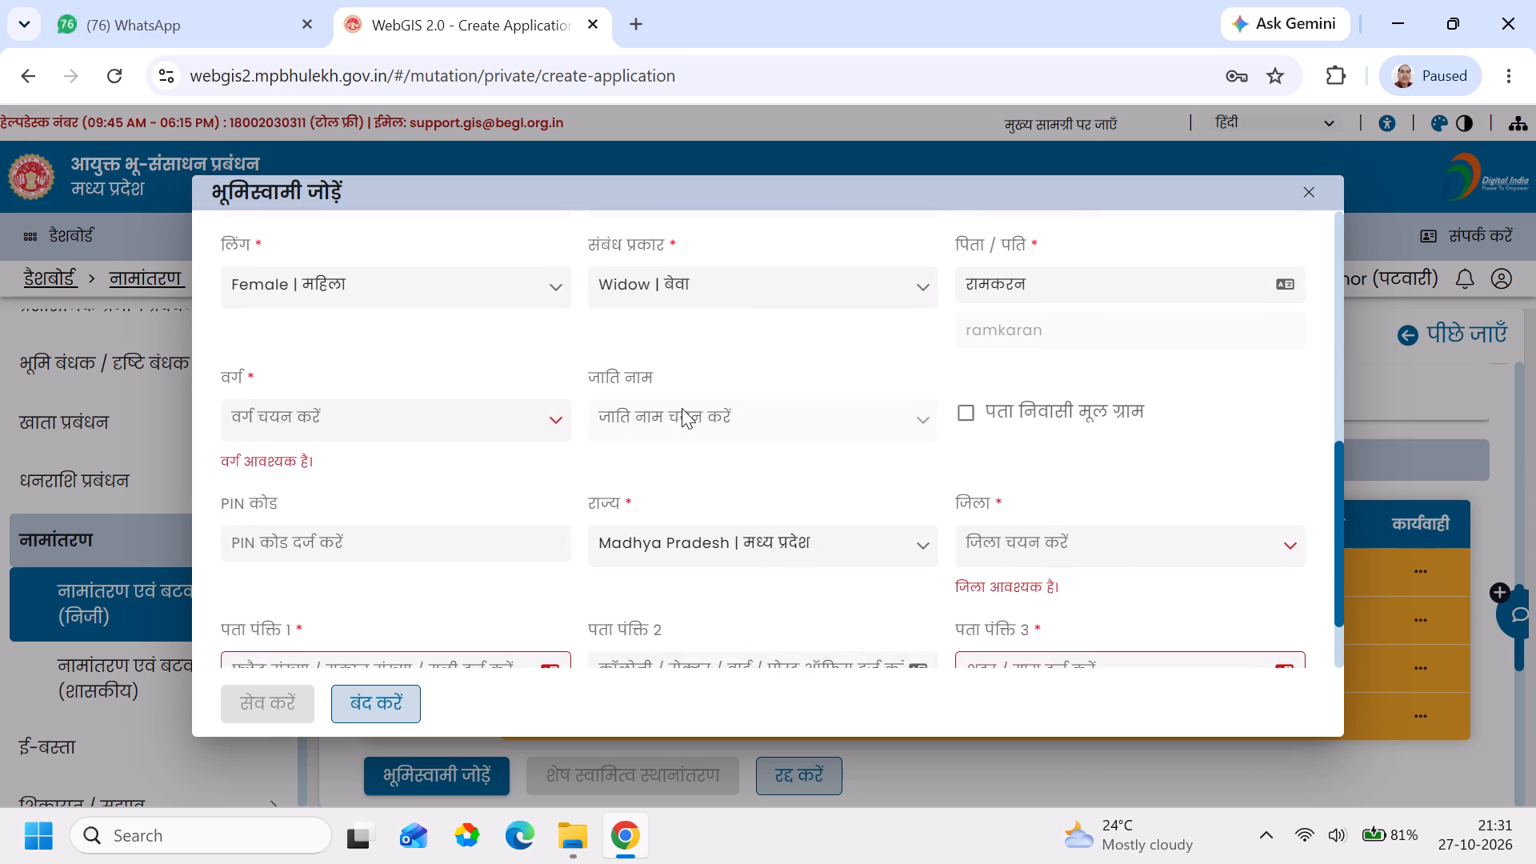
pyautogui.click(457, 414)
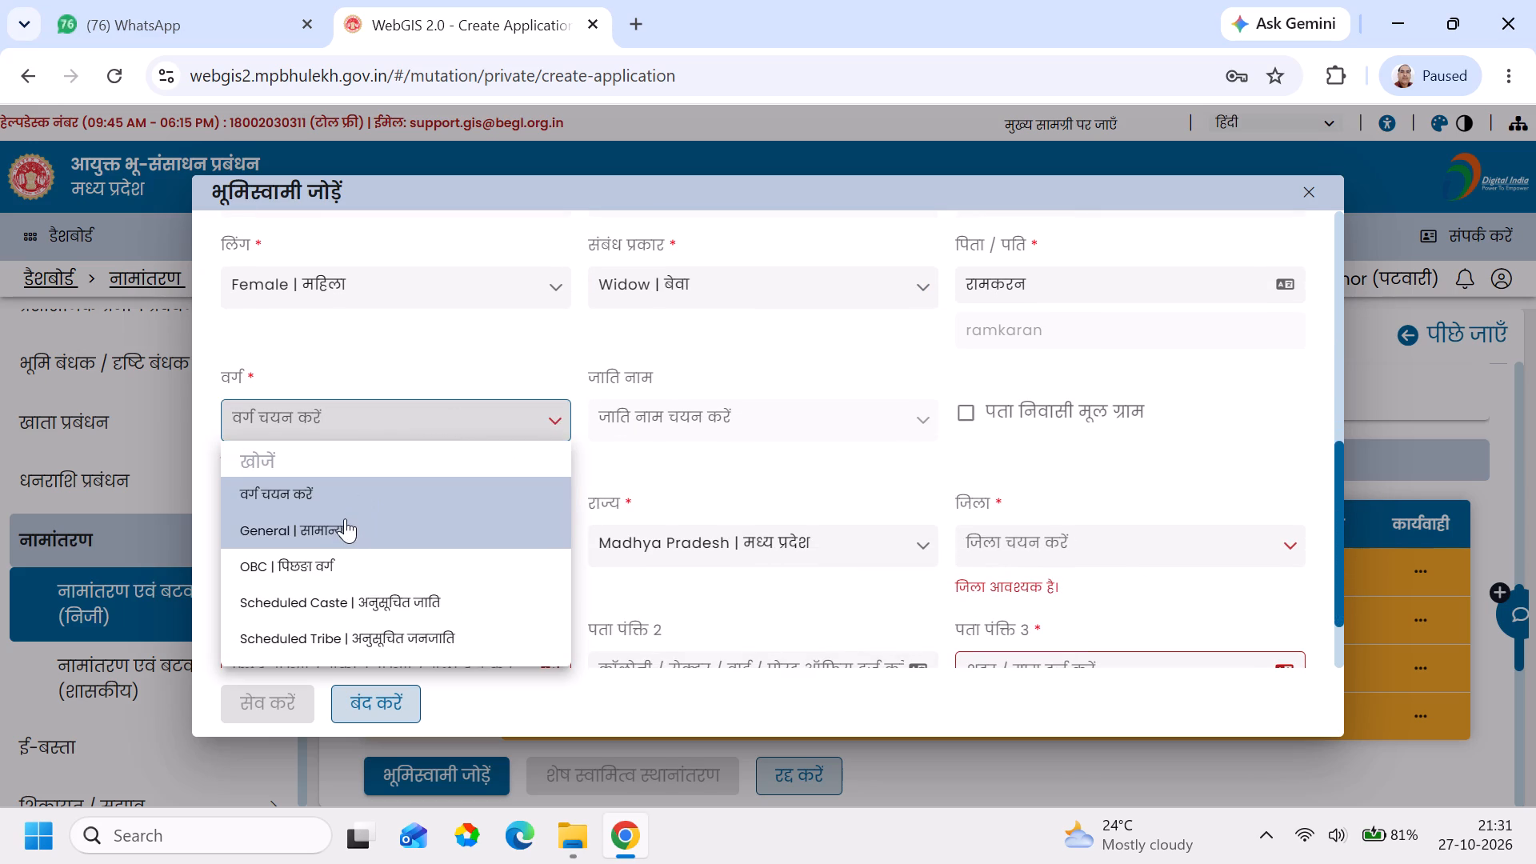
pyautogui.click(338, 527)
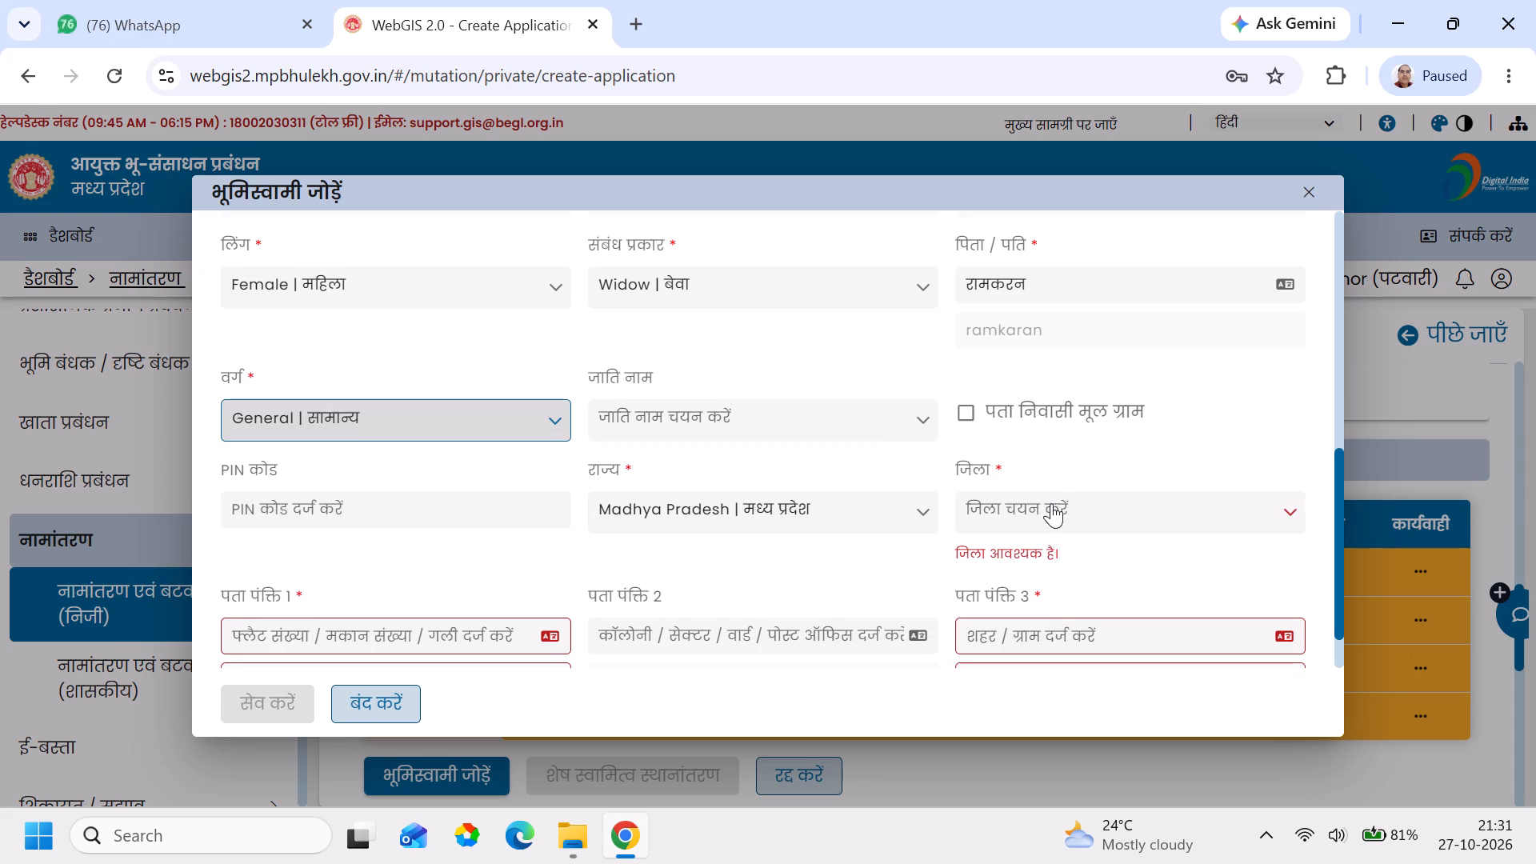
pyautogui.click(965, 413)
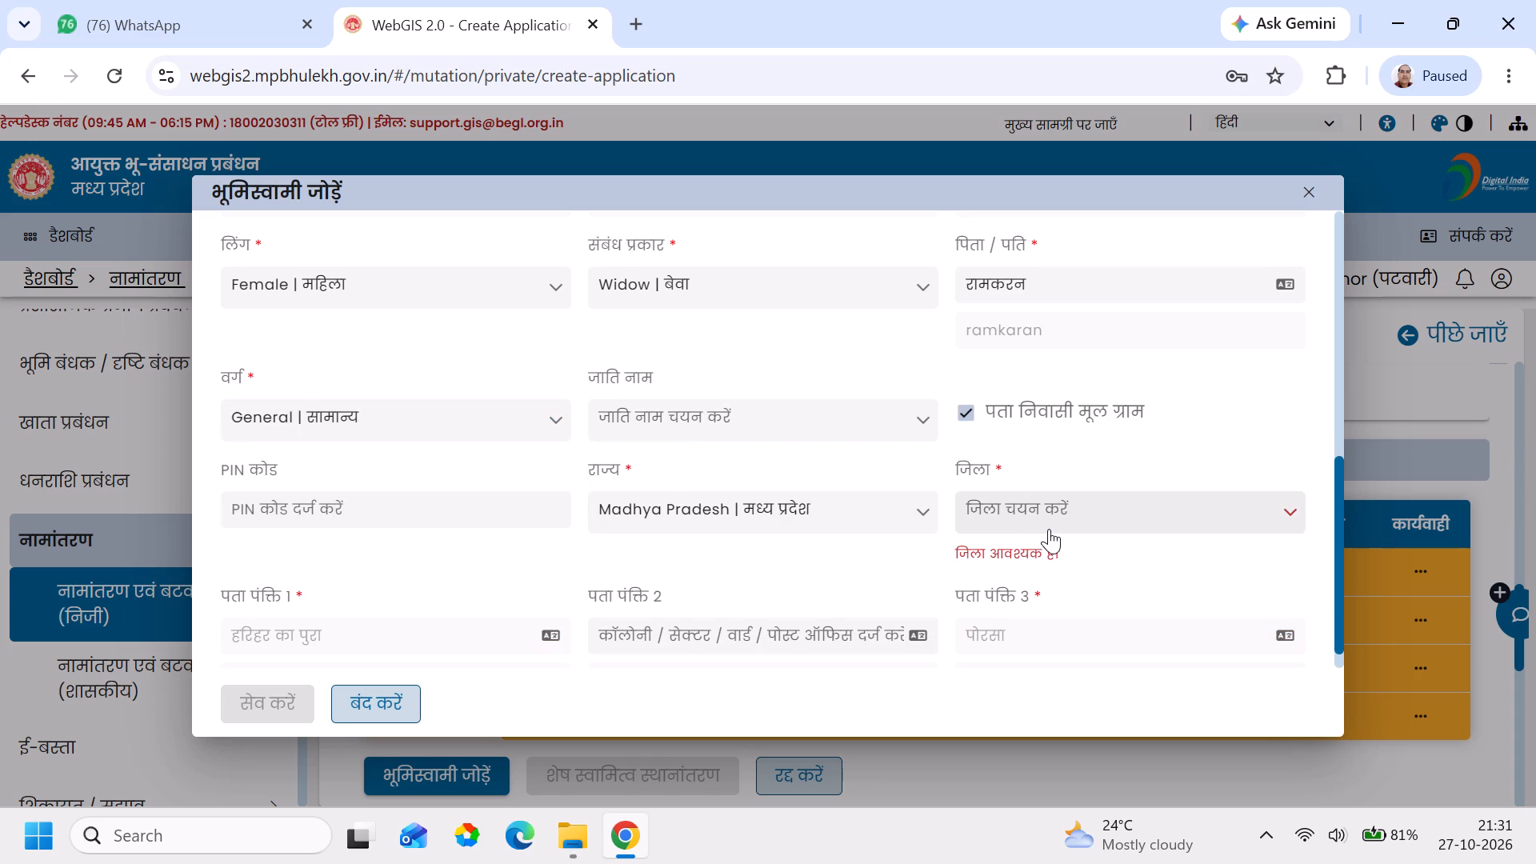
pyautogui.click(1050, 529)
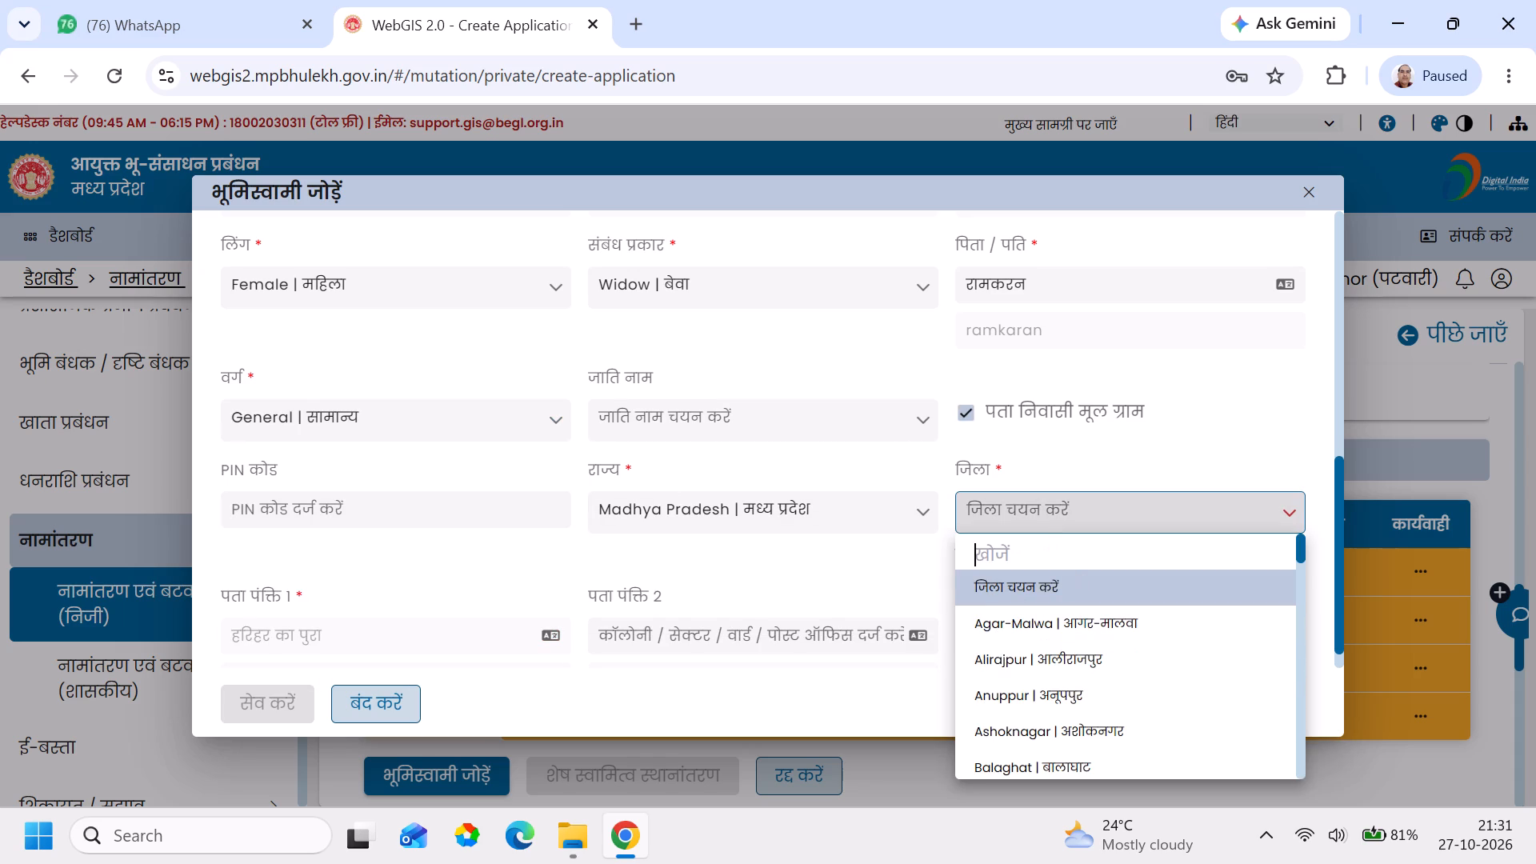
pyautogui.write('more')
pyautogui.click(1052, 589)
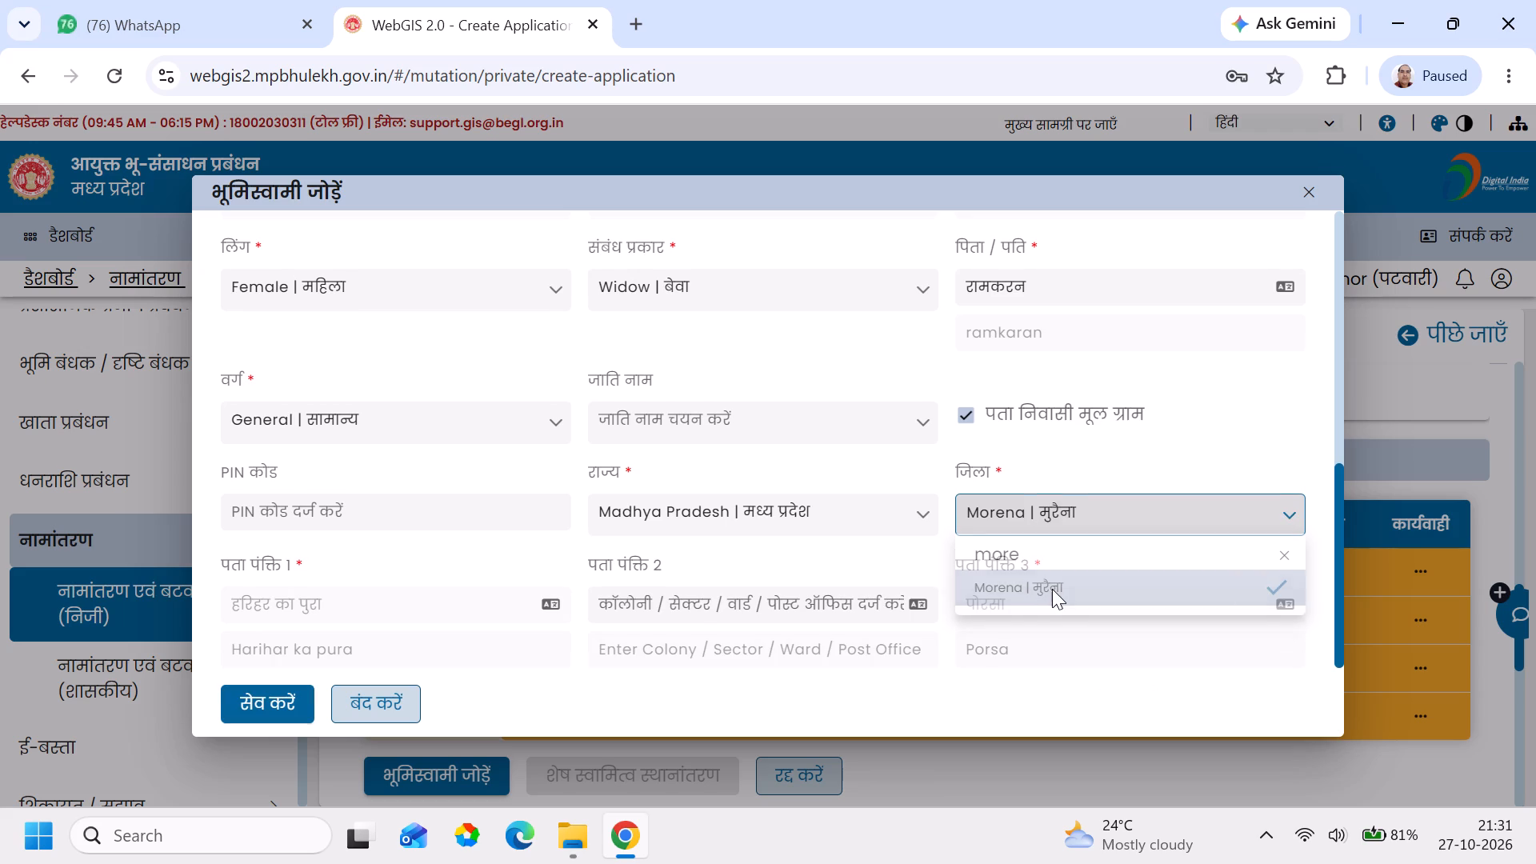
pyautogui.click(274, 706)
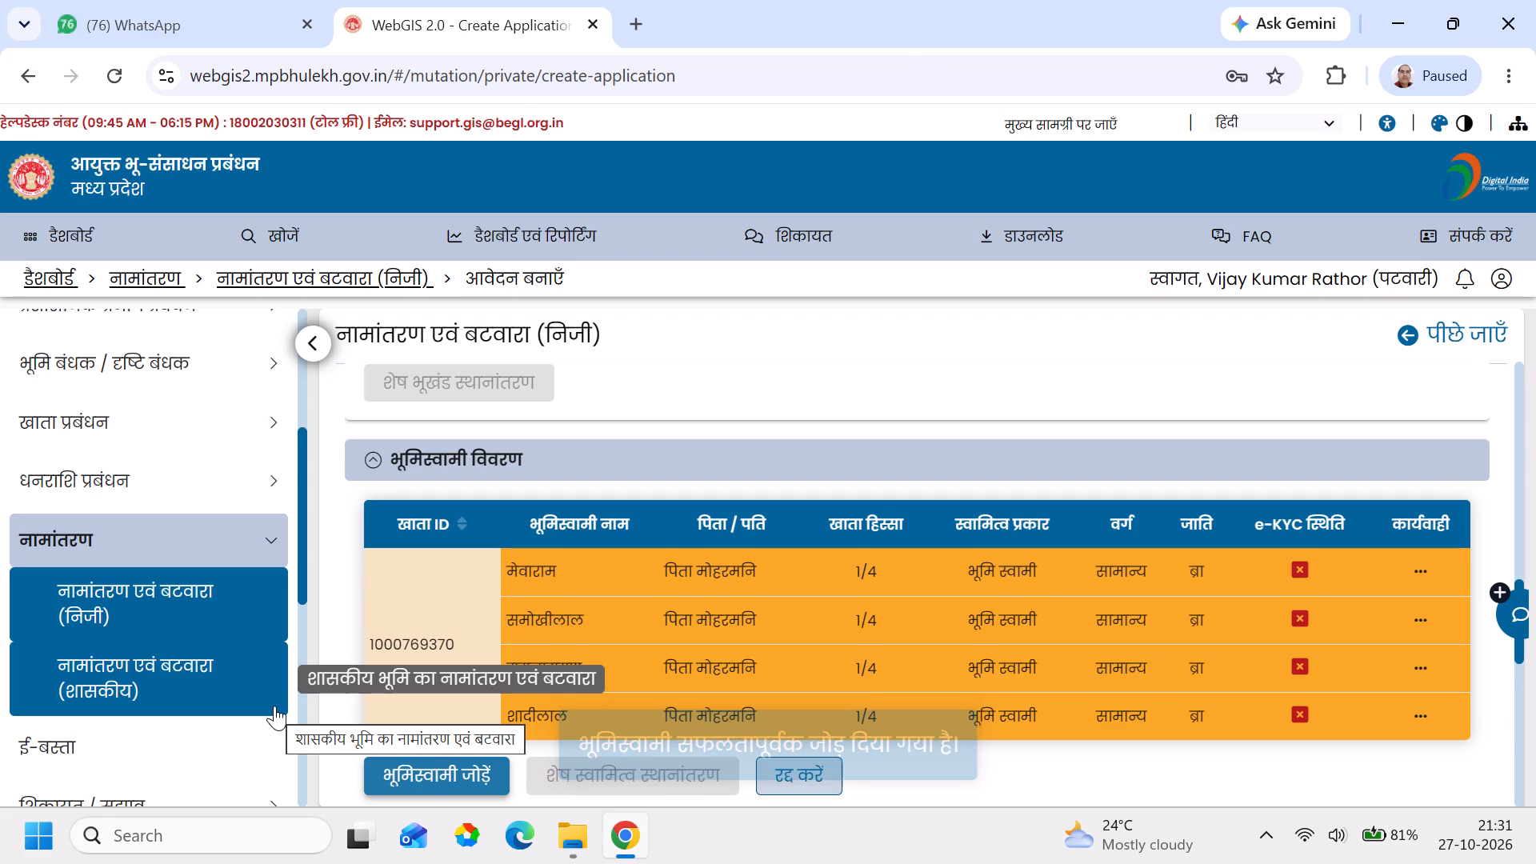
# Start another landowner entry with the ownership type Bhumiswami | भूमि स्वामी.
pyautogui.click(426, 780)
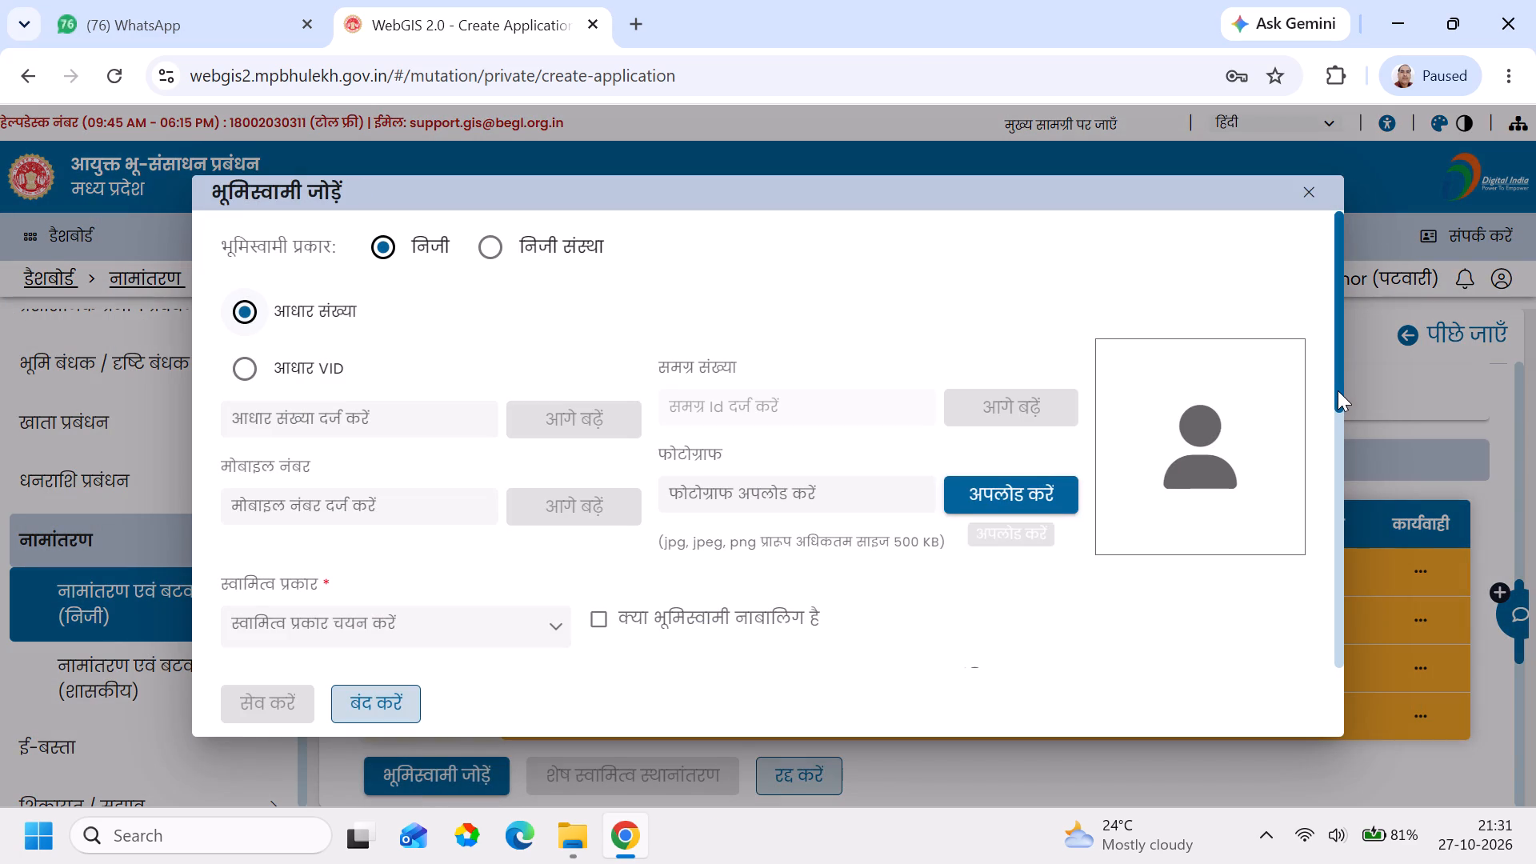
pyautogui.moveTo(1338, 390); pyautogui.dragTo(1351, 508)
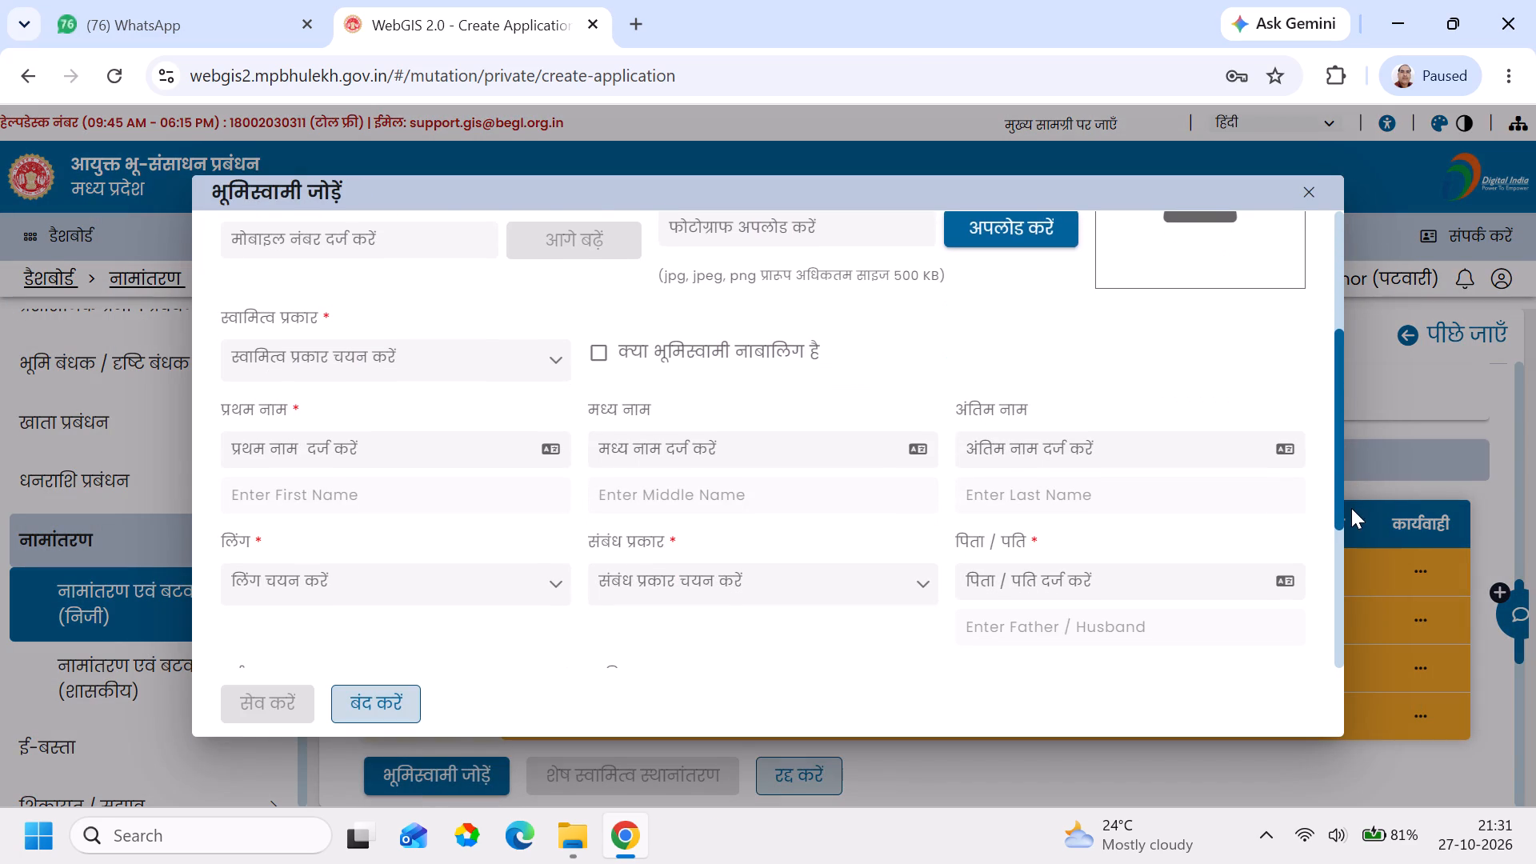
pyautogui.click(502, 367)
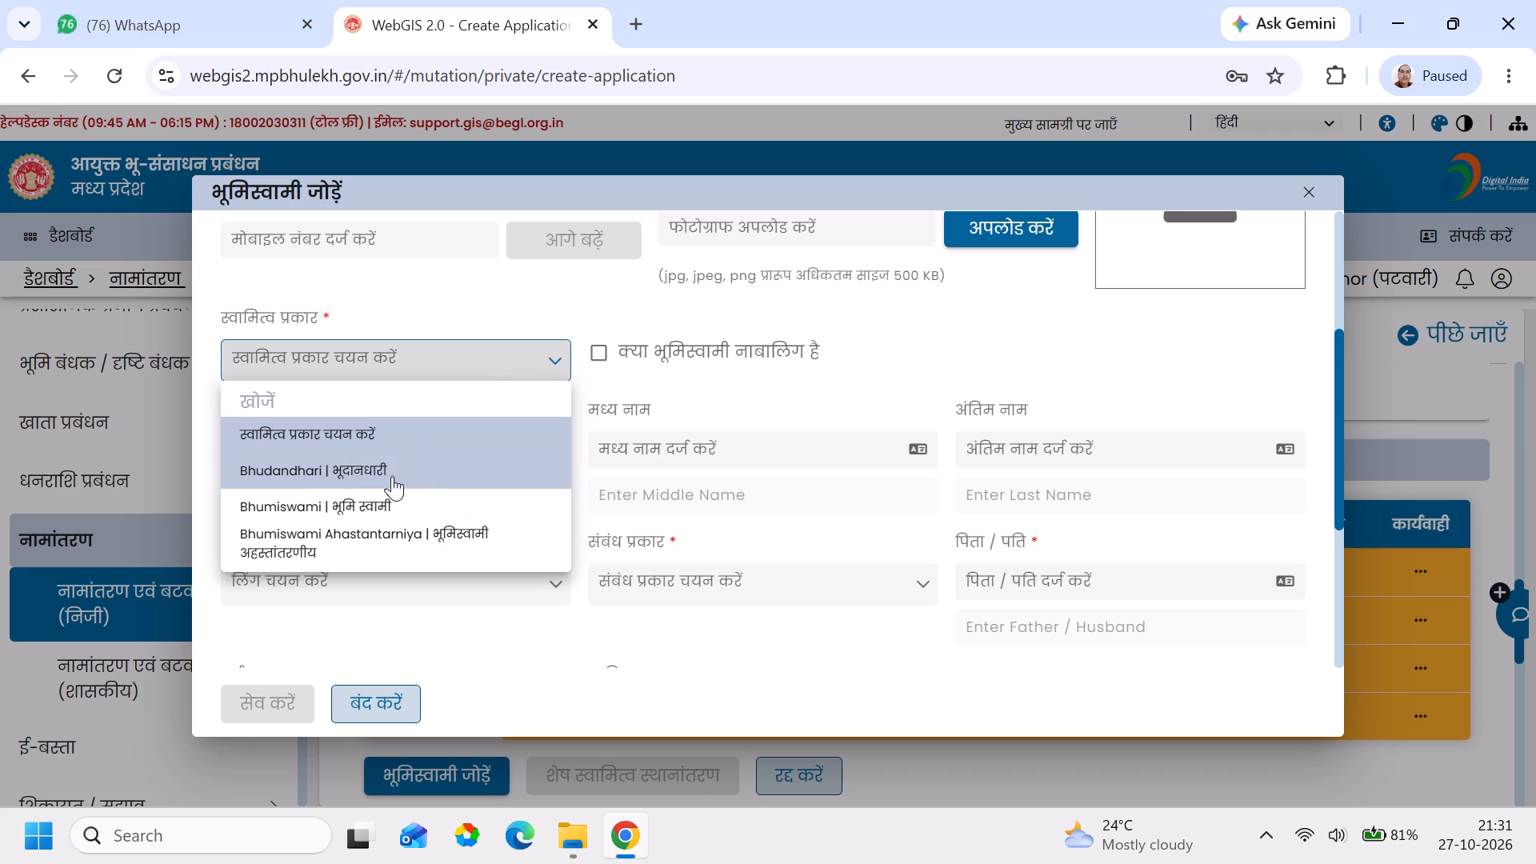
pyautogui.click(371, 499)
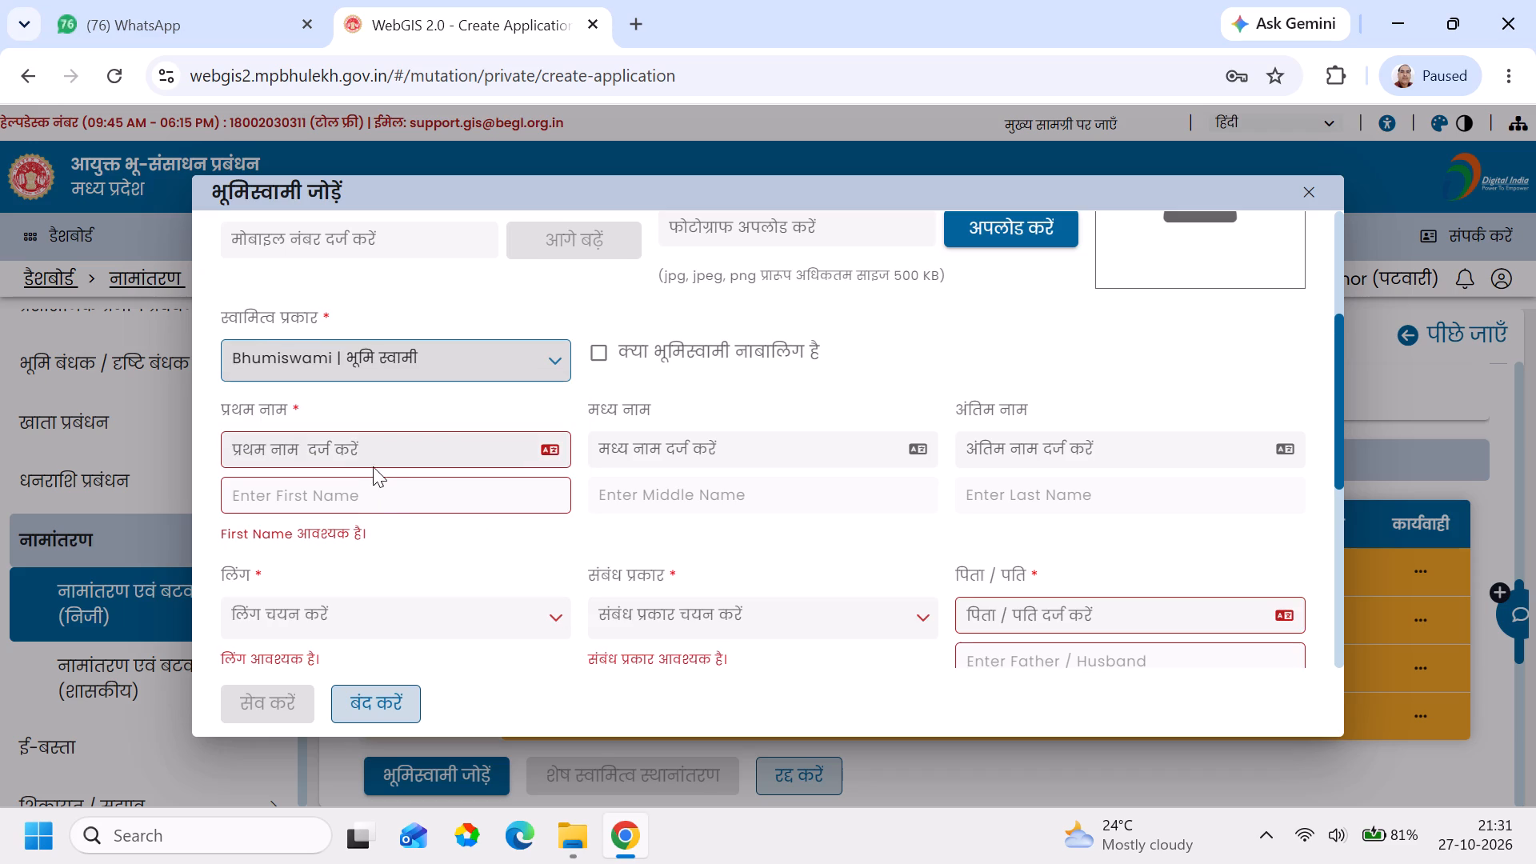
# Enter this landowner's first name and the father's name, choosing the first suggested Hindi transliteration for each.
pyautogui.click(360, 447)
pyautogui.write('brajesh')
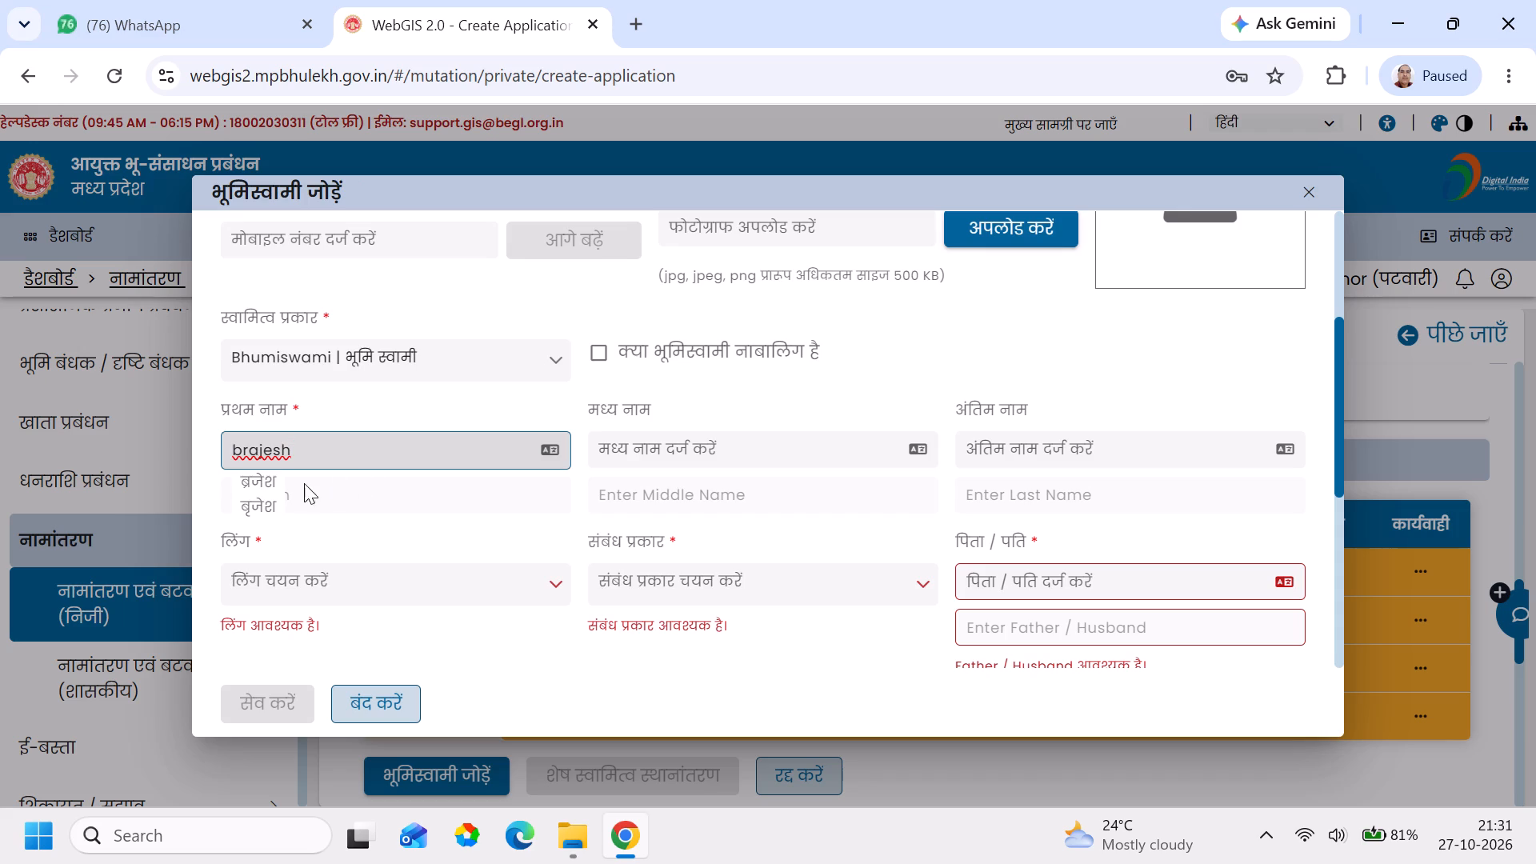
pyautogui.click(271, 482)
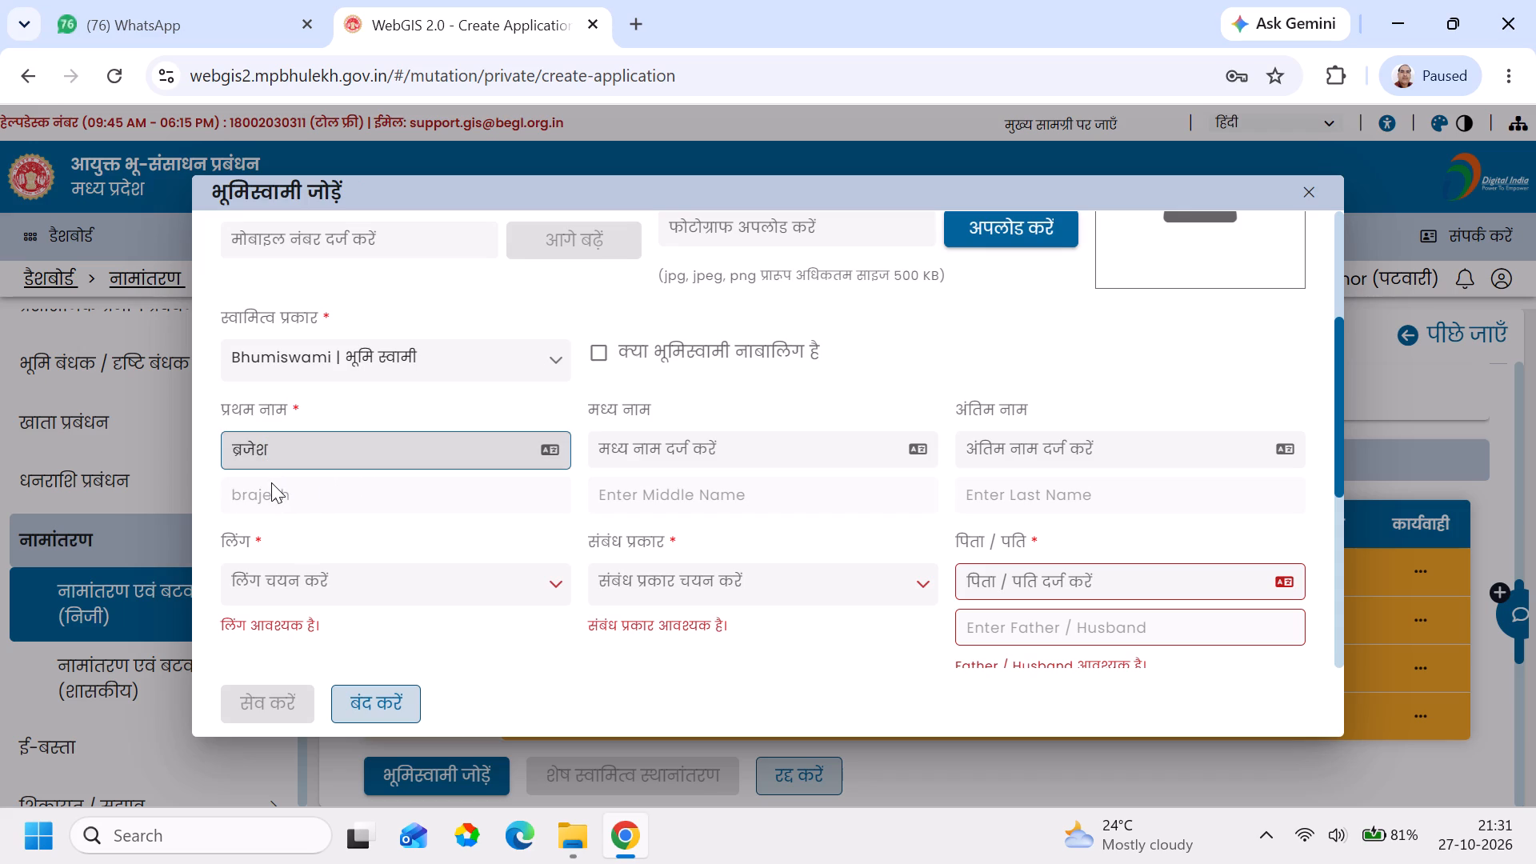
pyautogui.click(1046, 574)
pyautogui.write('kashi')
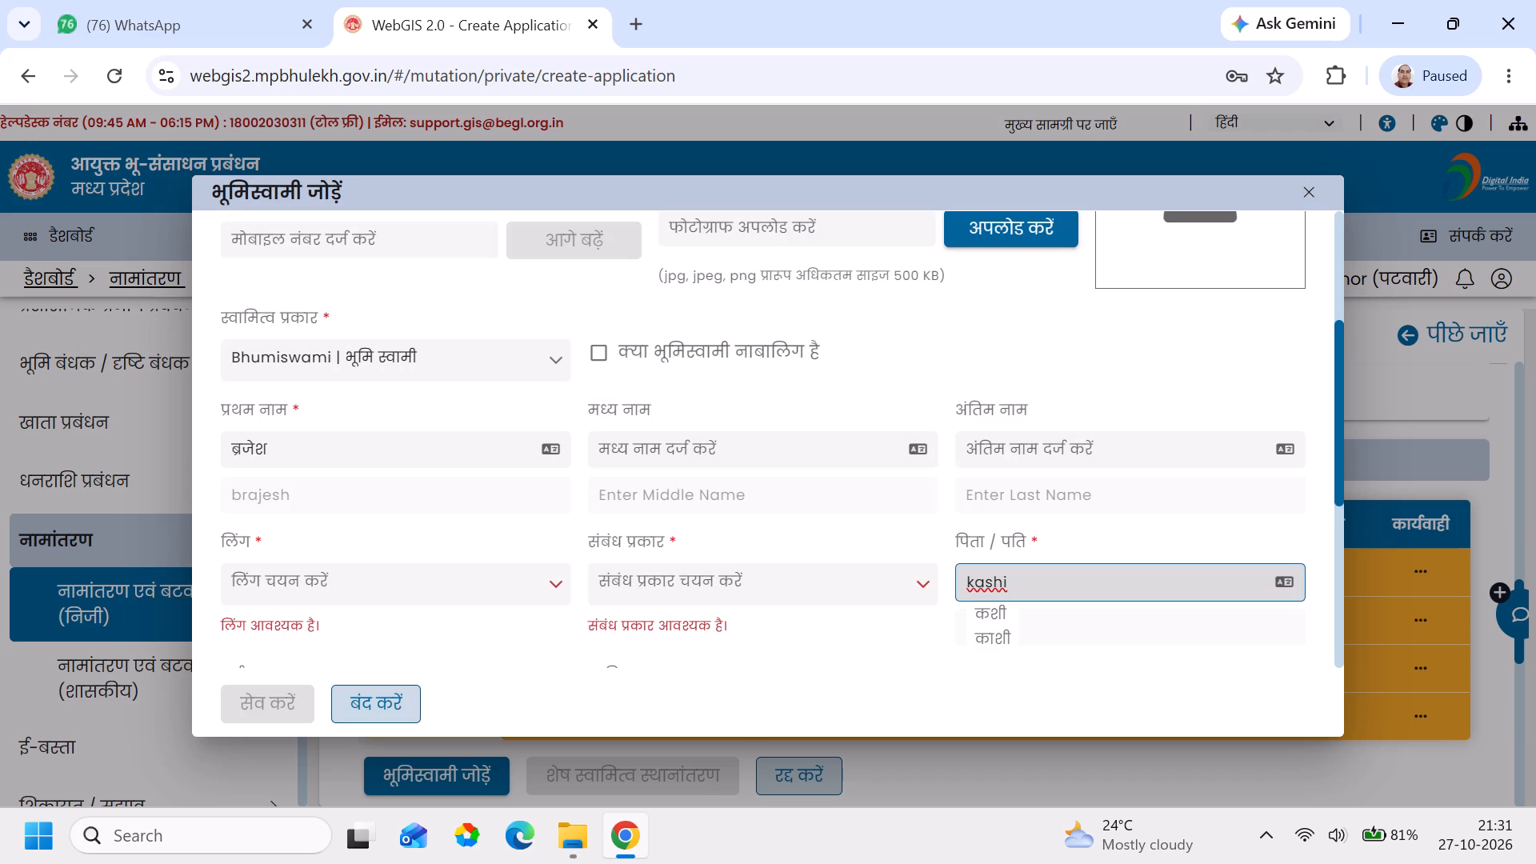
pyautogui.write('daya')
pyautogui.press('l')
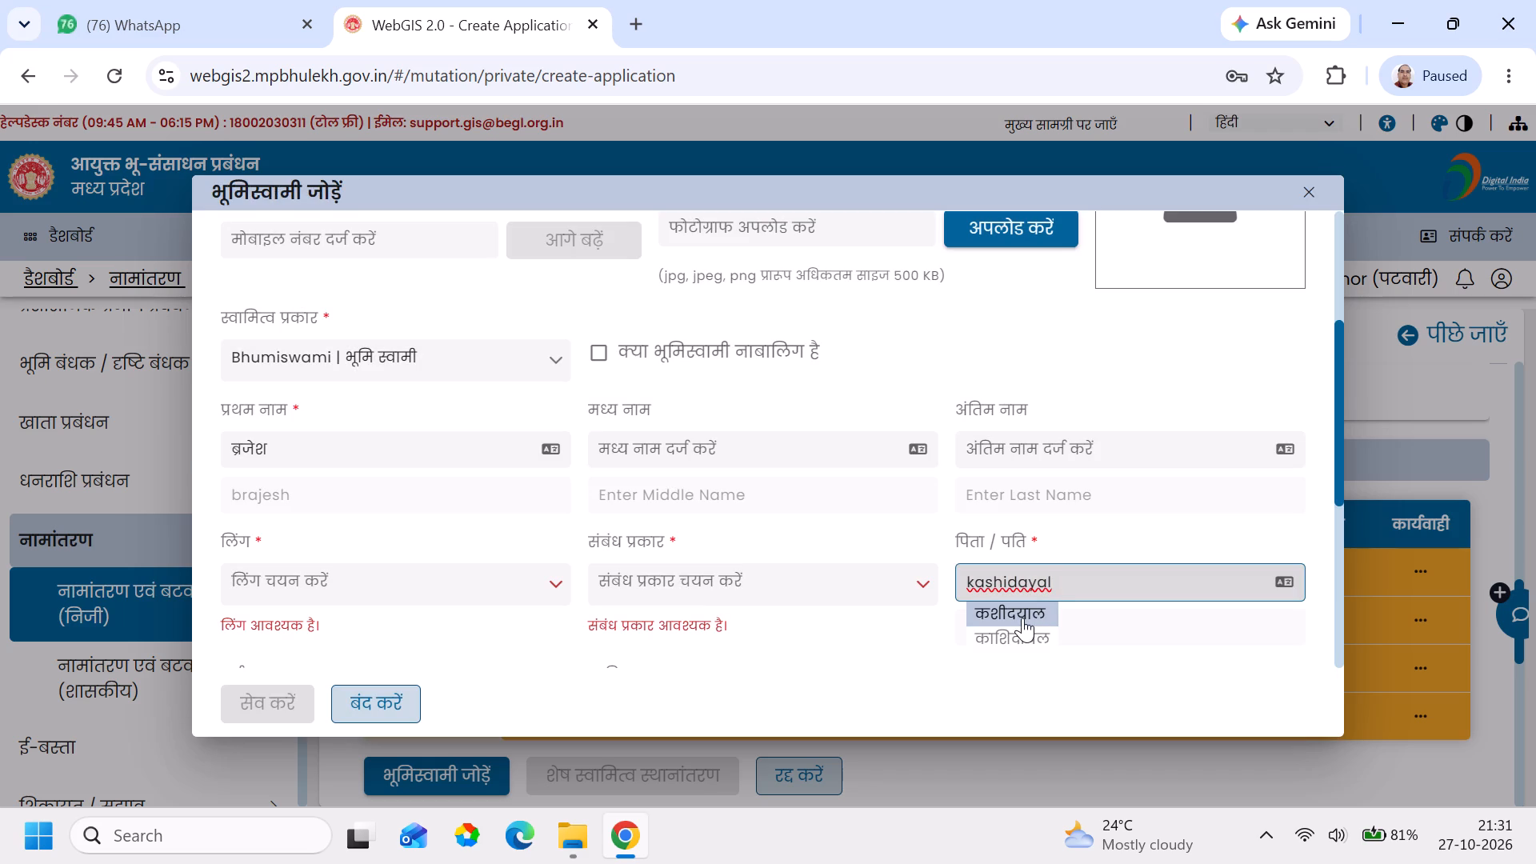
pyautogui.click(1022, 618)
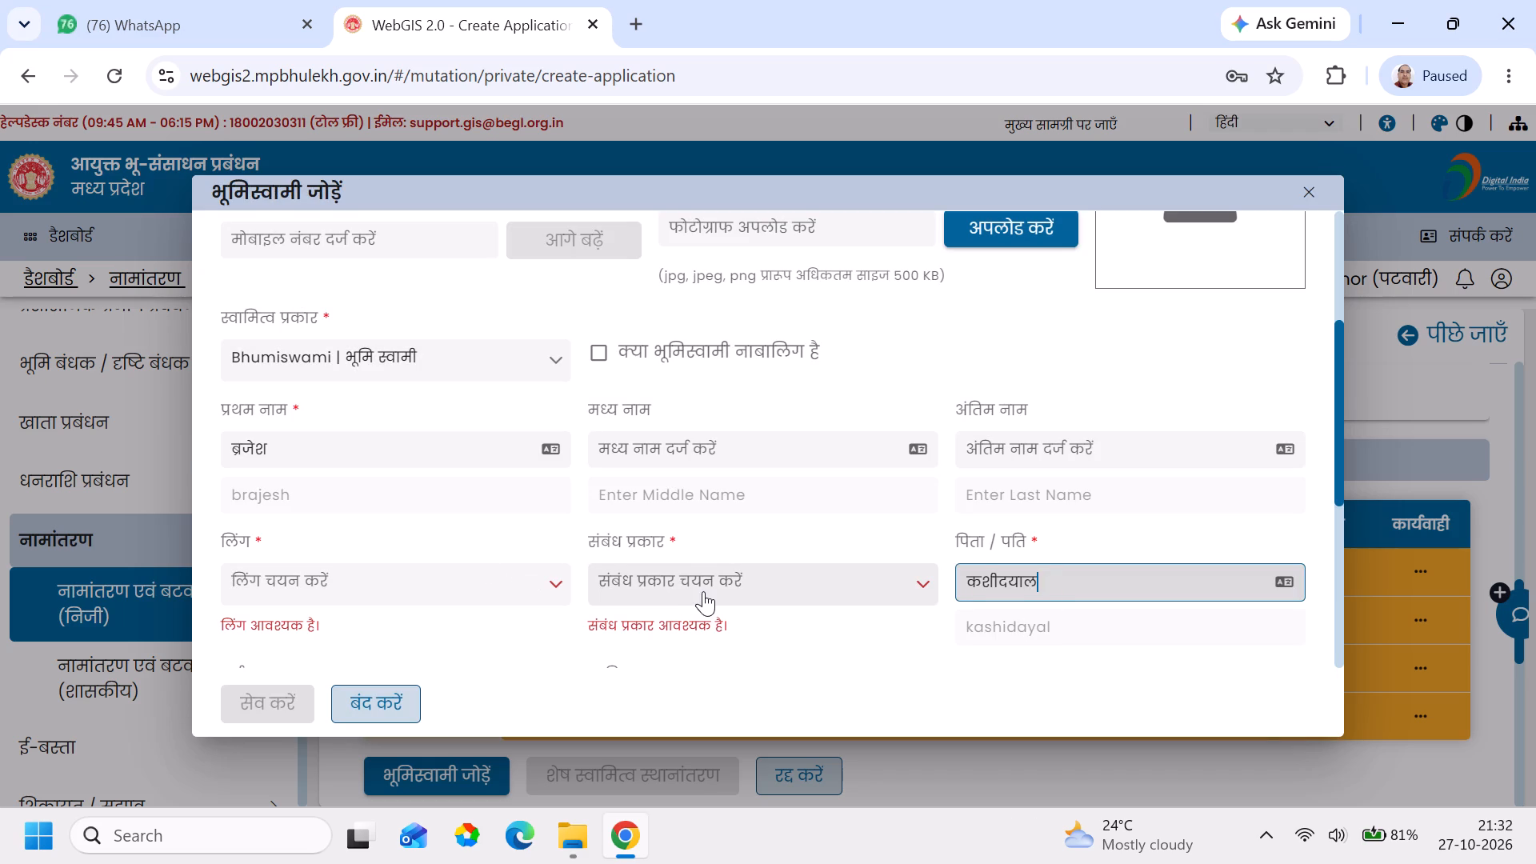
# Set the landowner's relationship type (संबंध प्रकार) to Son | पुत्र.
pyautogui.click(703, 591)
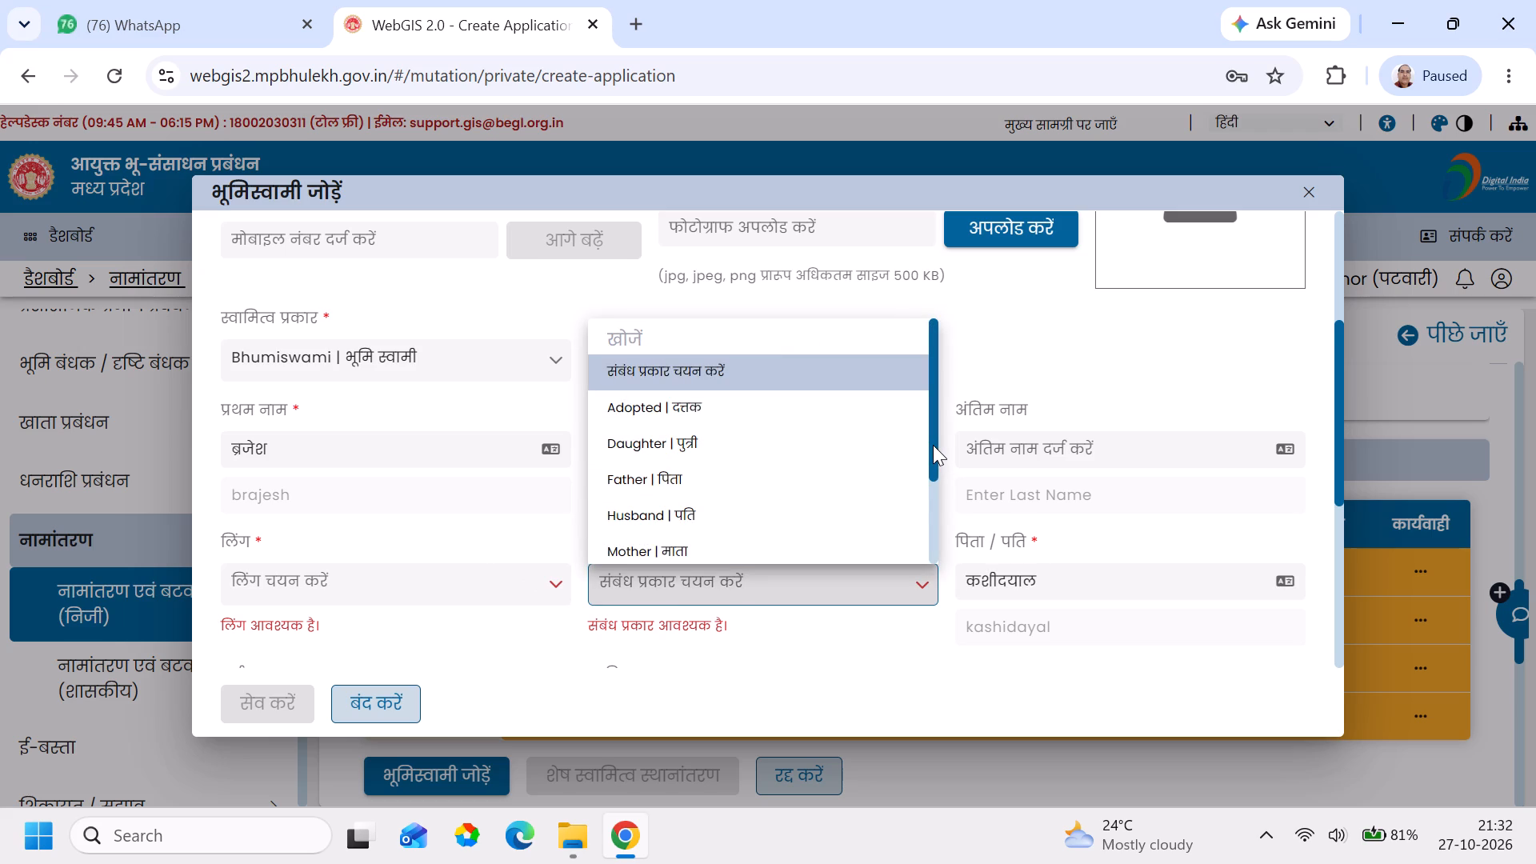
pyautogui.moveTo(933, 445); pyautogui.dragTo(938, 535)
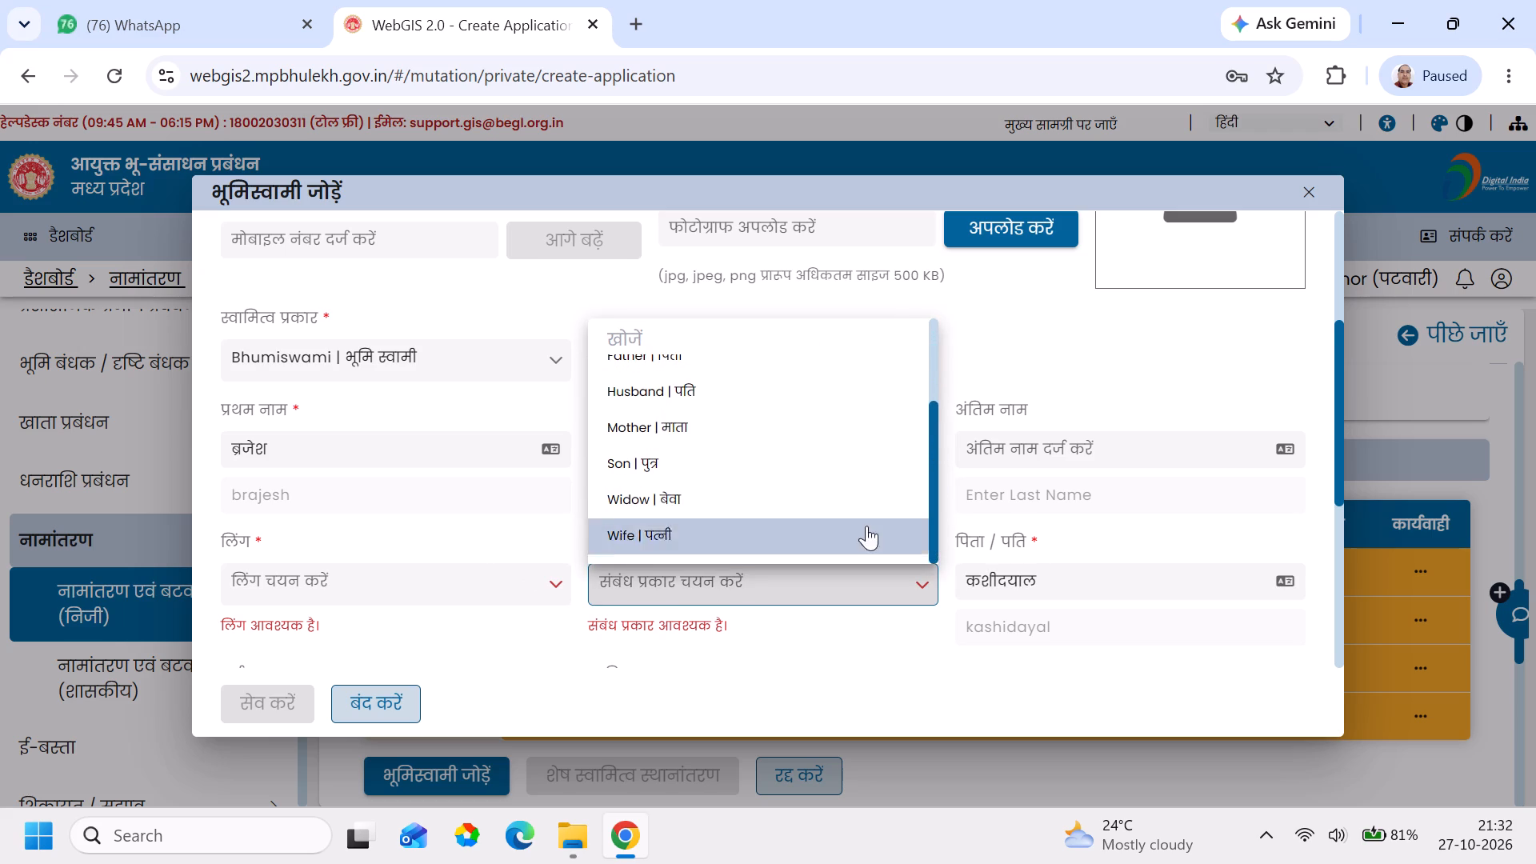
pyautogui.click(712, 476)
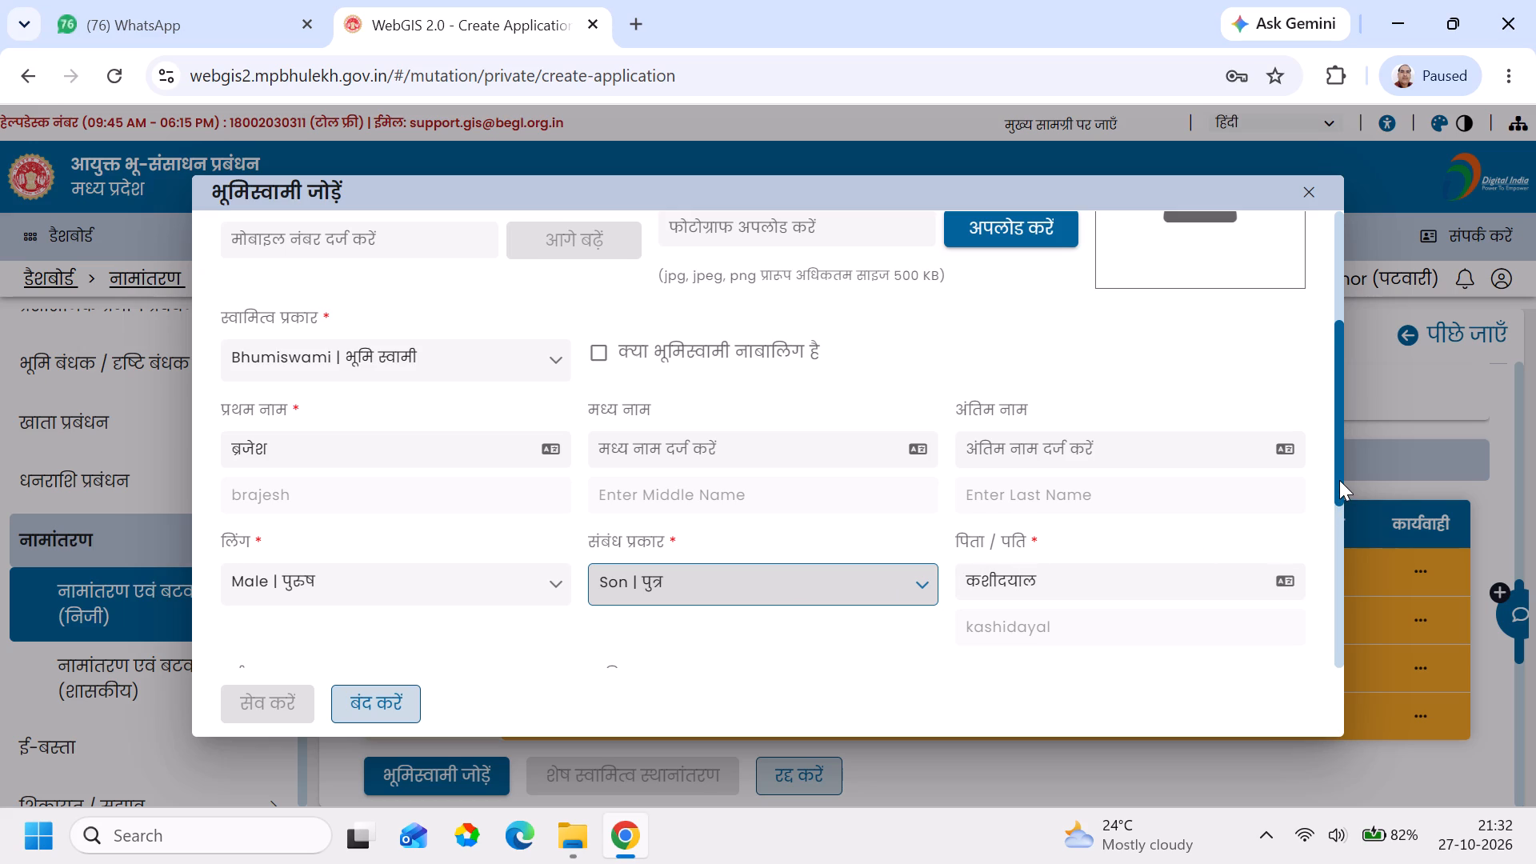
# Mark the address as the native village, set category General | सामान्य and district Morena | मुरैना, and save the landowner.
pyautogui.moveTo(1339, 480); pyautogui.dragTo(1344, 600)
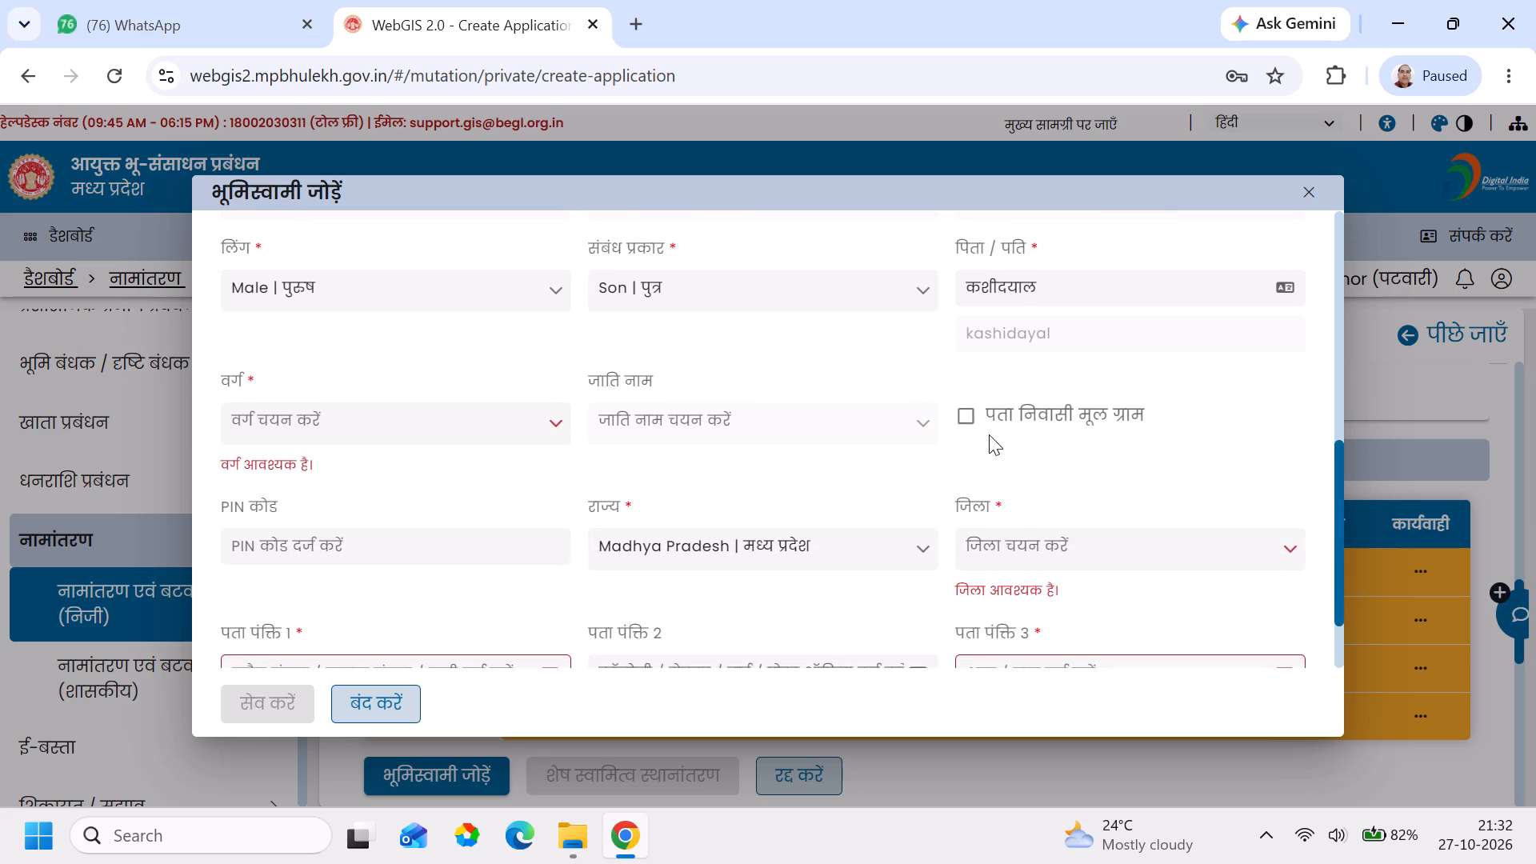
pyautogui.click(966, 418)
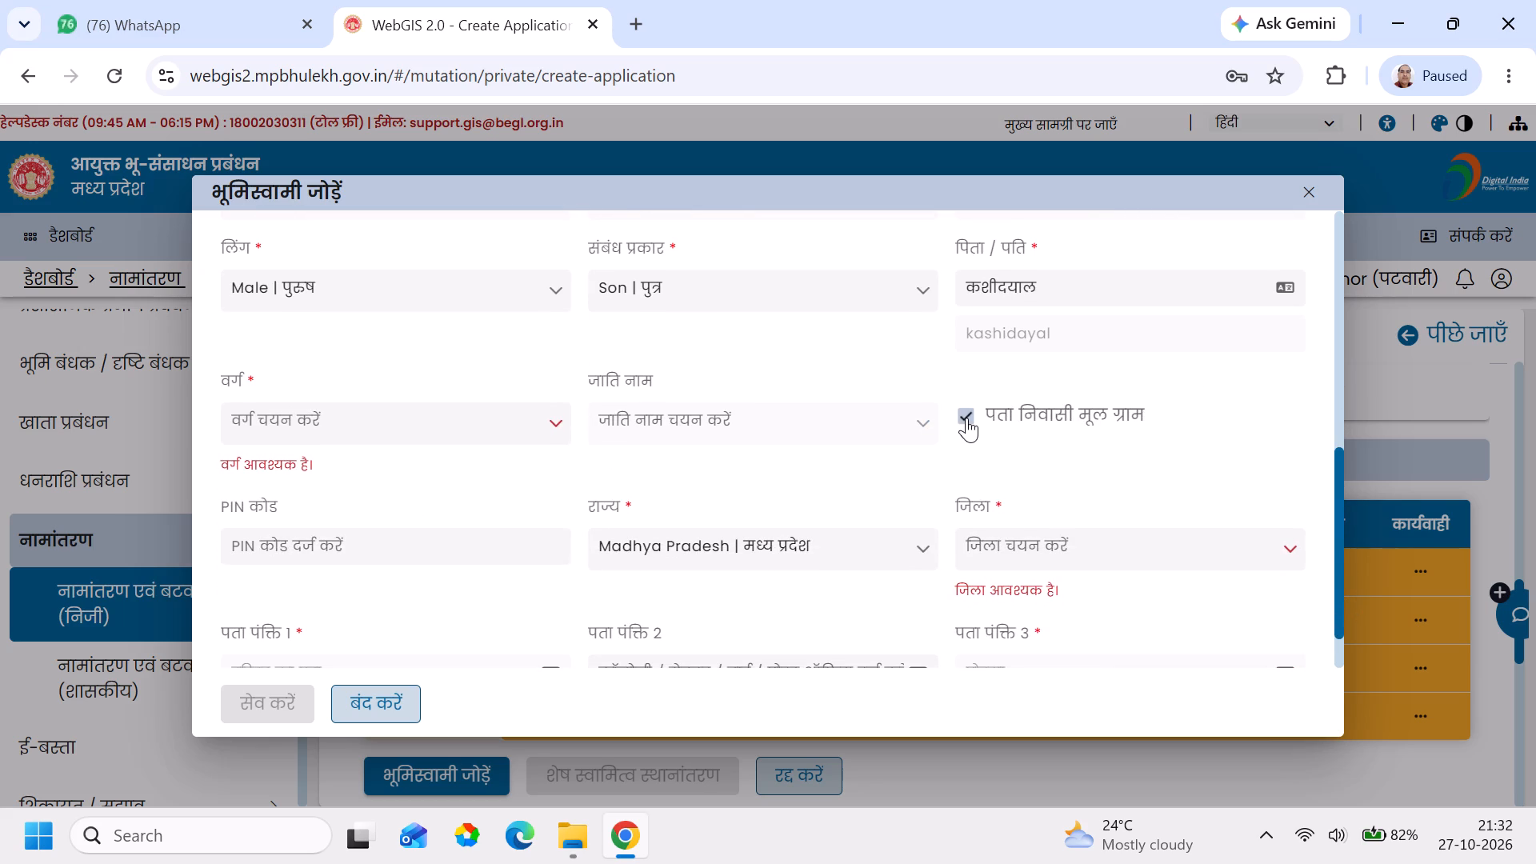
pyautogui.click(532, 422)
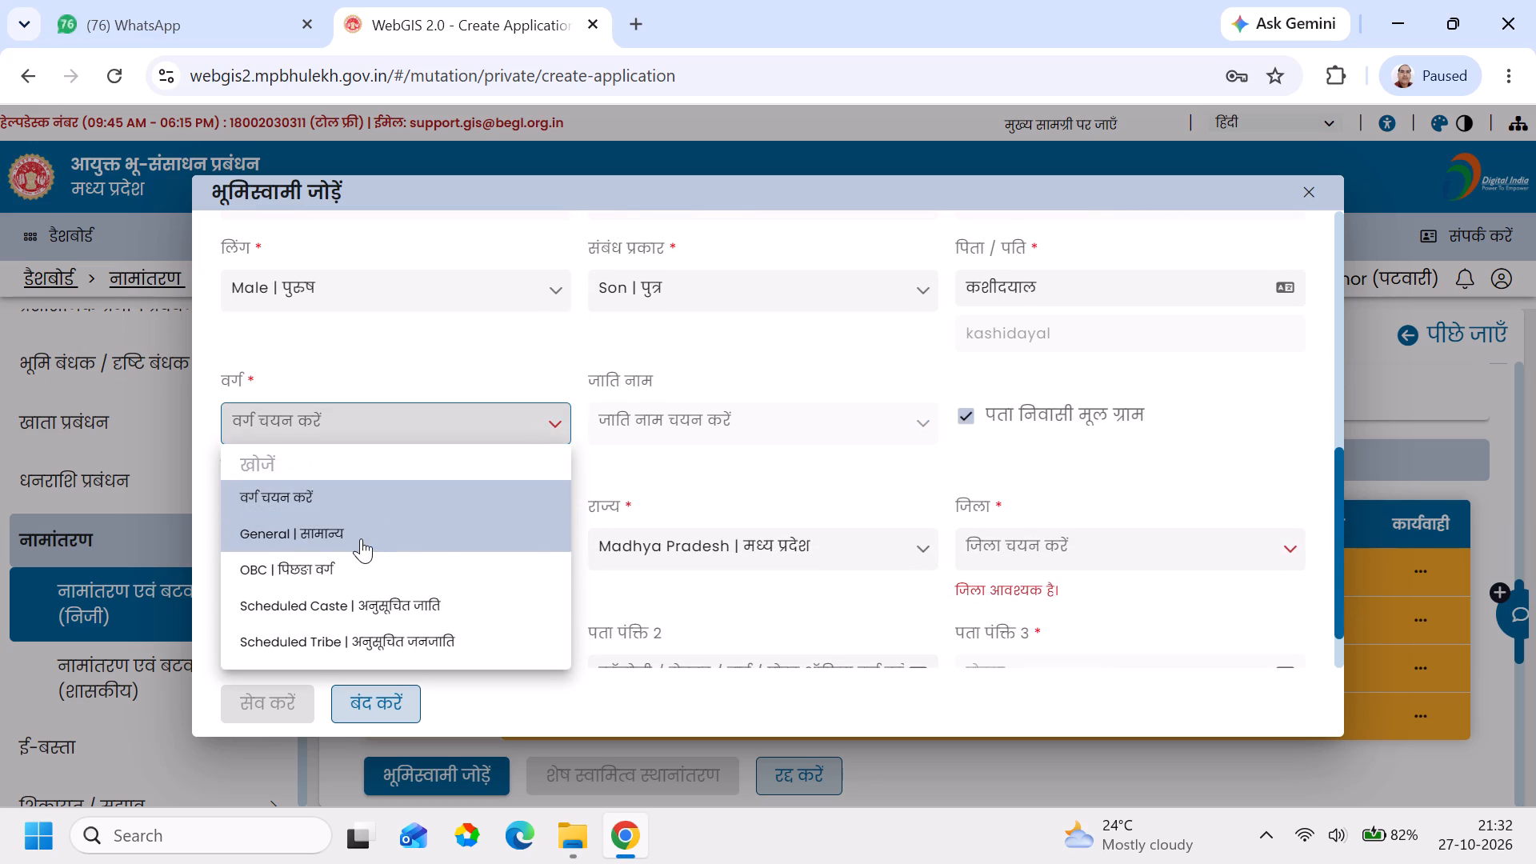
pyautogui.click(361, 538)
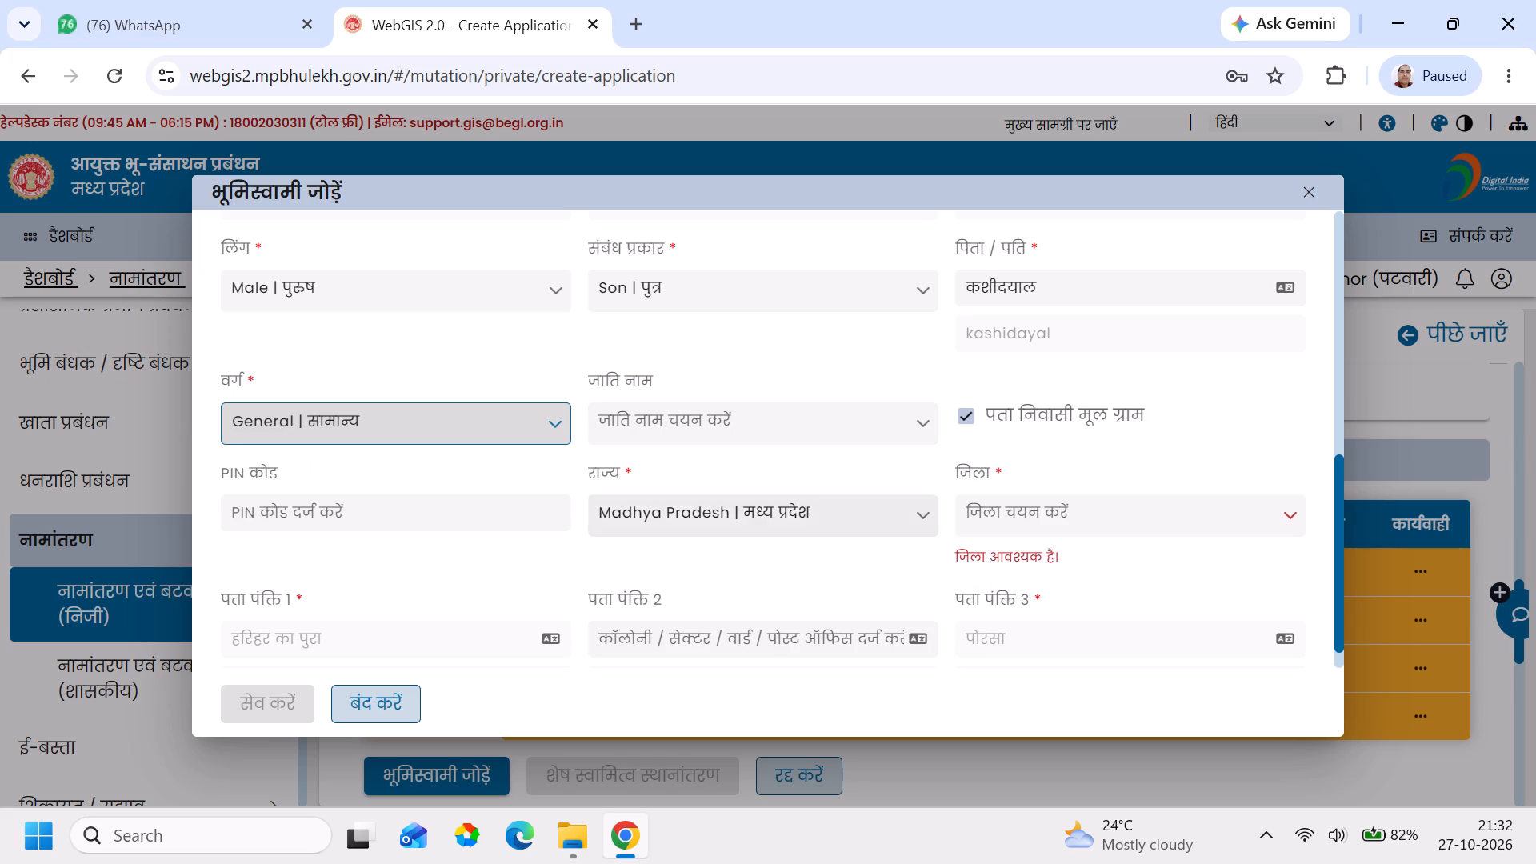
pyautogui.click(1065, 526)
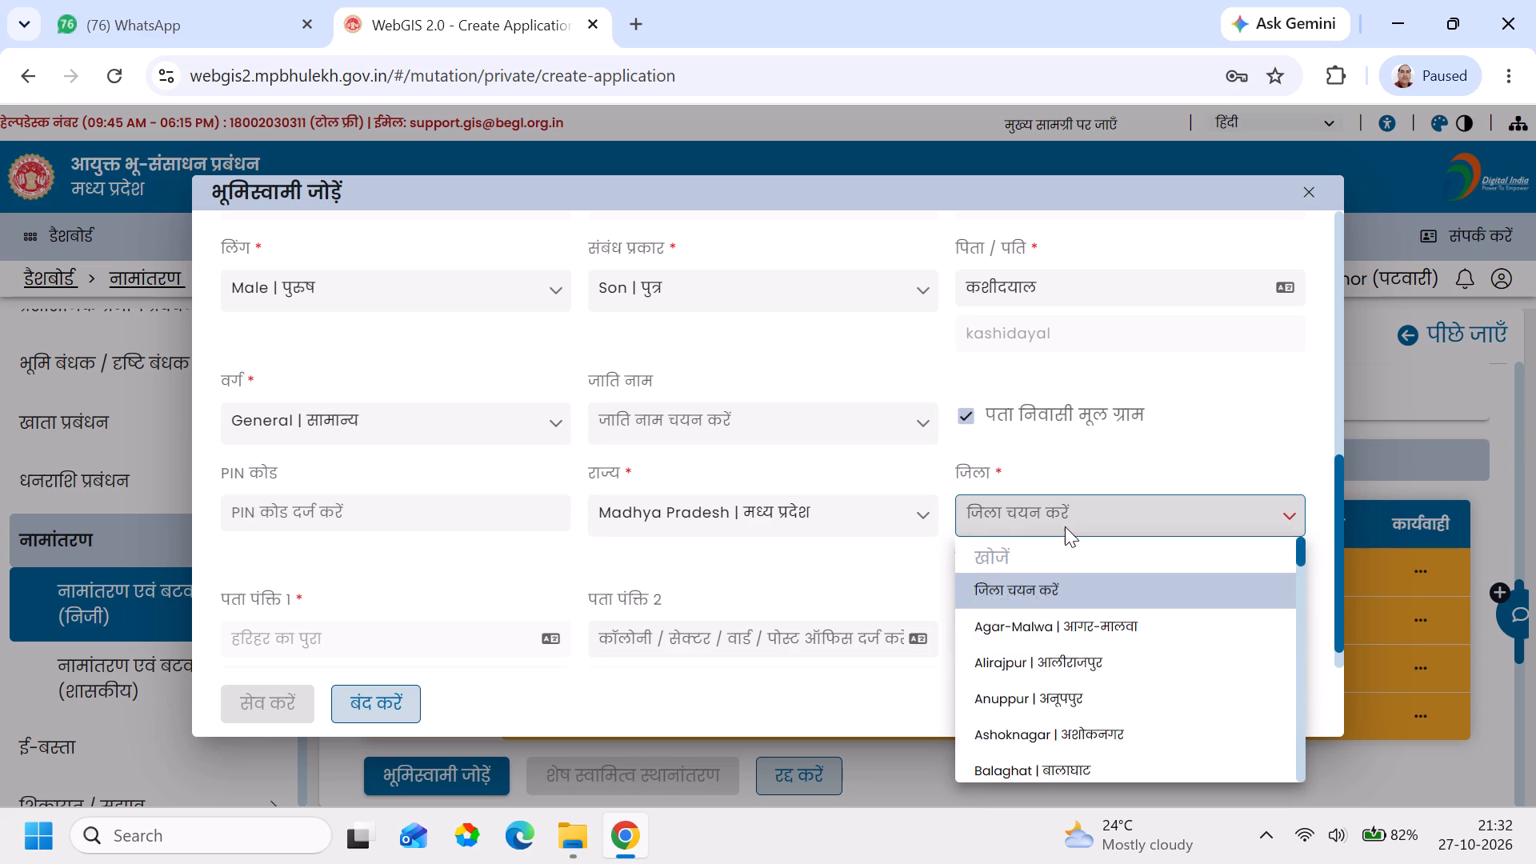
pyautogui.write('more')
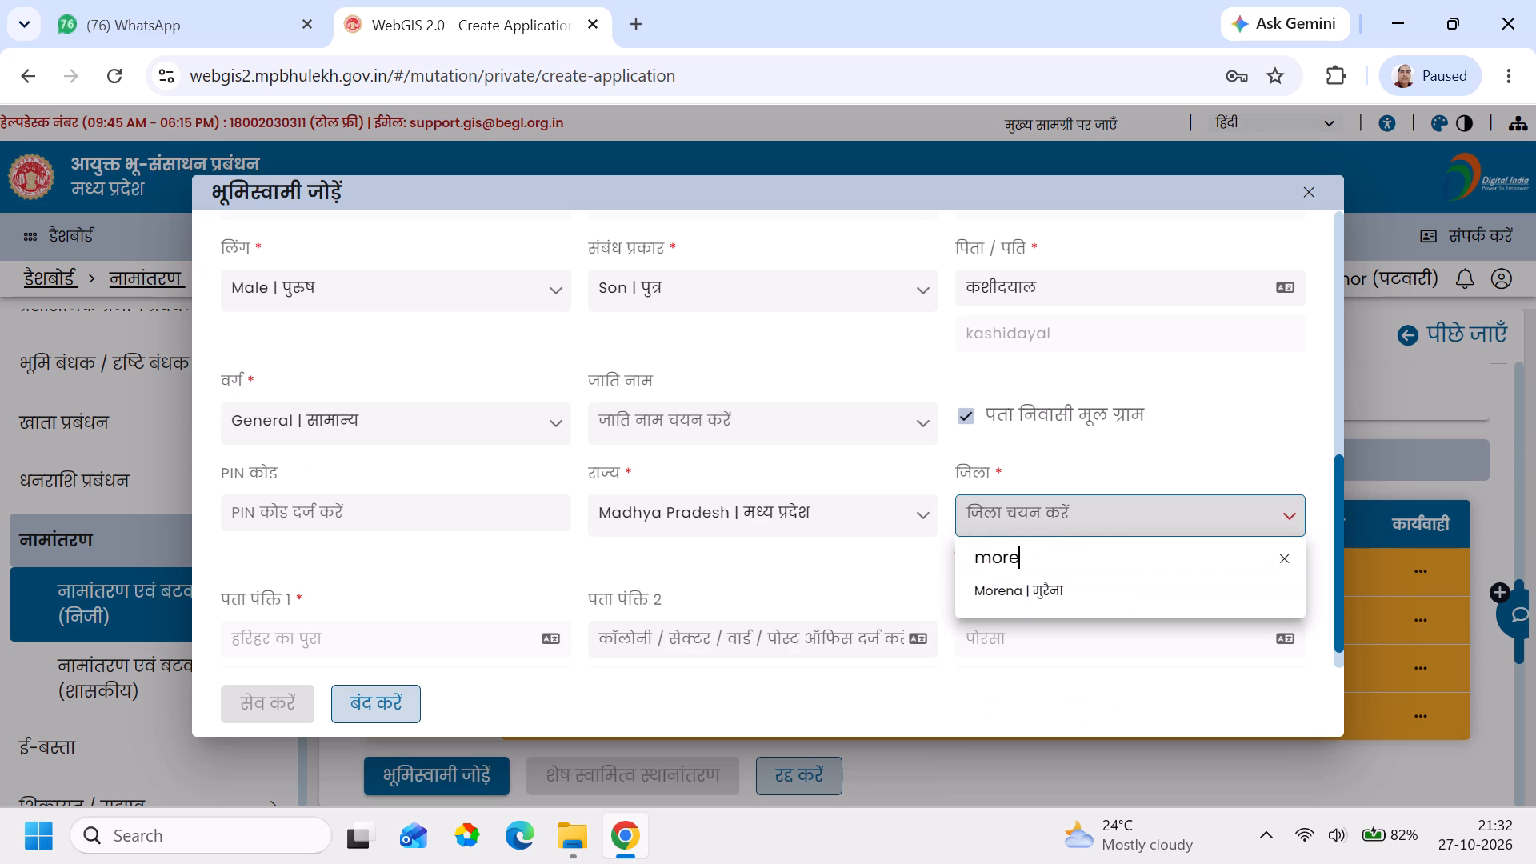
pyautogui.click(1023, 592)
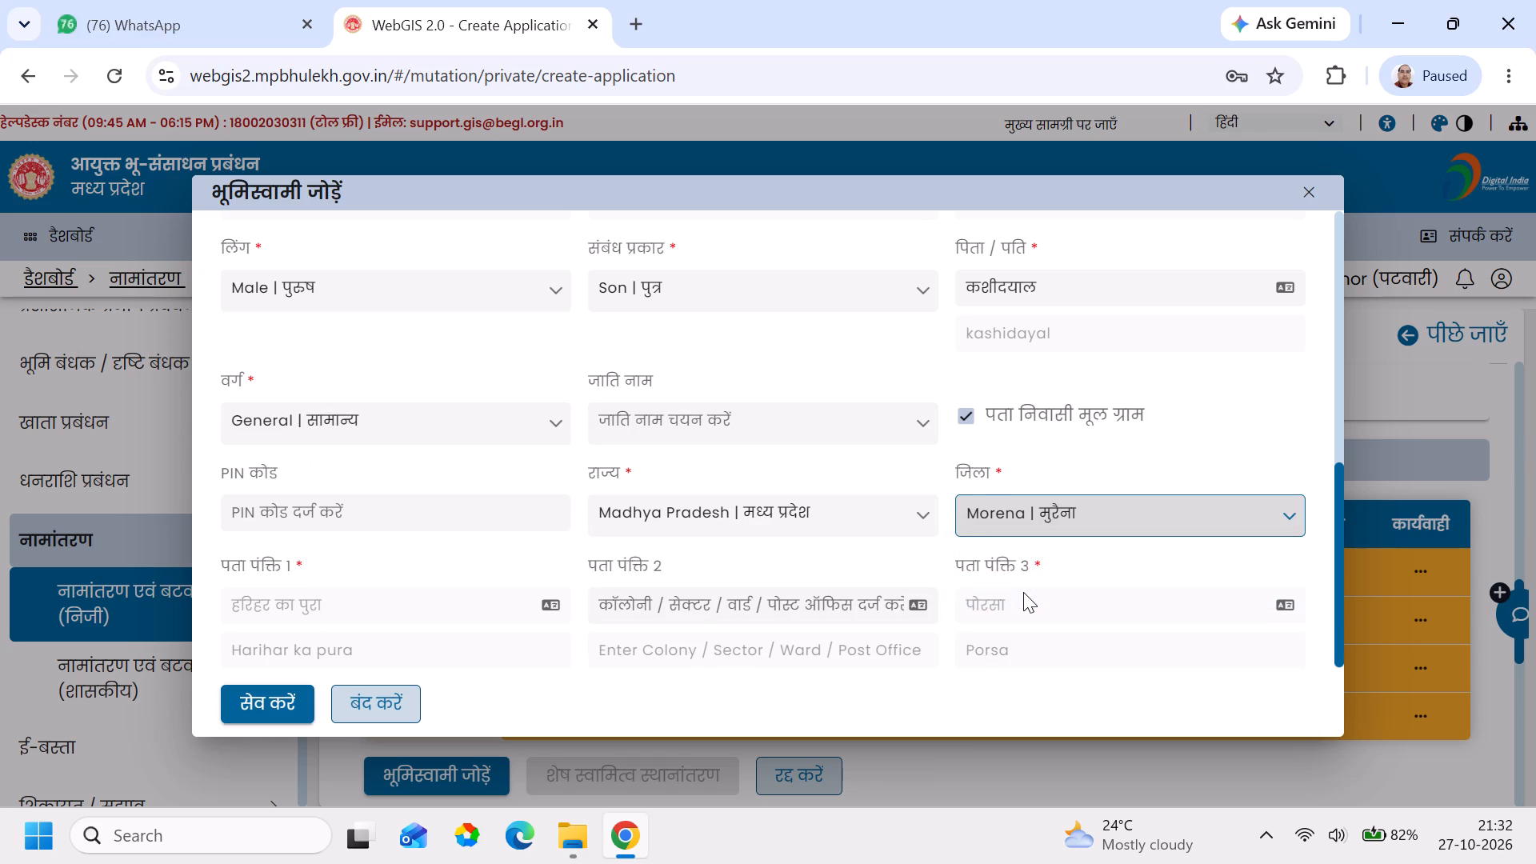
pyautogui.click(261, 704)
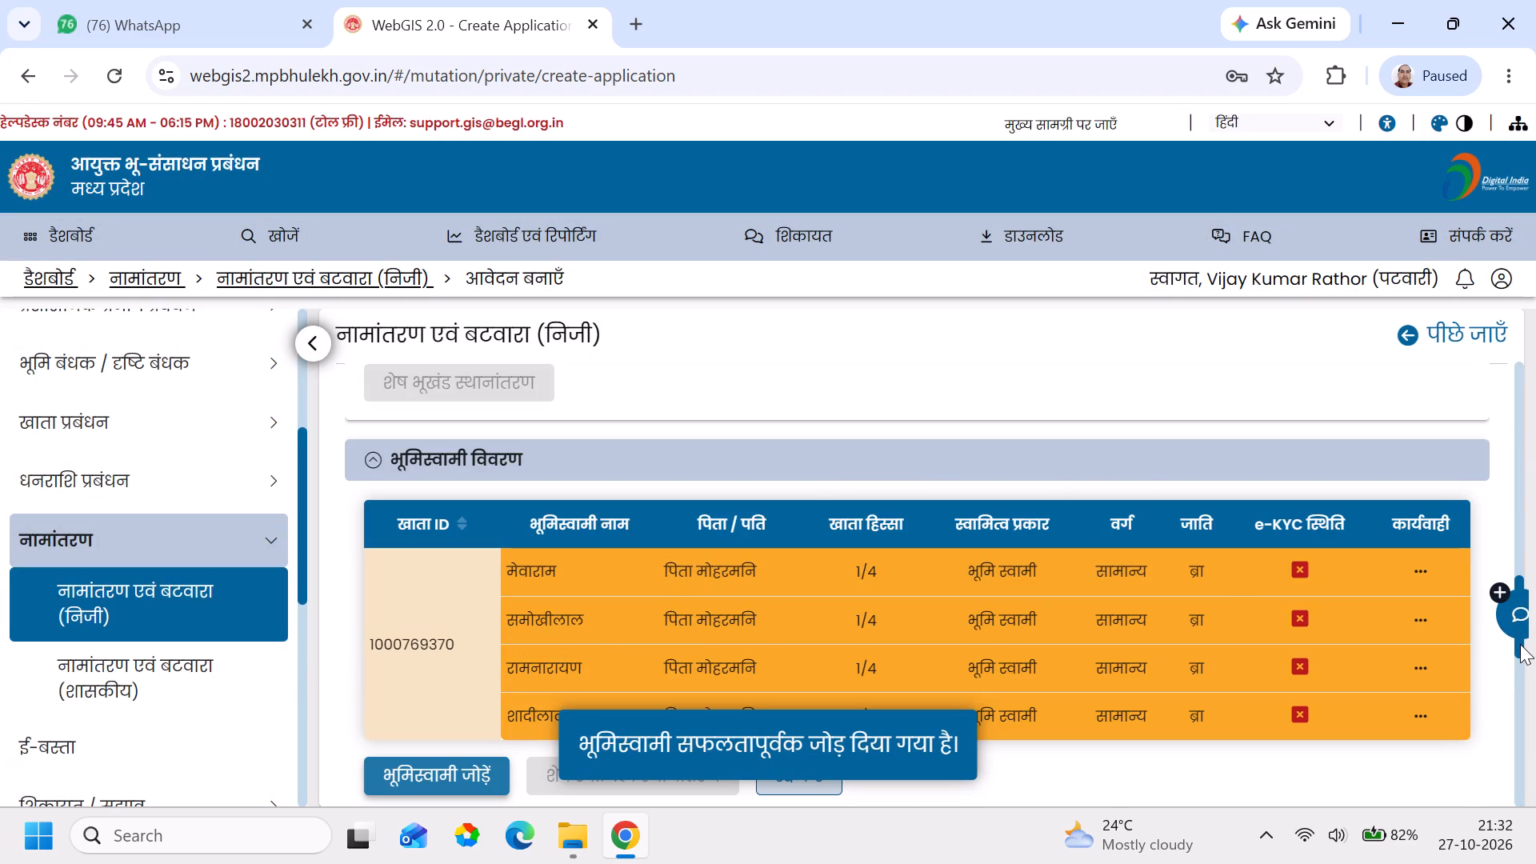
# Start one more landowner entry with the ownership type Bhumiswami | भूमि स्वामी.
pyautogui.moveTo(1520, 644); pyautogui.dragTo(1500, 782)
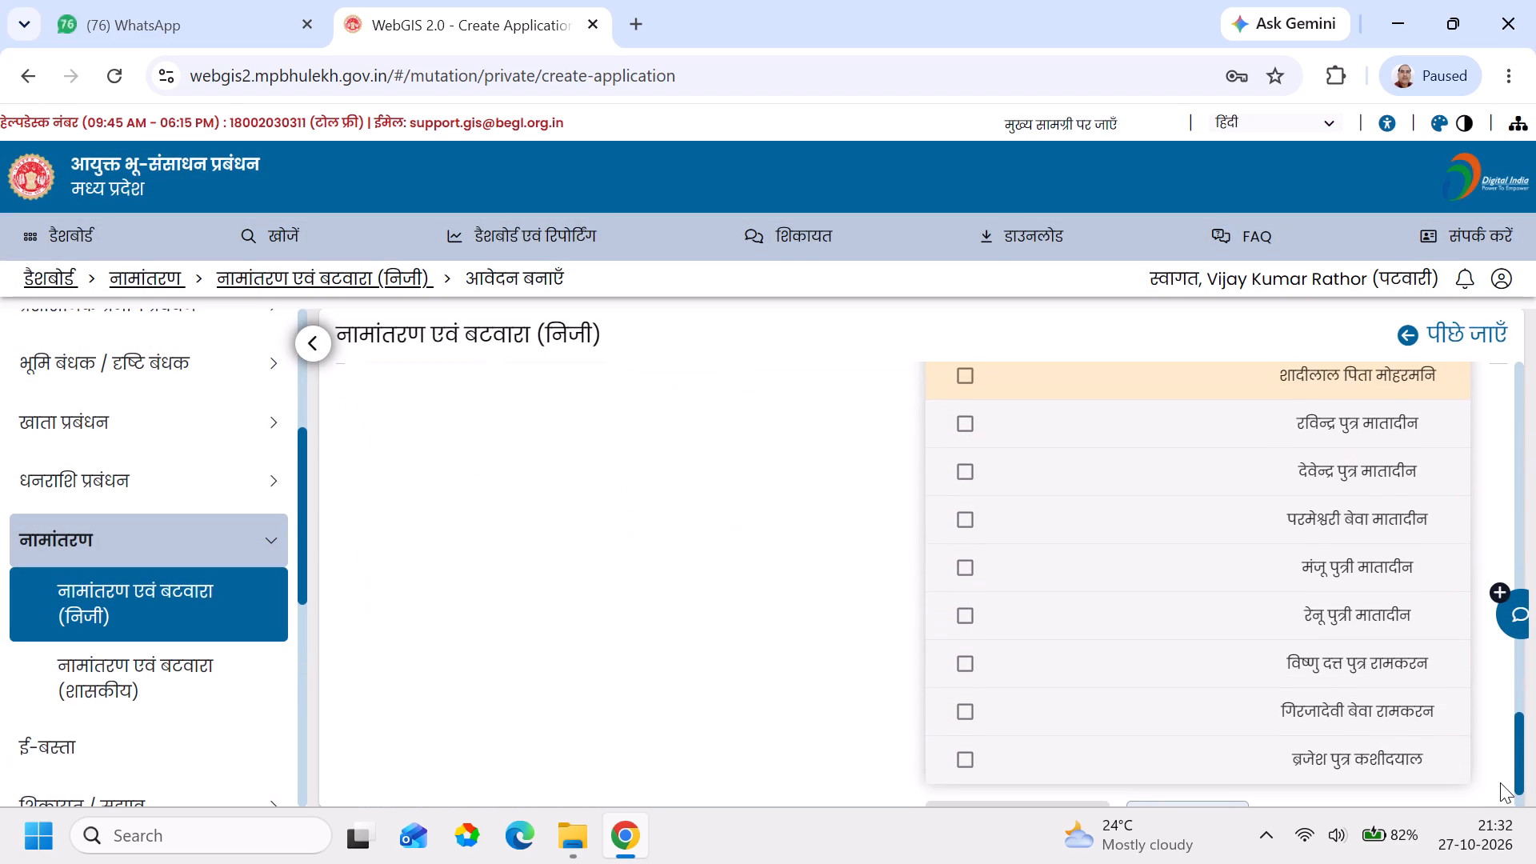
pyautogui.moveTo(1500, 782); pyautogui.dragTo(1500, 786)
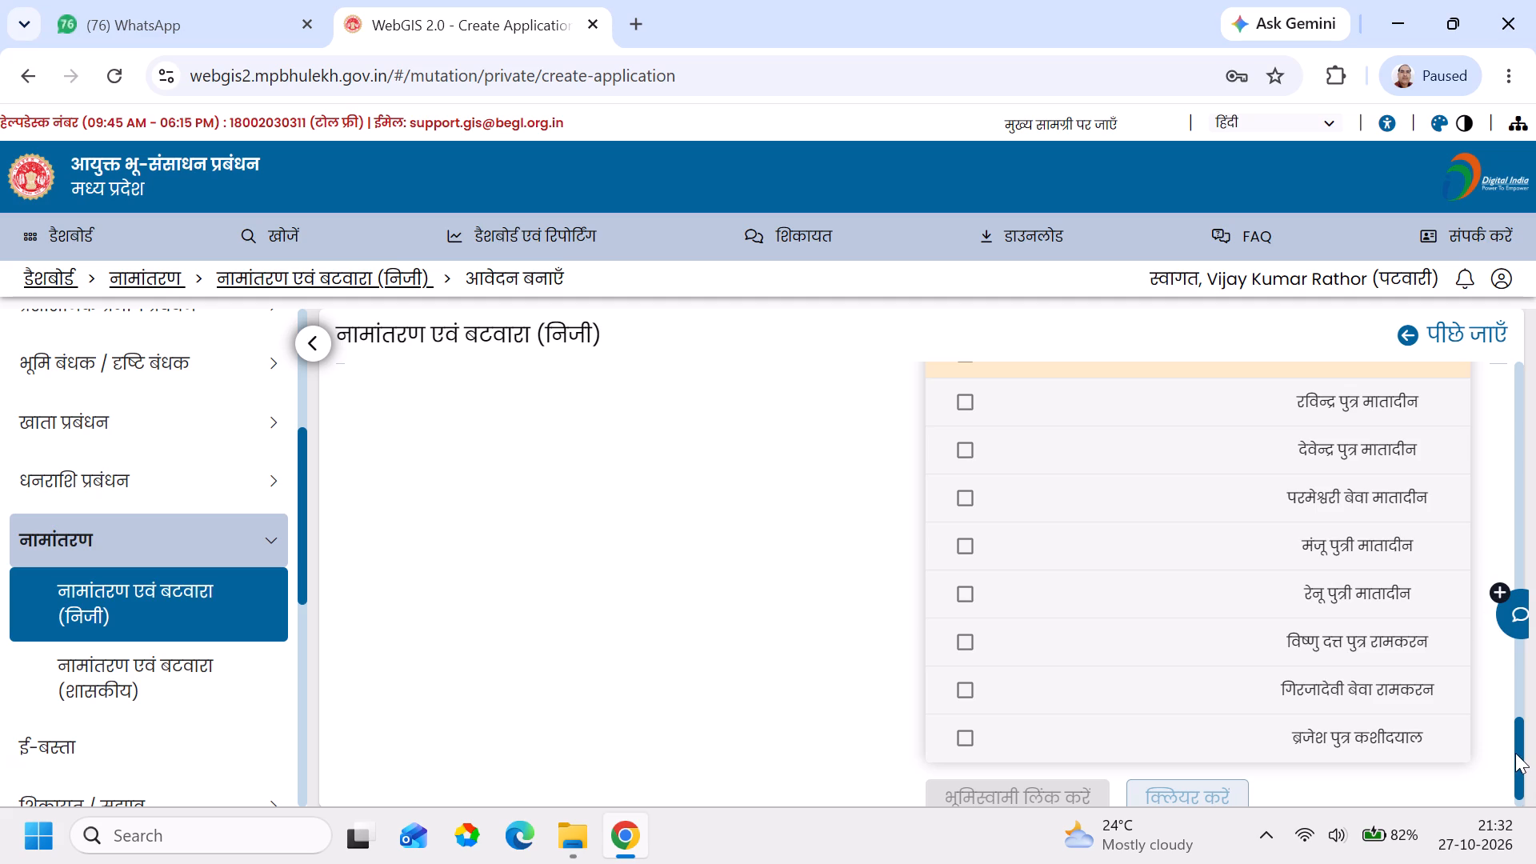
pyautogui.moveTo(1515, 753); pyautogui.dragTo(1494, 616)
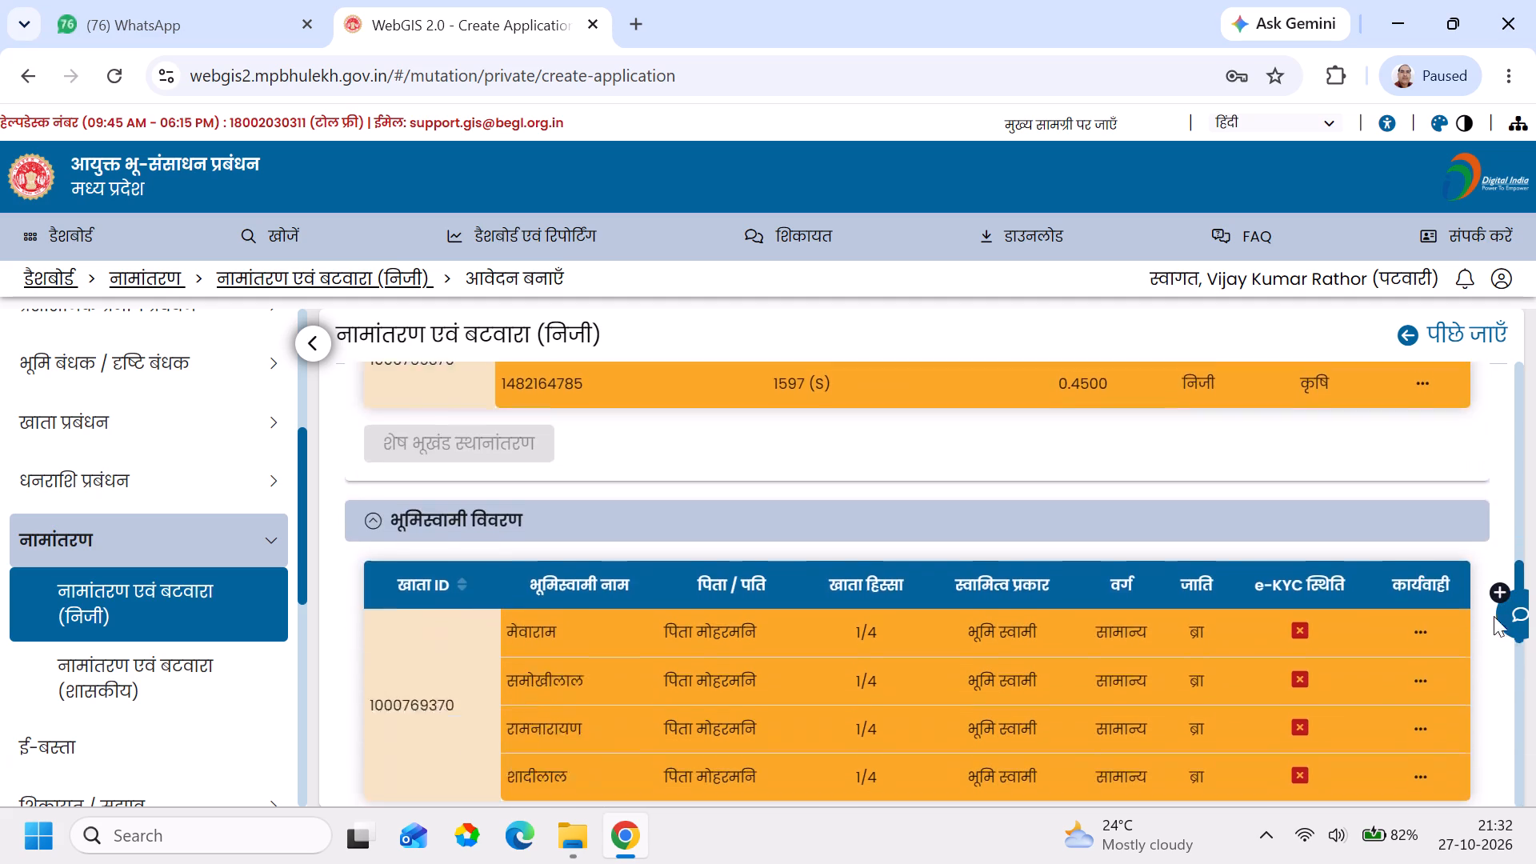
pyautogui.moveTo(1494, 616); pyautogui.dragTo(1494, 654)
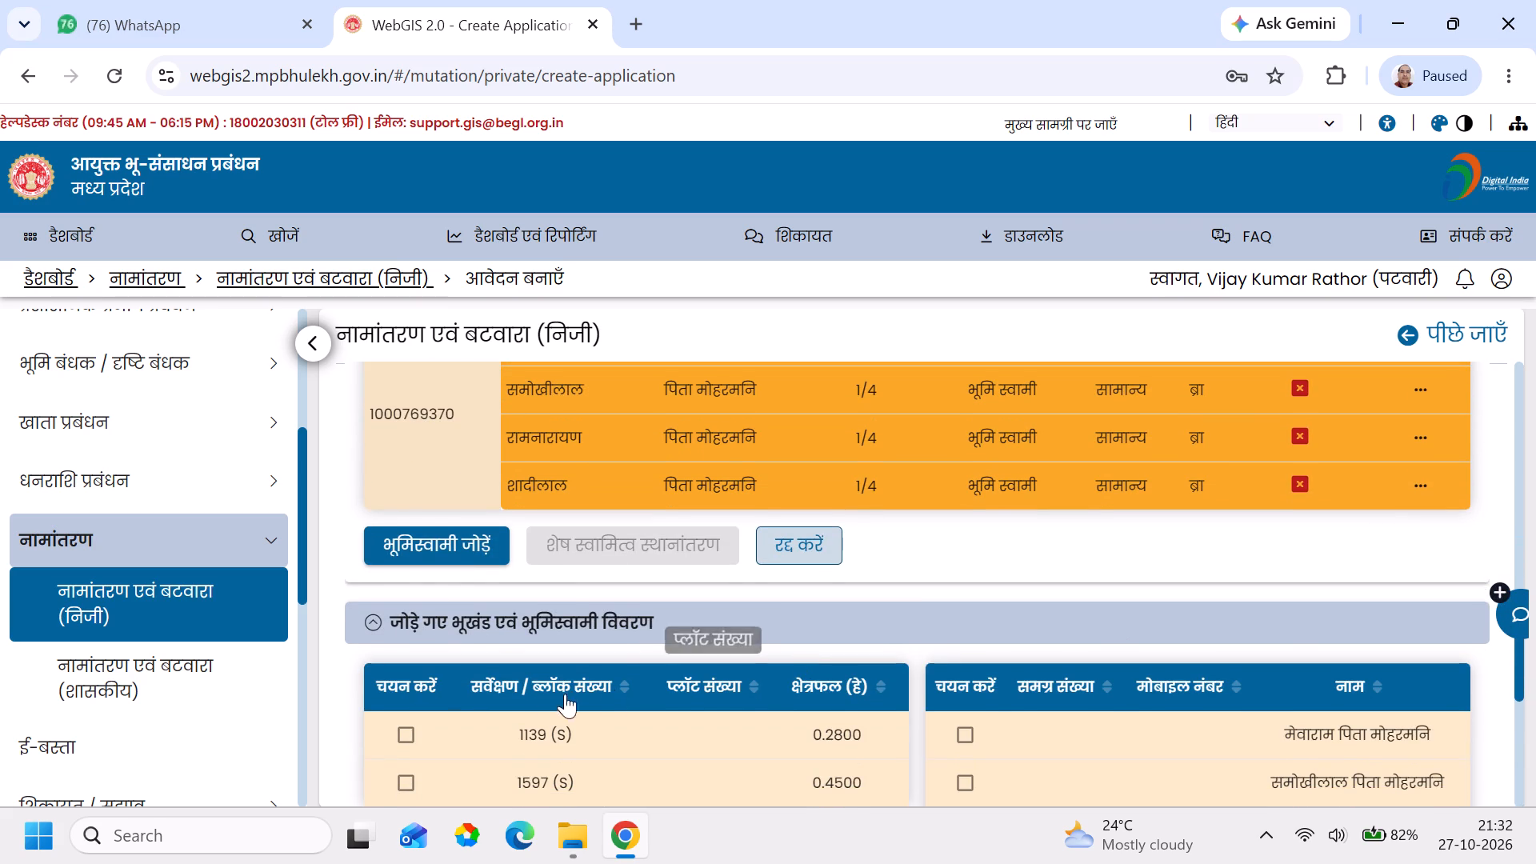
pyautogui.click(427, 548)
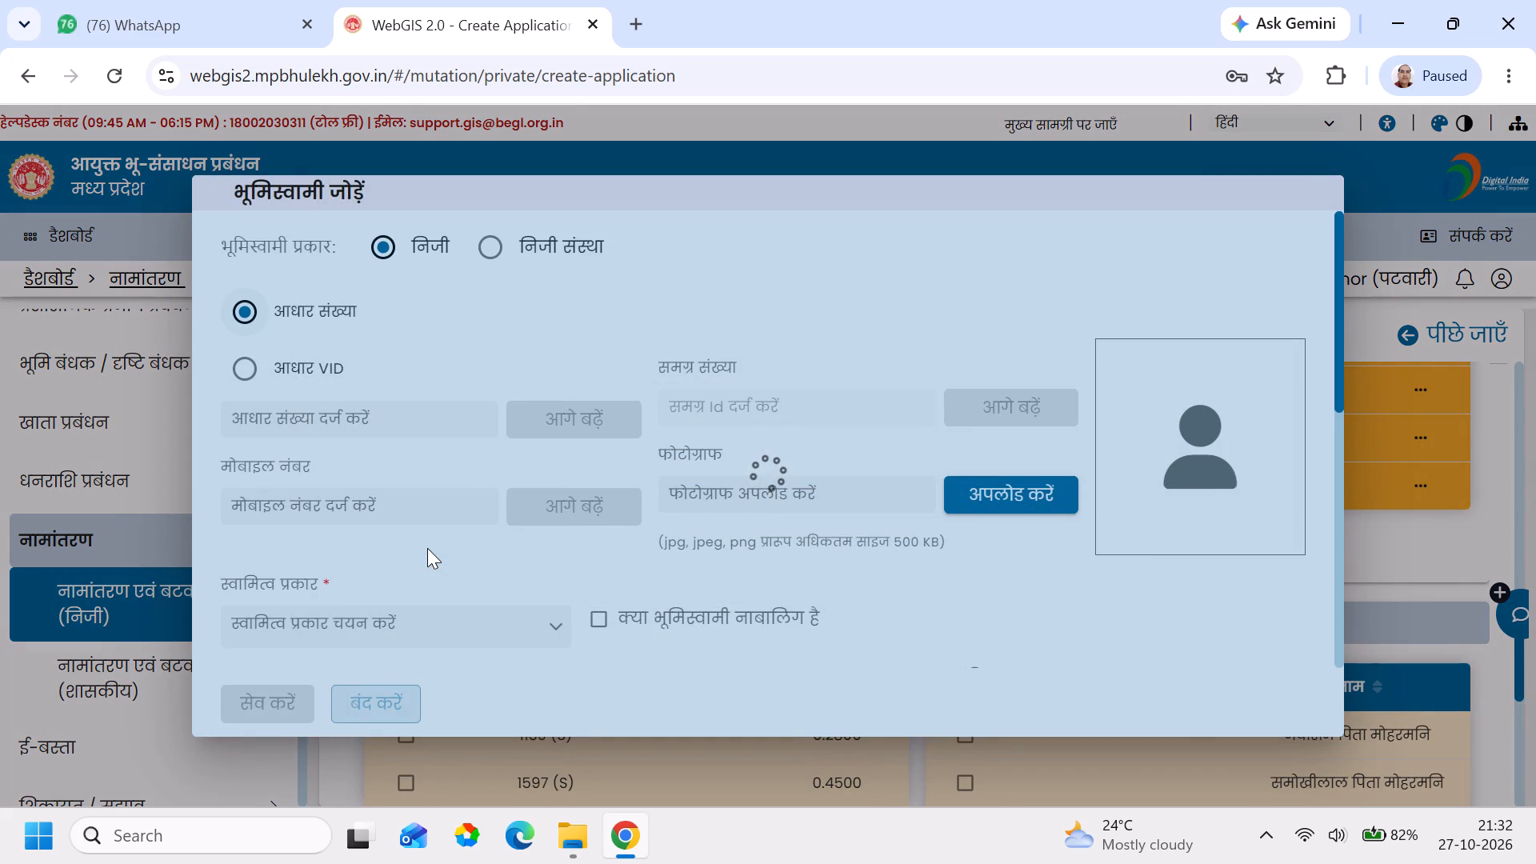
pyautogui.click(386, 626)
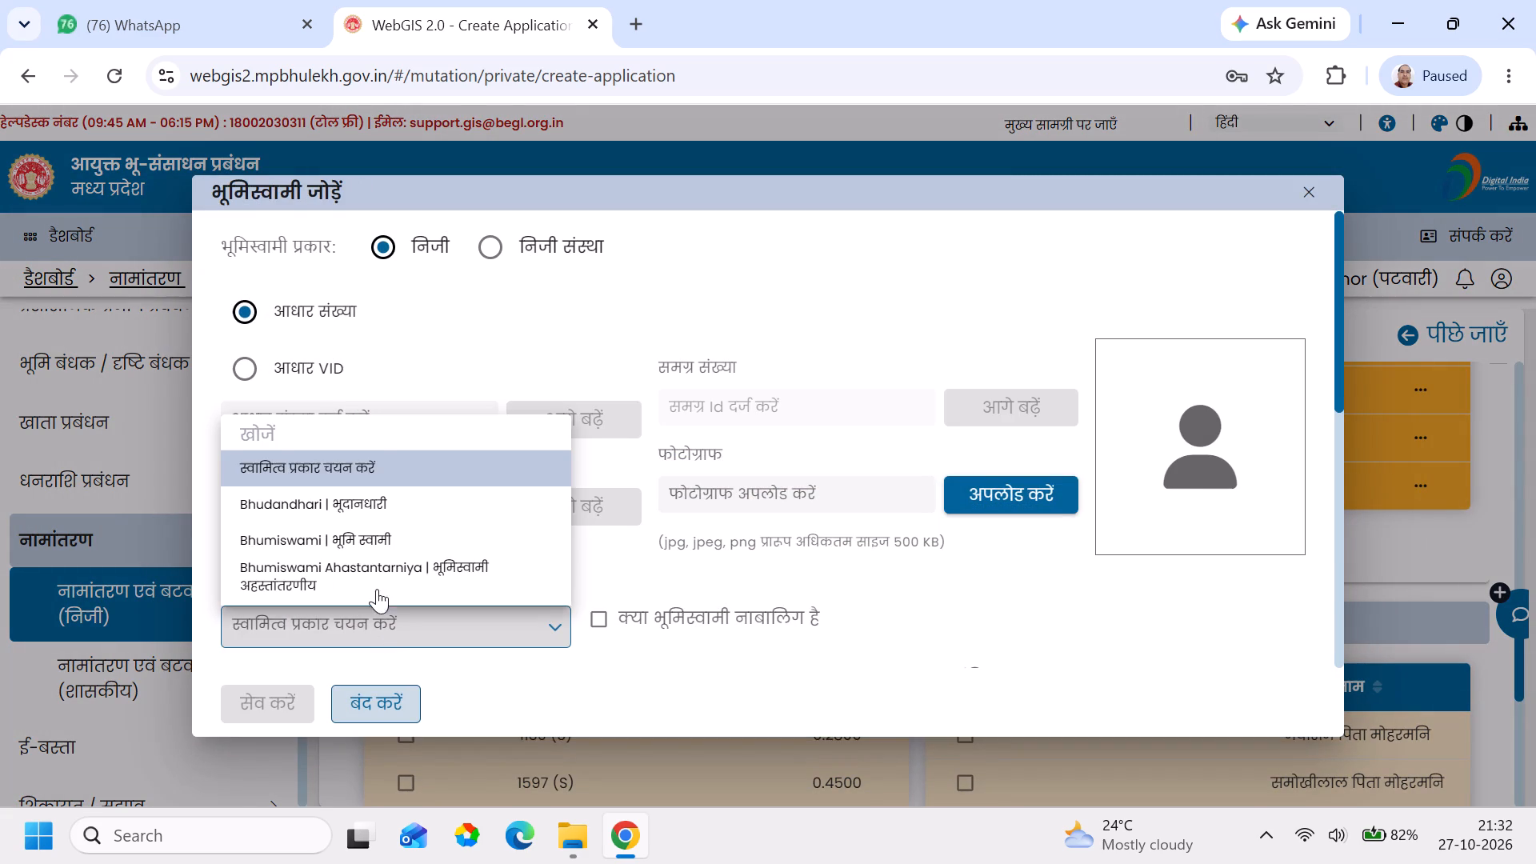
pyautogui.click(368, 542)
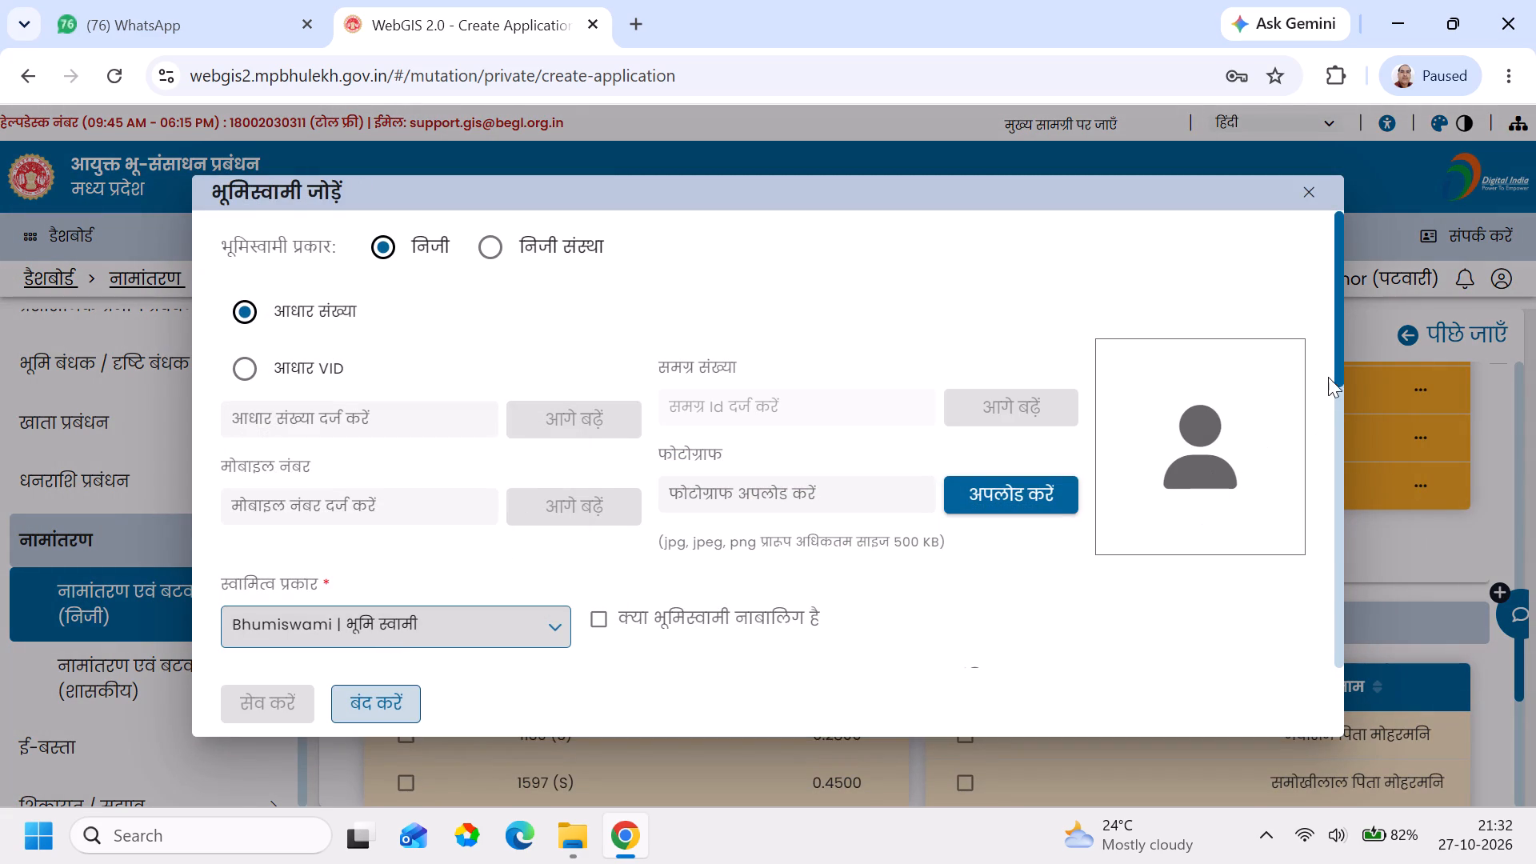
# Enter this landowner's first name with its first suggested Hindi transliteration and move on to the father/husband (पिता / पति) field.
pyautogui.moveTo(1338, 362); pyautogui.dragTo(1338, 458)
pyautogui.click(323, 469)
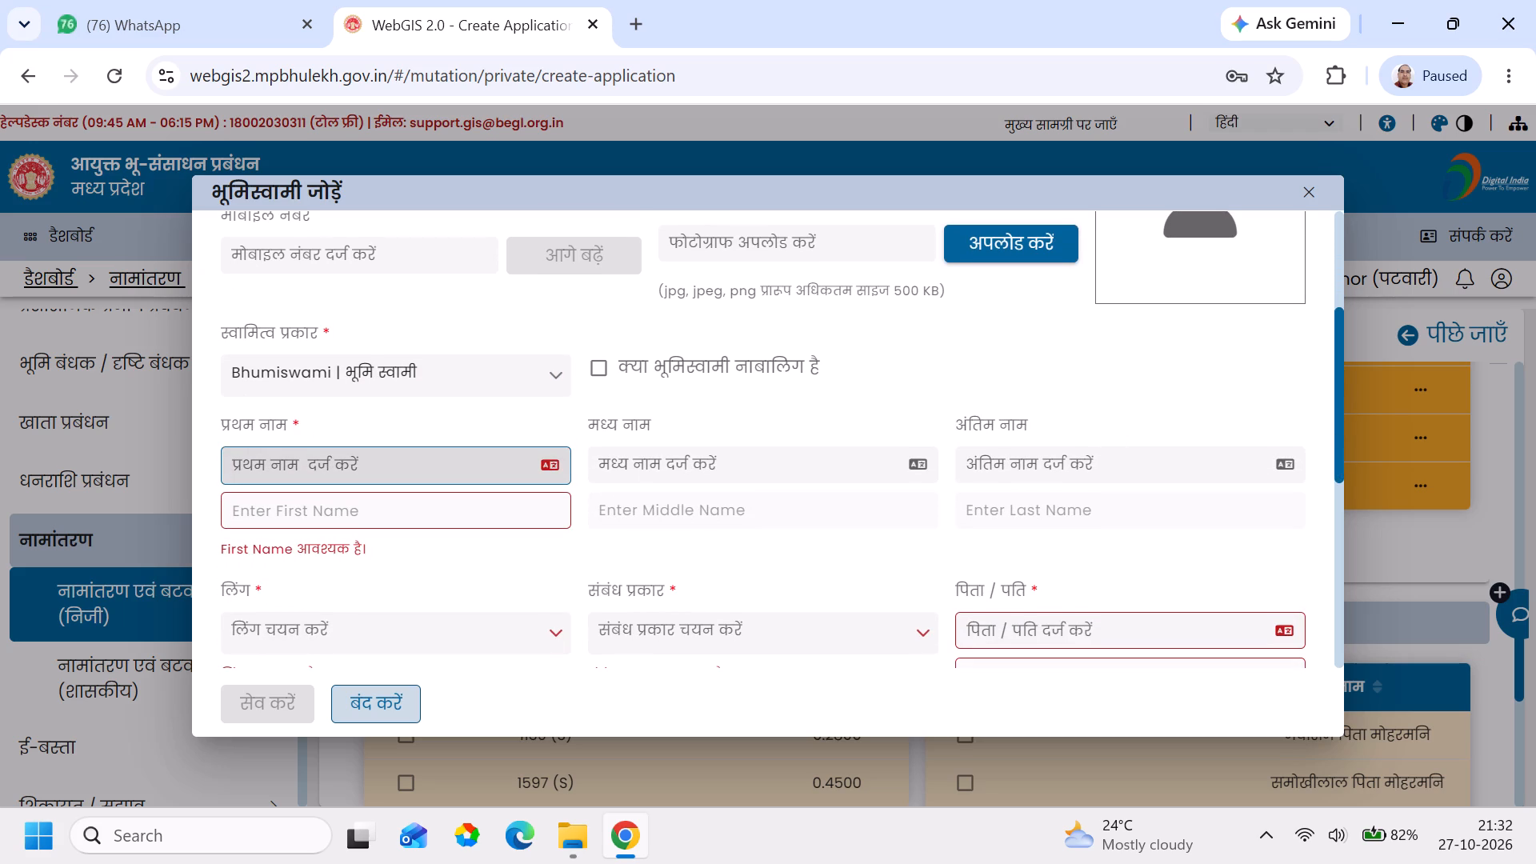
pyautogui.write('rajesh')
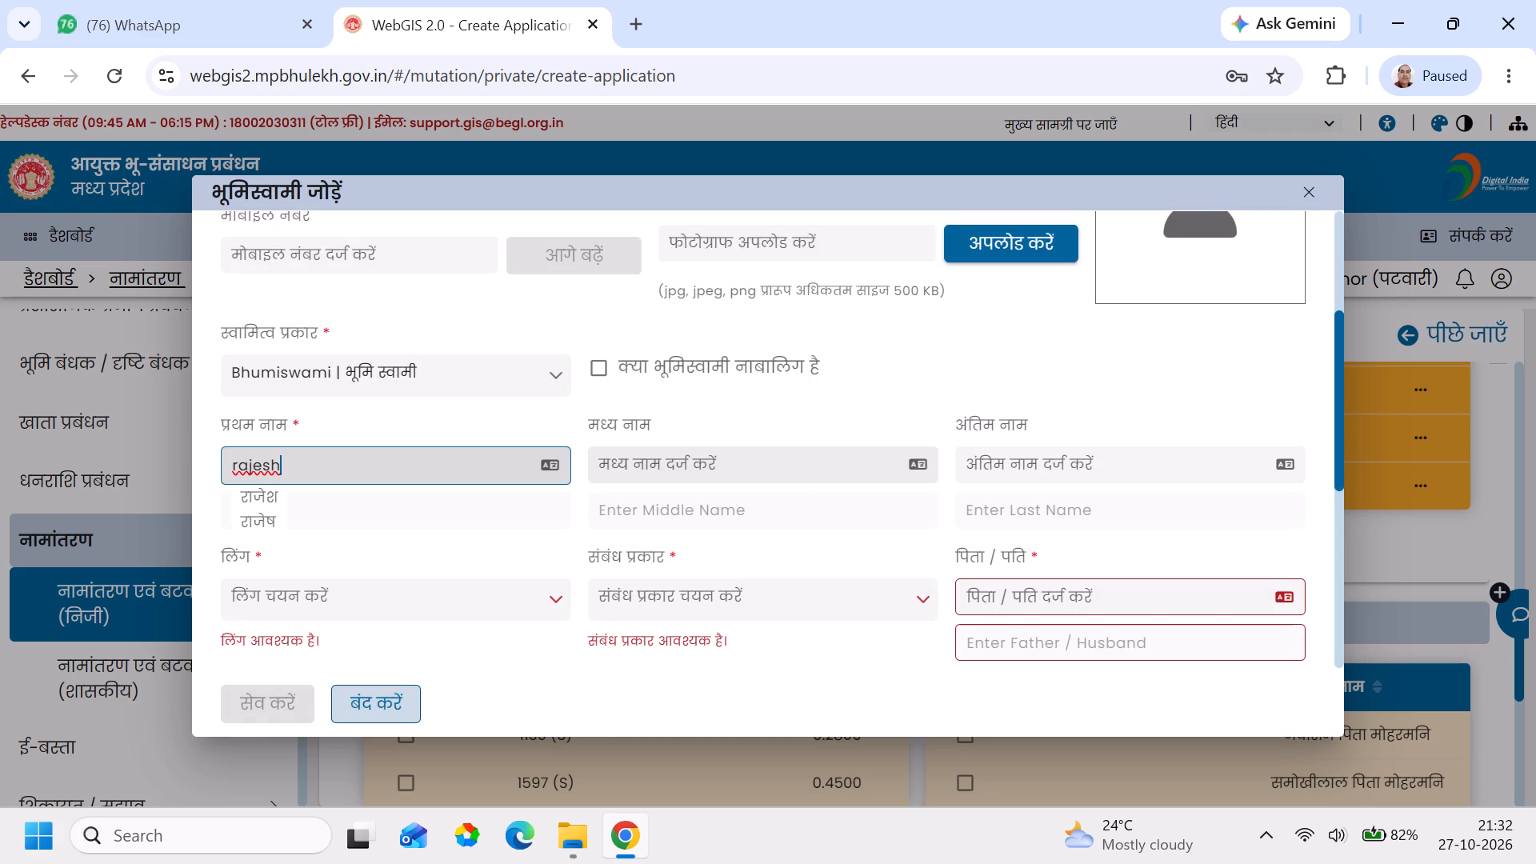
pyautogui.click(1022, 594)
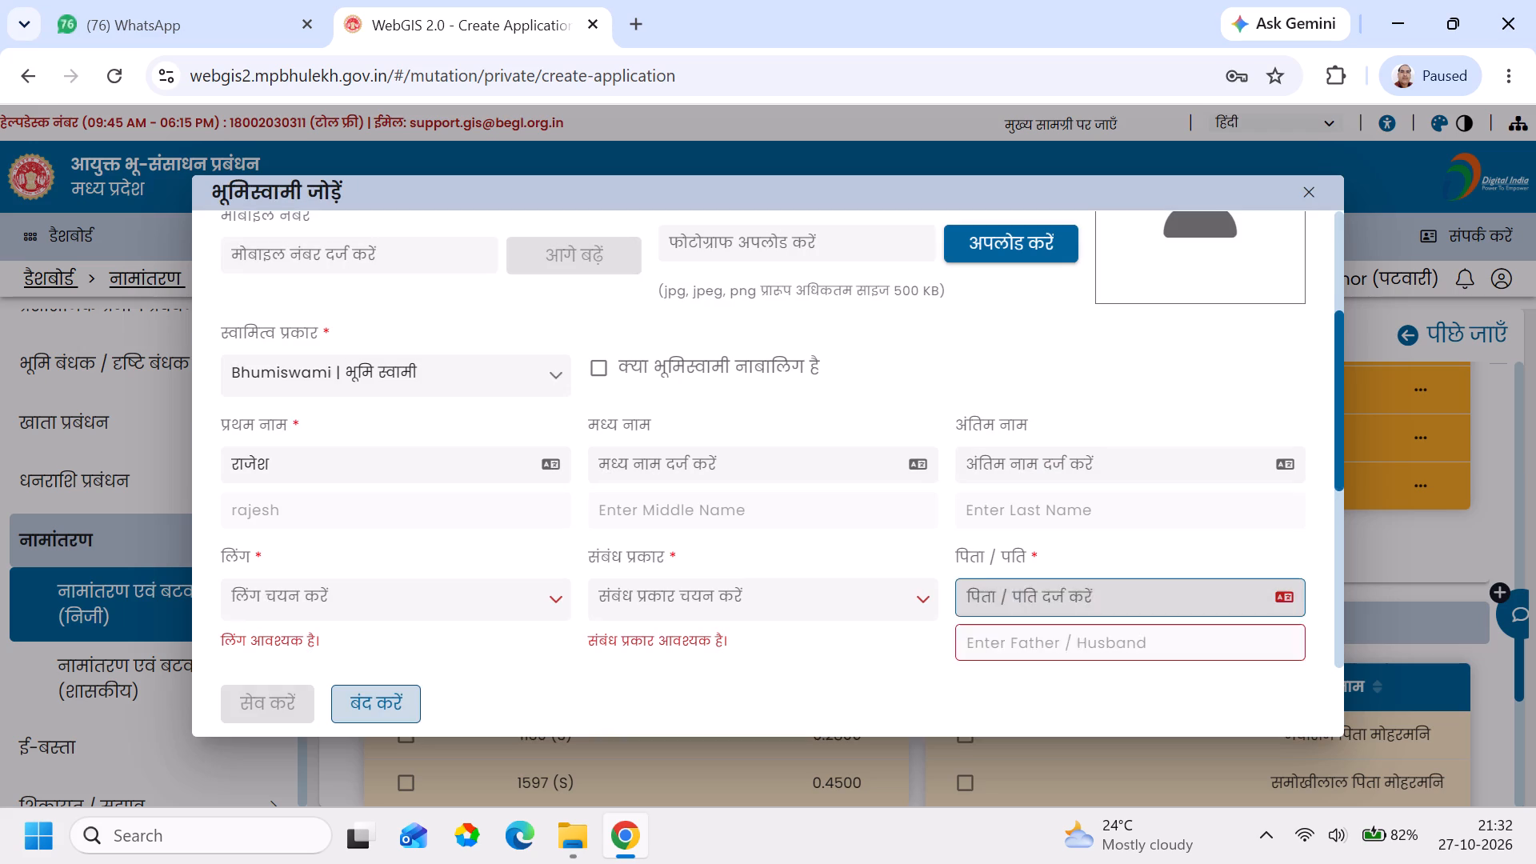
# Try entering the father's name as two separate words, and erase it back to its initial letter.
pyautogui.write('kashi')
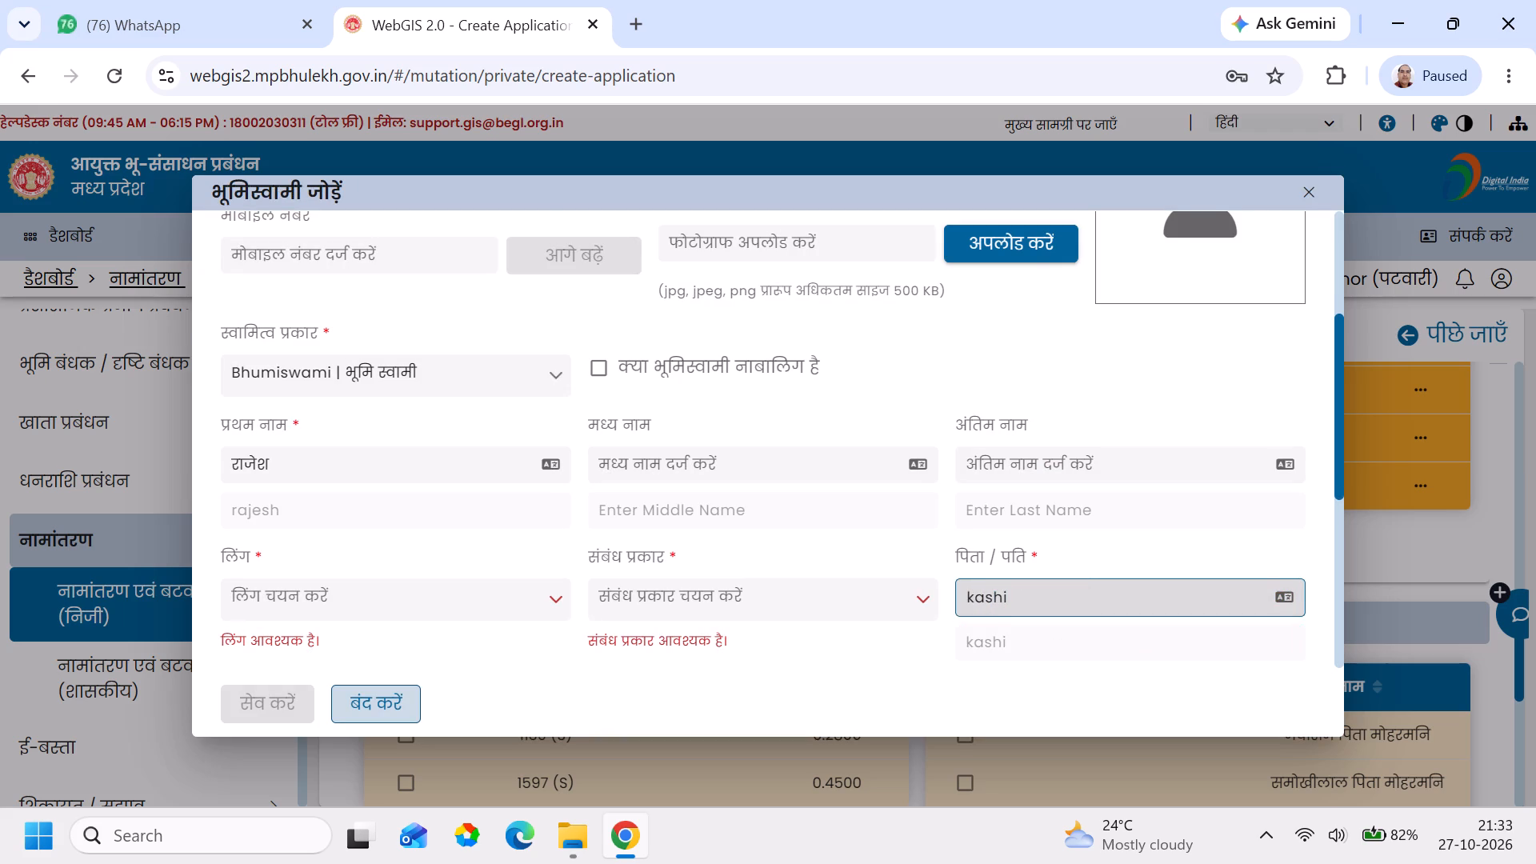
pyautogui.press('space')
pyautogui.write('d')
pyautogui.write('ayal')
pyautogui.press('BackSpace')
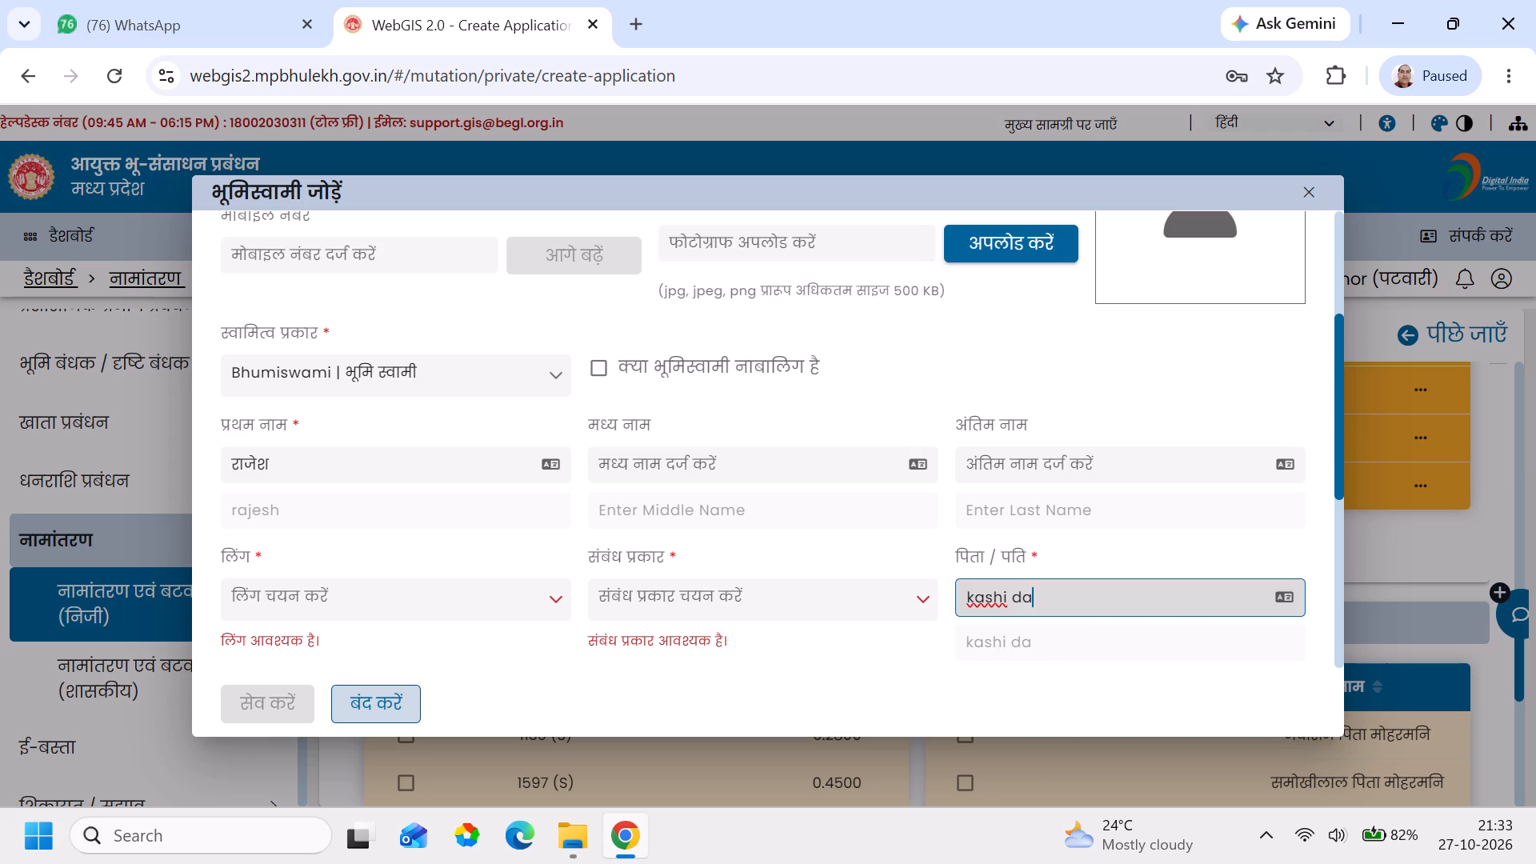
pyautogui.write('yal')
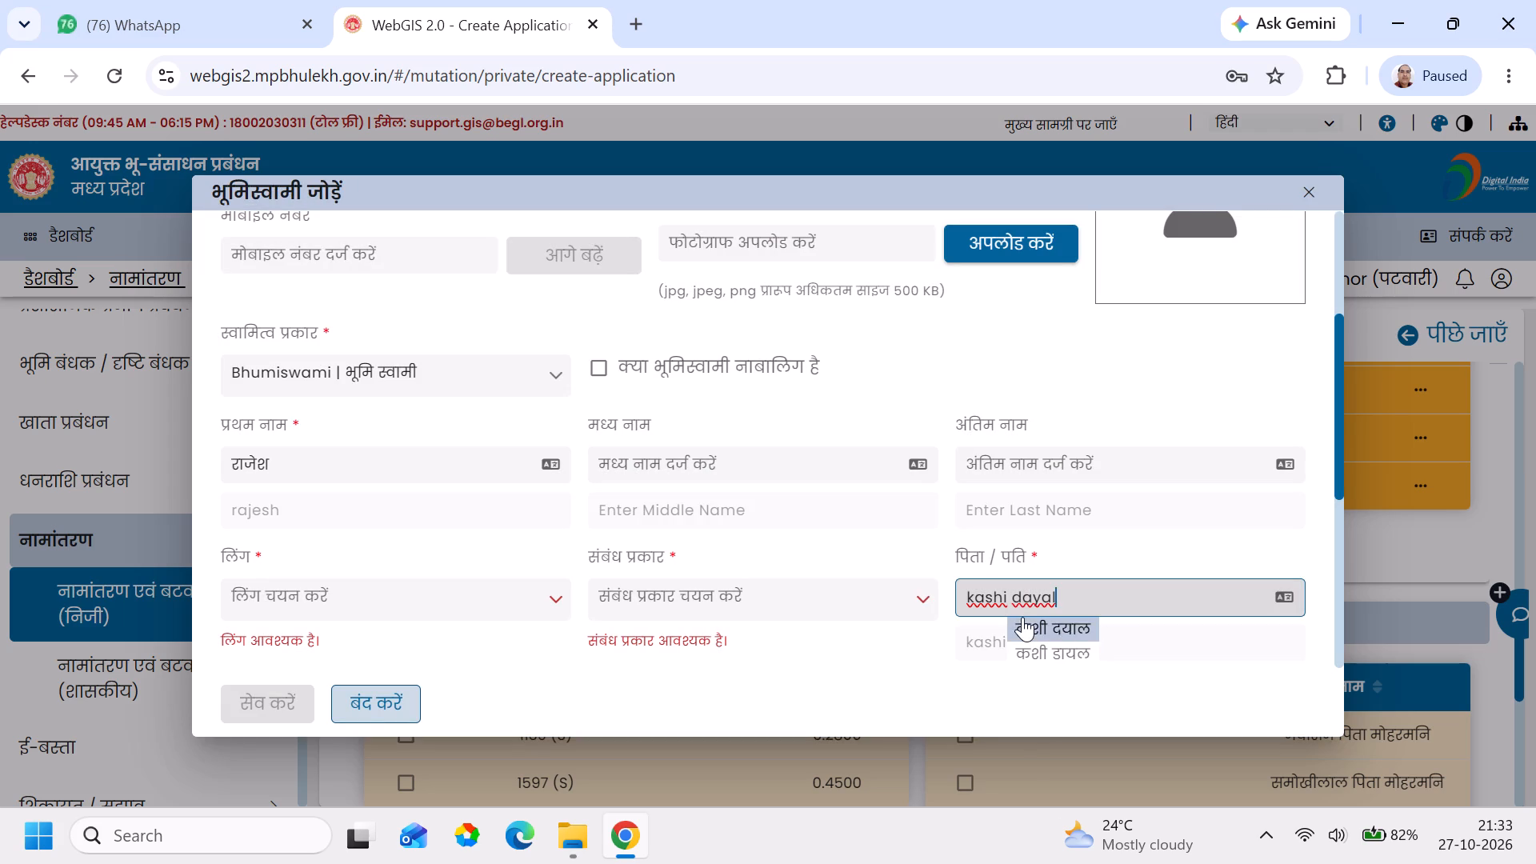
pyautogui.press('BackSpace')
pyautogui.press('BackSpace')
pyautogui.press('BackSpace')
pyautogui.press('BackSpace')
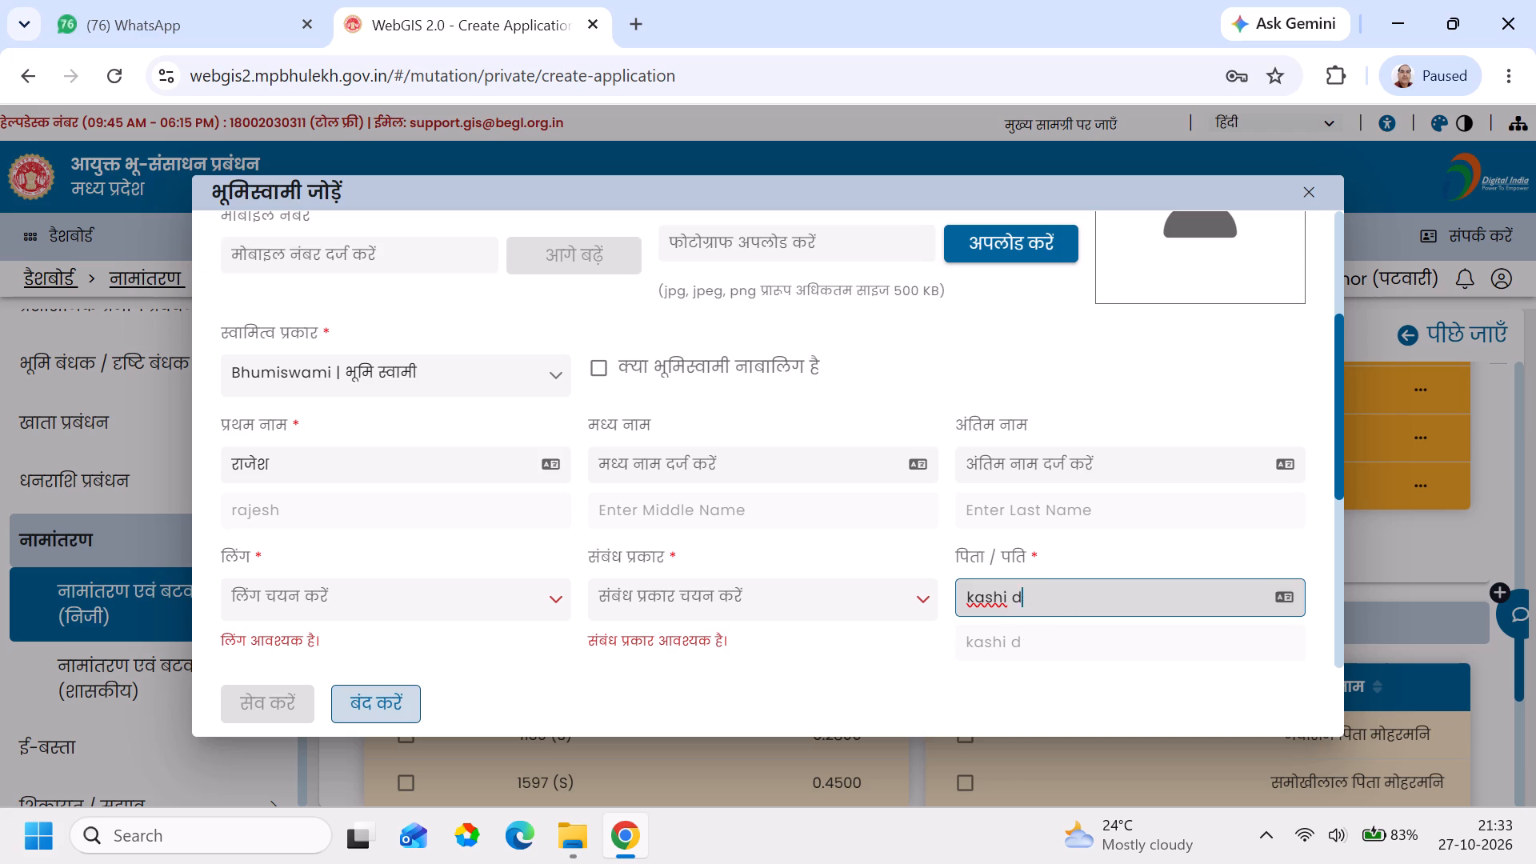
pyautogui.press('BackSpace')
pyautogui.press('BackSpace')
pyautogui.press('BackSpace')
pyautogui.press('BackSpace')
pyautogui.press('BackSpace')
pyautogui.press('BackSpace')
# Complete the father's name as a single word without a space.
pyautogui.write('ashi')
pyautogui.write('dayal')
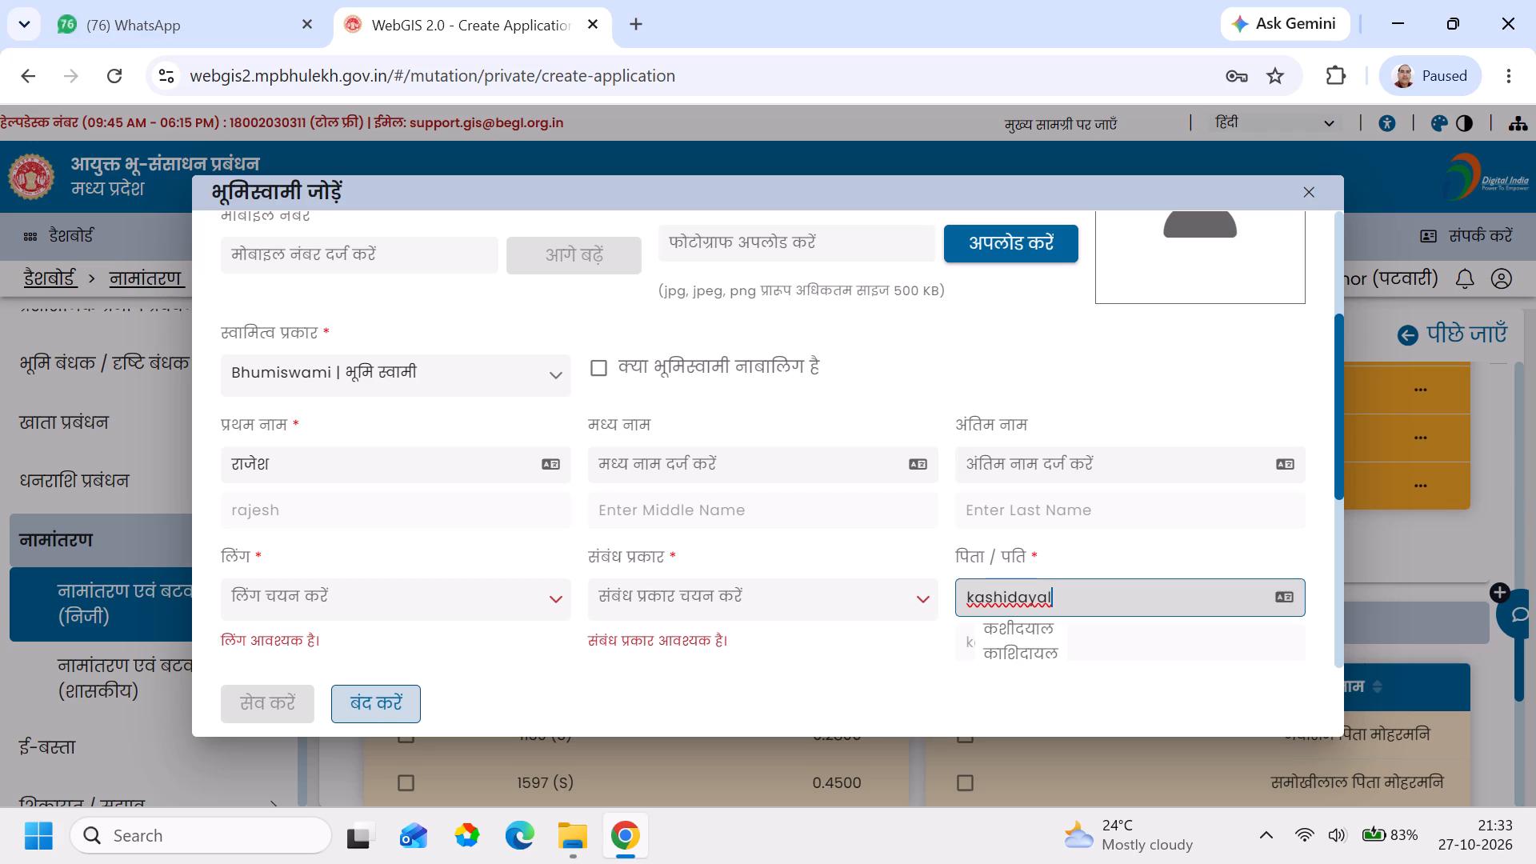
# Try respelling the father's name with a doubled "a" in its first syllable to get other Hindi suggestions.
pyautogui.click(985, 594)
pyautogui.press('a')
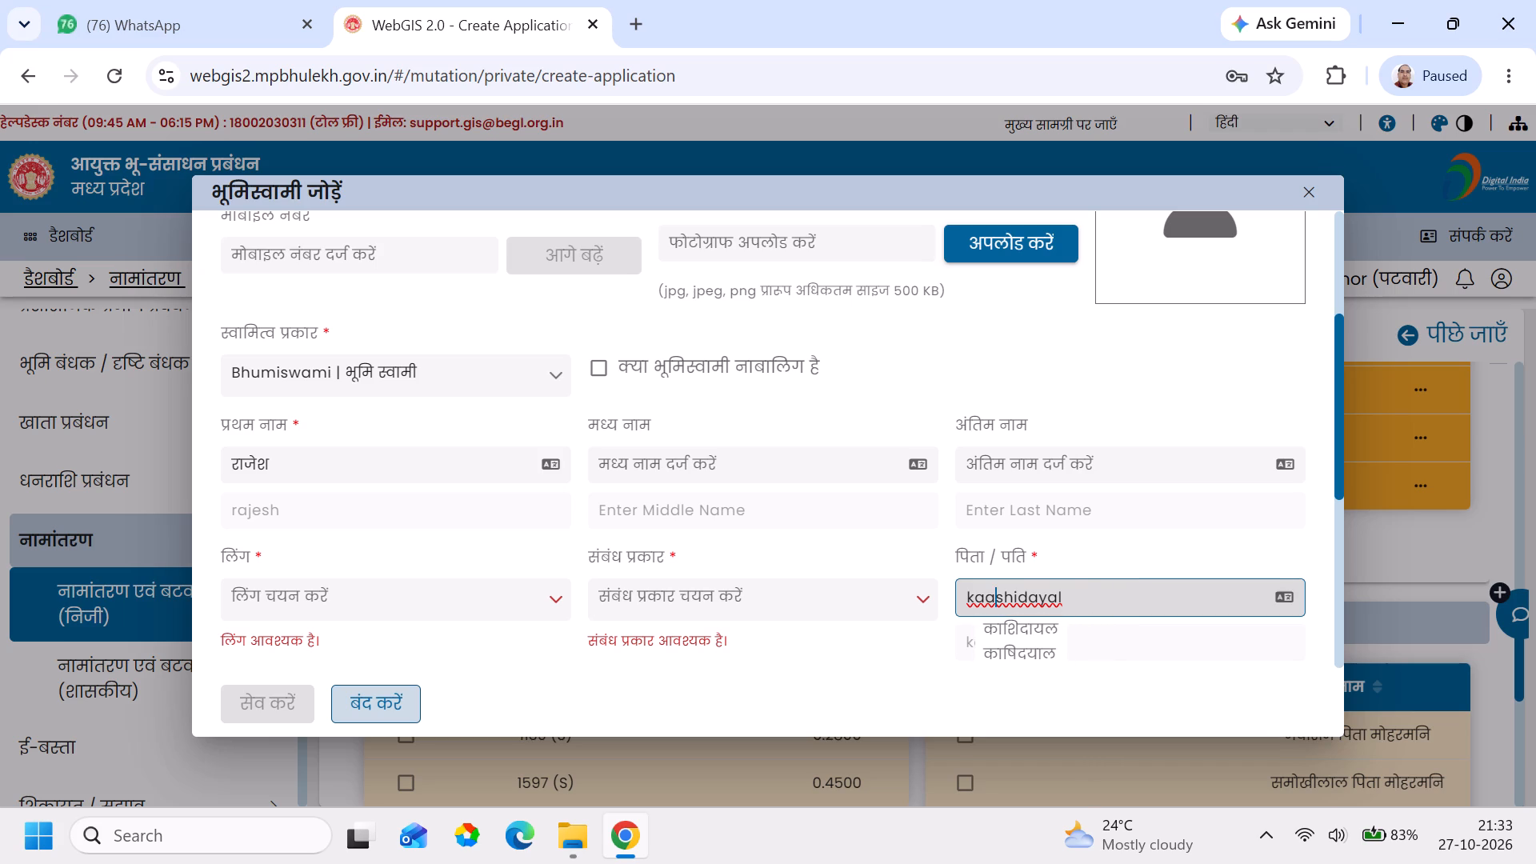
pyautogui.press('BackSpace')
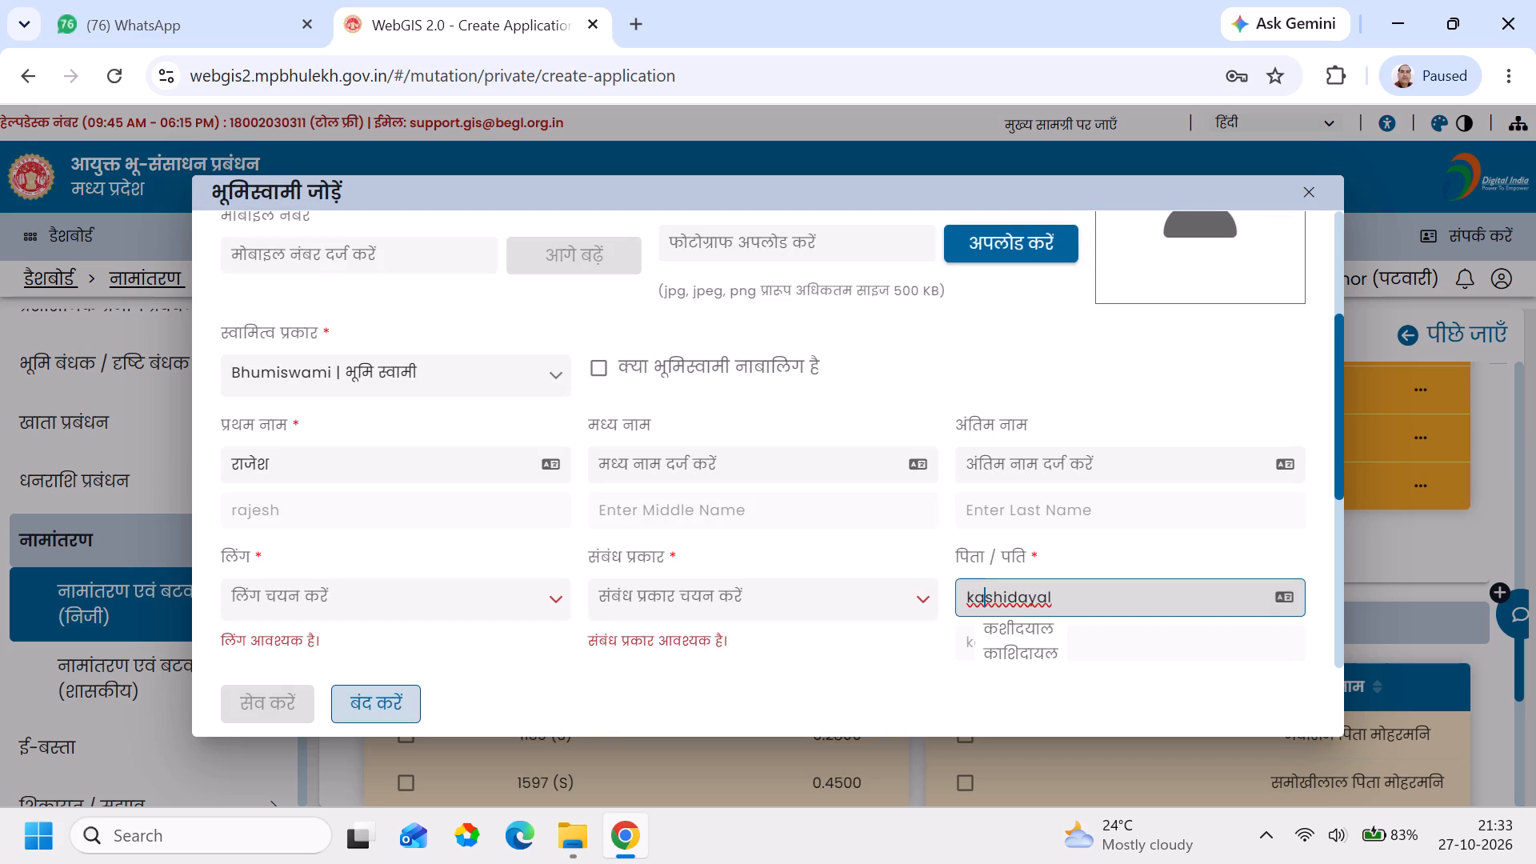
# Choose the first suggested Hindi transliteration of the father's name and remove the leftover Latin letters before and after it.
pyautogui.click(1030, 624)
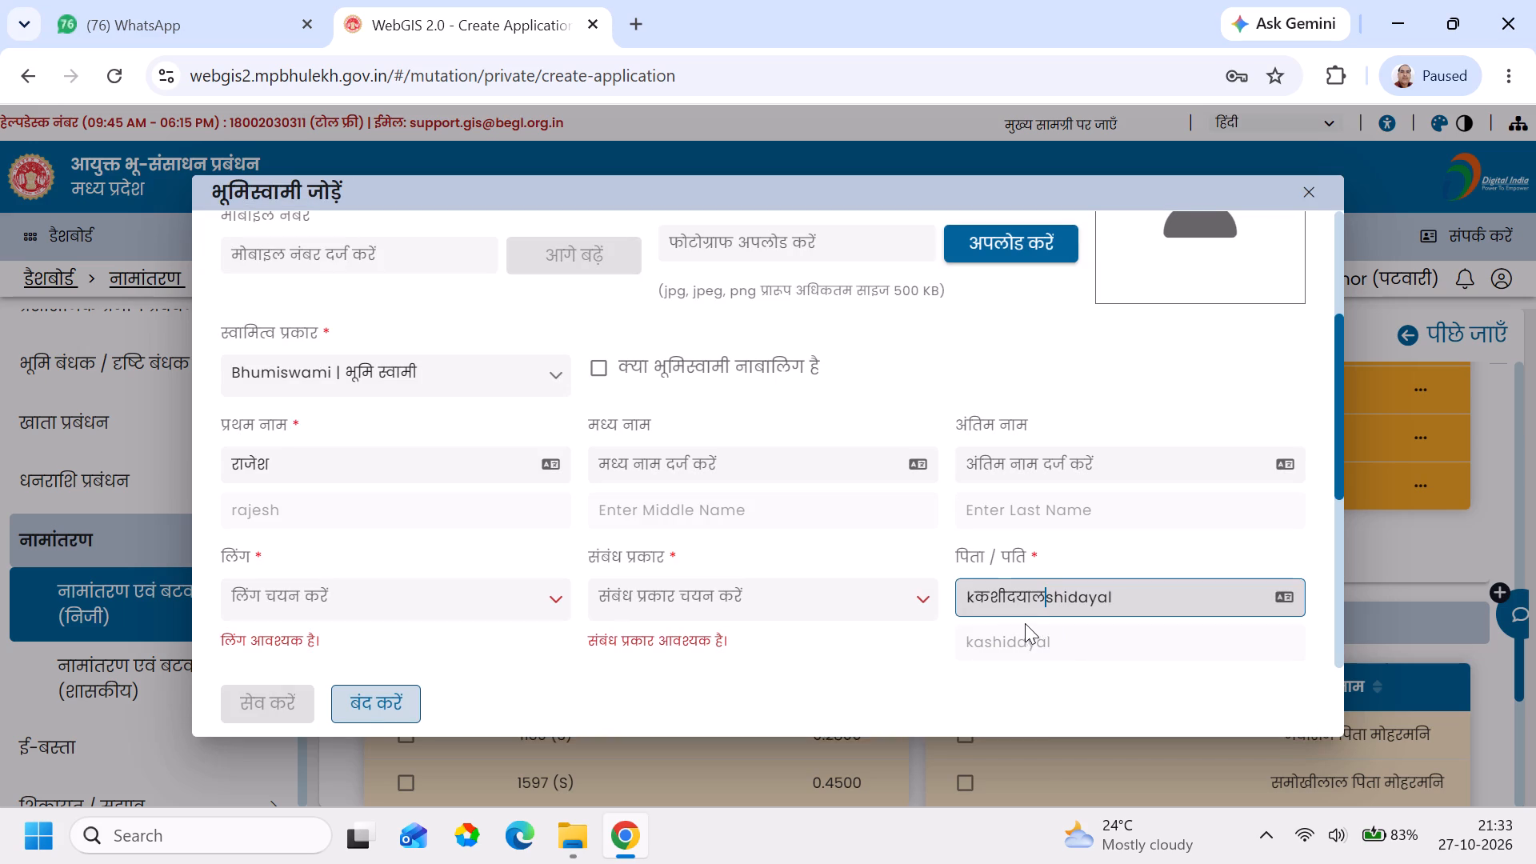
pyautogui.click(976, 593)
pyautogui.press('BackSpace')
pyautogui.click(1157, 605)
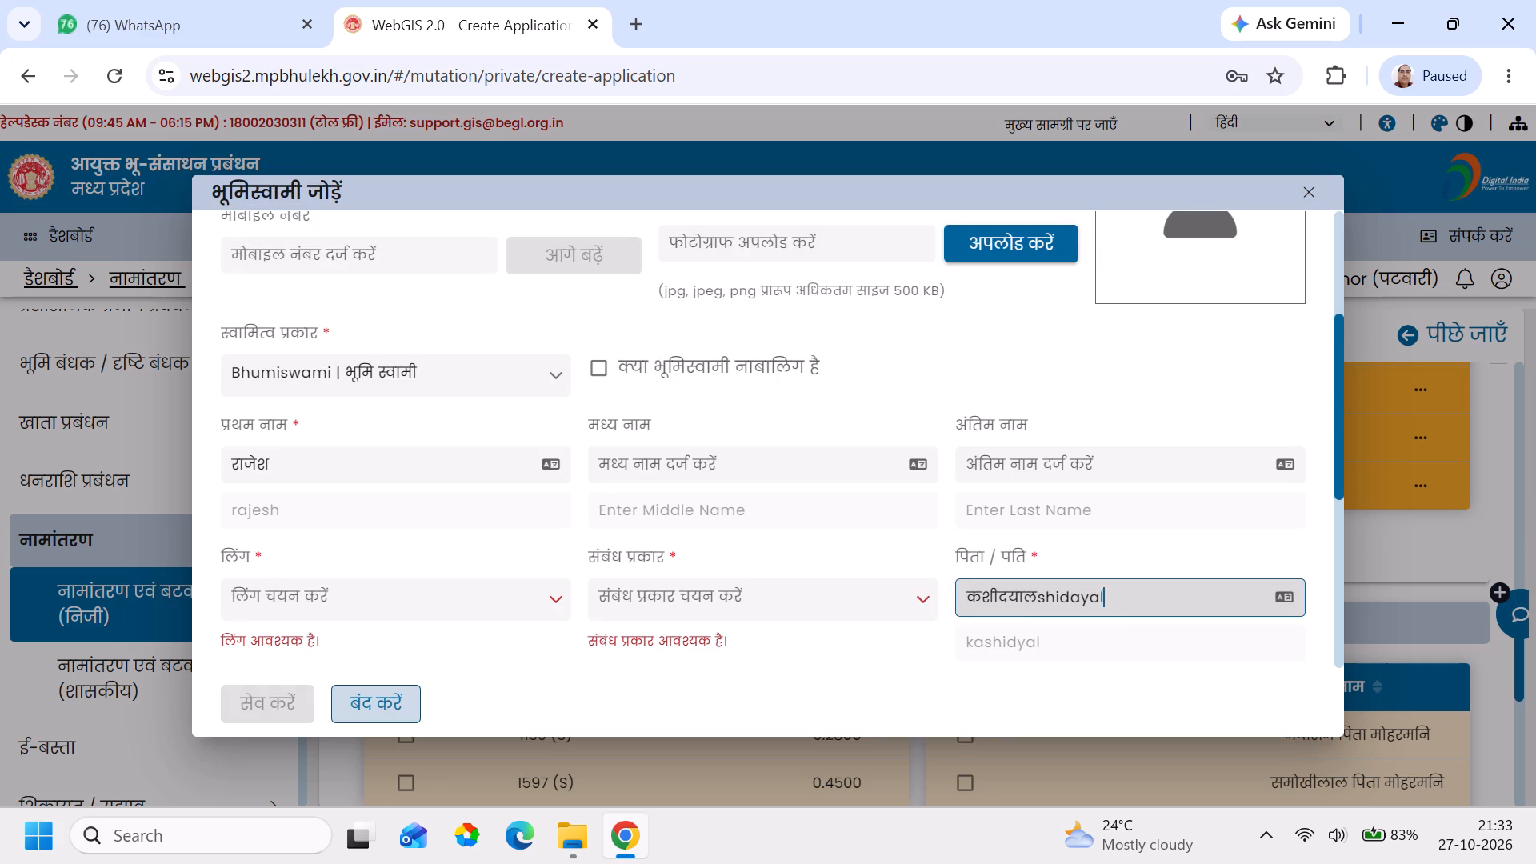
pyautogui.press('BackSpace')
pyautogui.press('BackSpace')
pyautogui.press('BackSpace')
pyautogui.press('BackSpace')
pyautogui.press('BackSpace')
pyautogui.press('BackSpace')
pyautogui.press('BackSpace')
pyautogui.press('BackSpace')
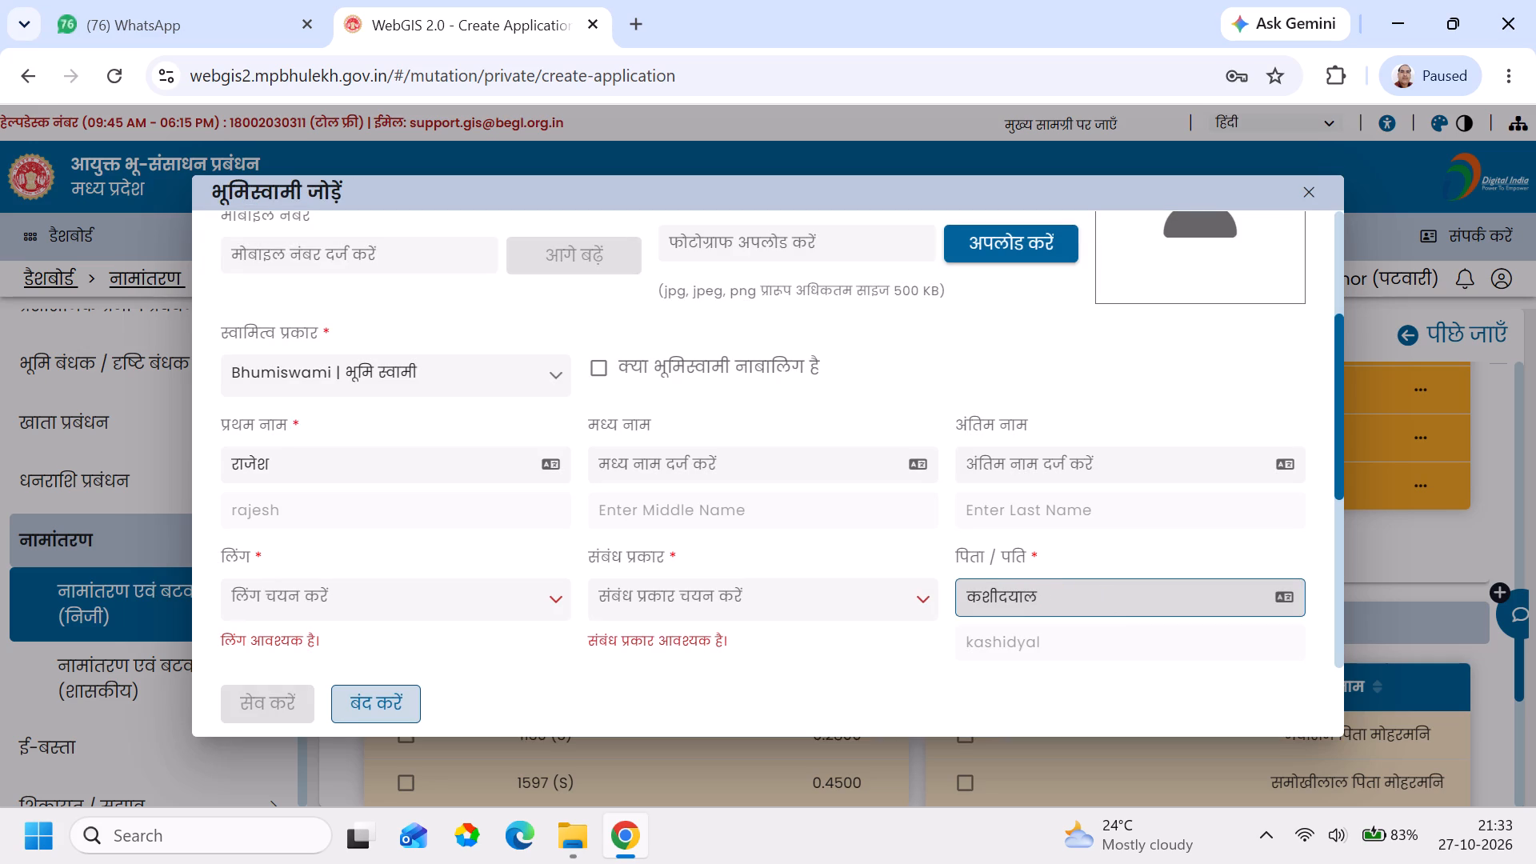
# Lengthen the vowel in the first syllable of the father's Hindi name to the long आ sign.
pyautogui.click(984, 591)
pyautogui.press('a')
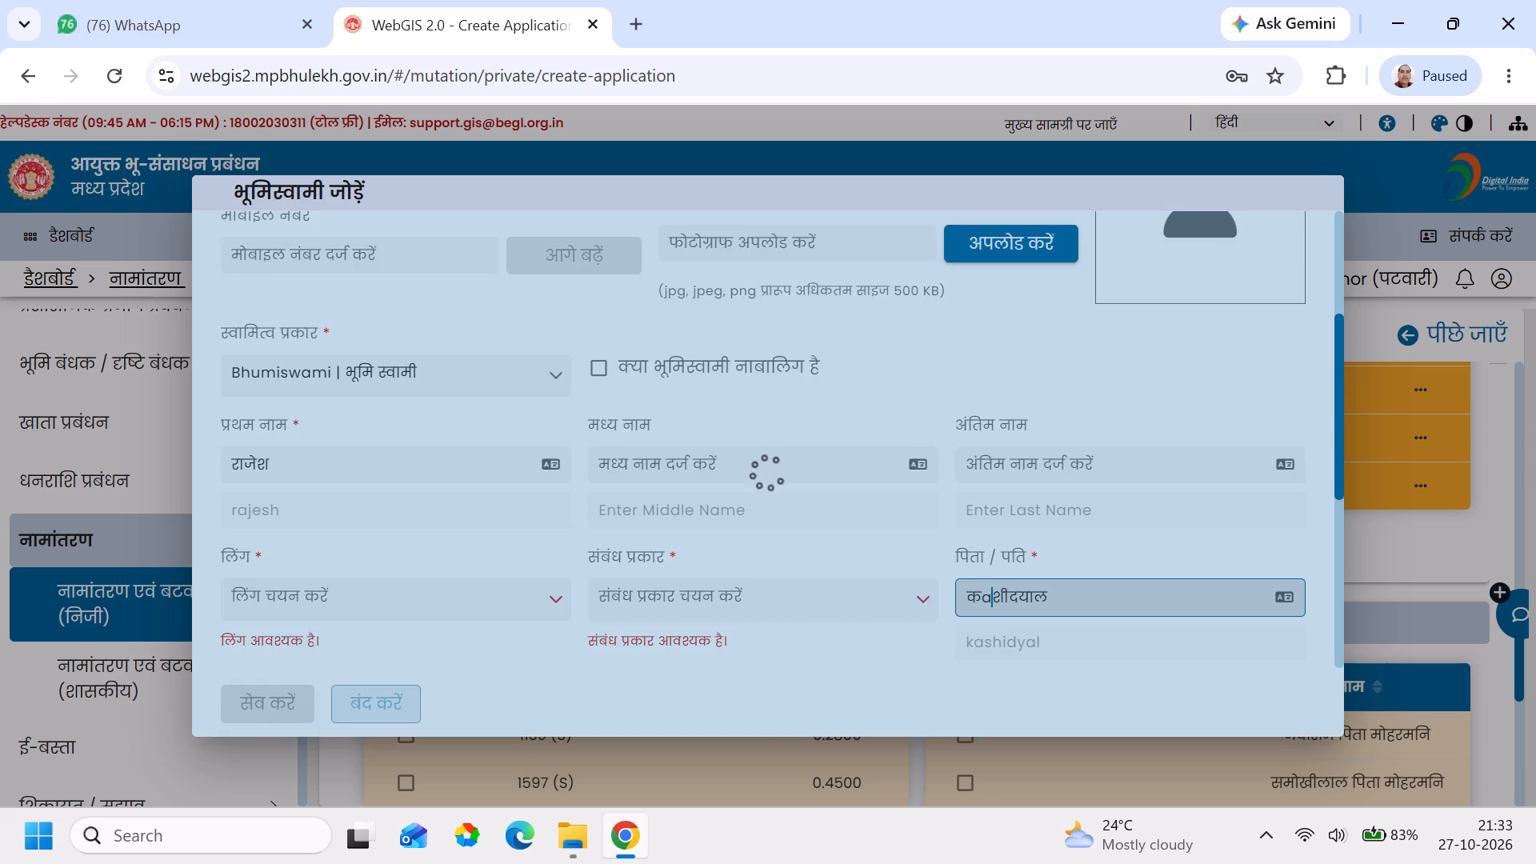
pyautogui.click(995, 630)
# Copy the father's Hindi name from its second syllable through to the end.
pyautogui.click(1046, 591)
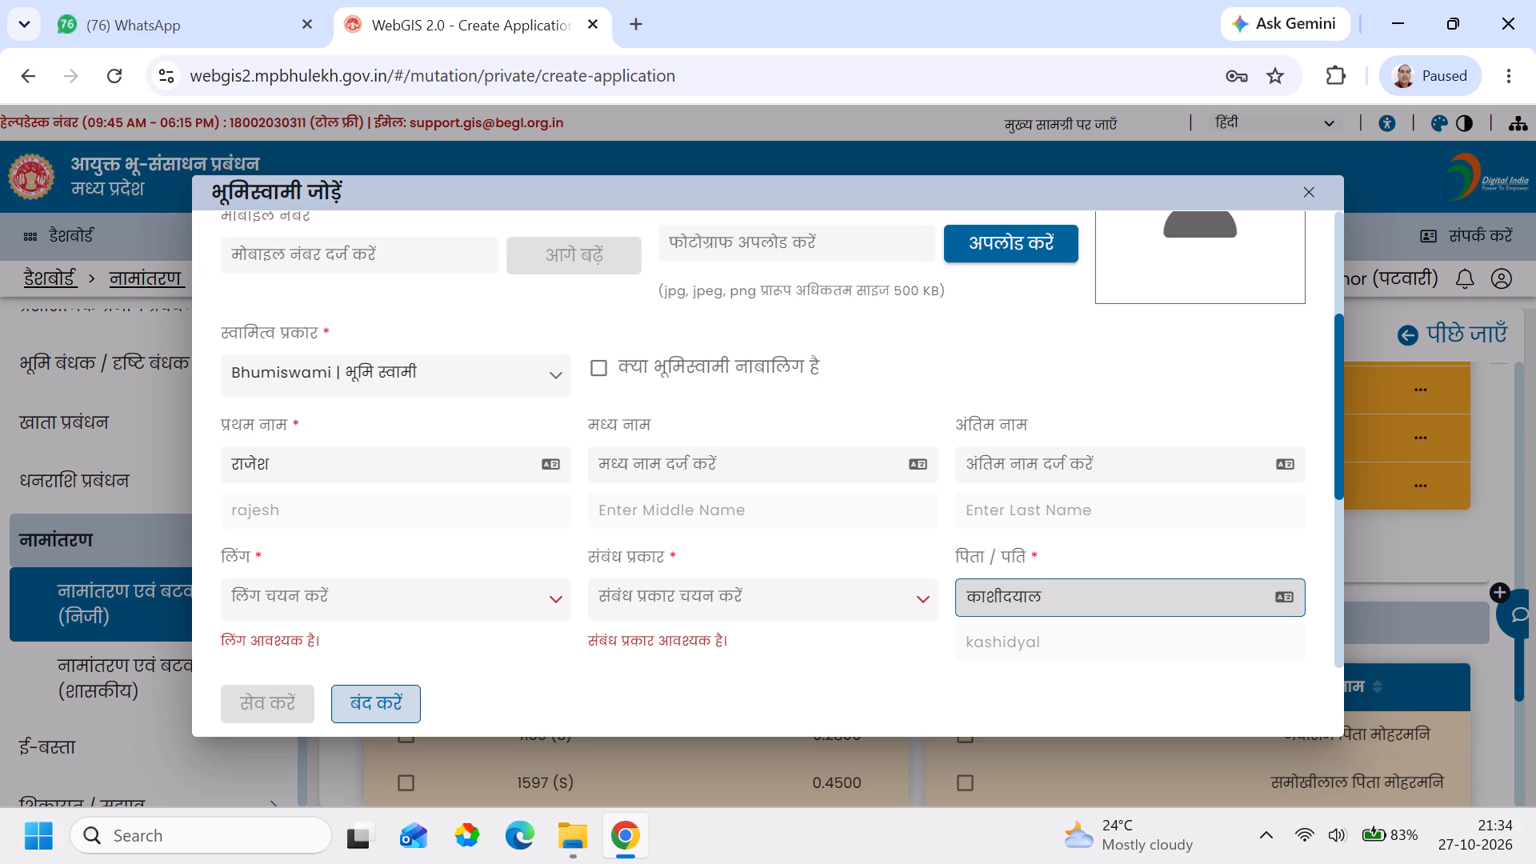
pyautogui.hotkey('shift', 'Left')
pyautogui.hotkey('shift', 'Left')
pyautogui.hotkey('shift', 'Left')
pyautogui.hotkey('shift', 'Left')
pyautogui.hotkey('shift', 'Left')
pyautogui.hotkey('shift', 'Left')
pyautogui.hotkey('shift', 'Left')
pyautogui.hotkey('shift', 'Left')
pyautogui.hotkey('shift', 'Left')
pyautogui.hotkey('shift', 'Left')
pyautogui.hotkey('shift', 'Left')
pyautogui.hotkey('shift', 'Left')
pyautogui.hotkey('shift', 'Left')
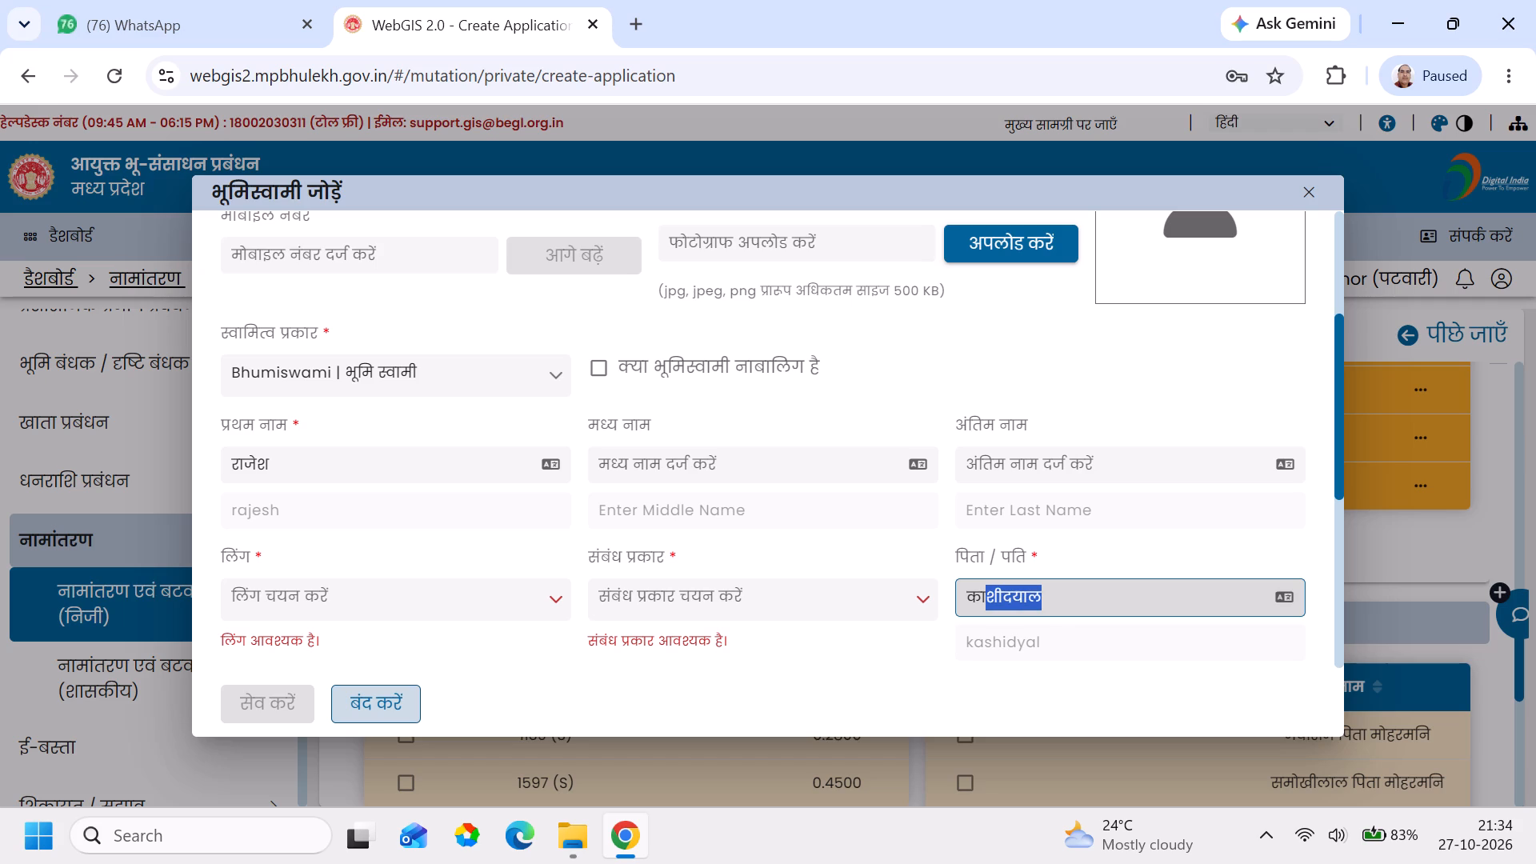
pyautogui.hotkey('ctrl', 'c')
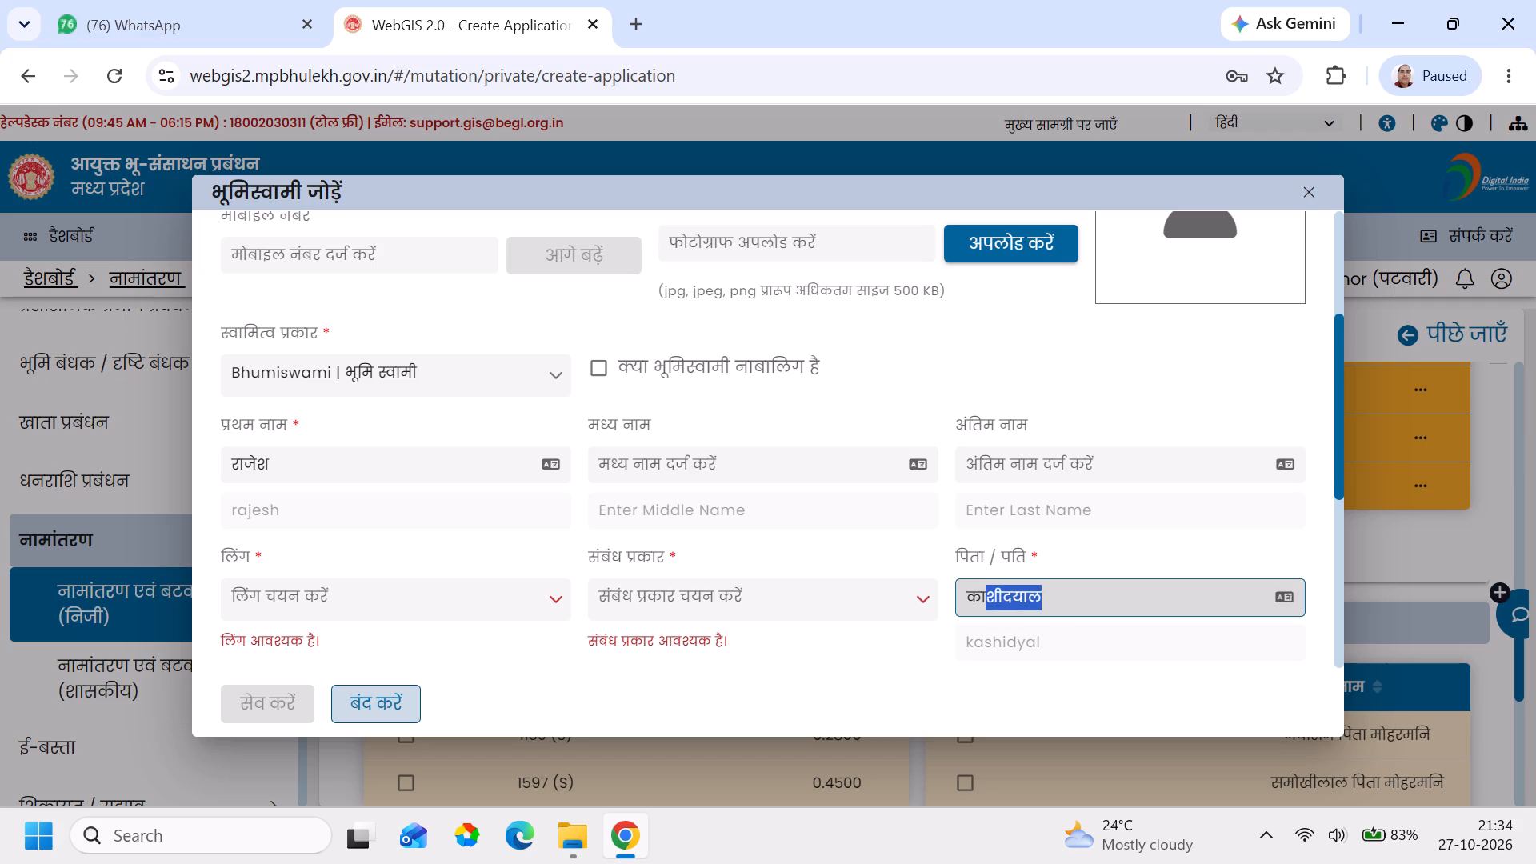
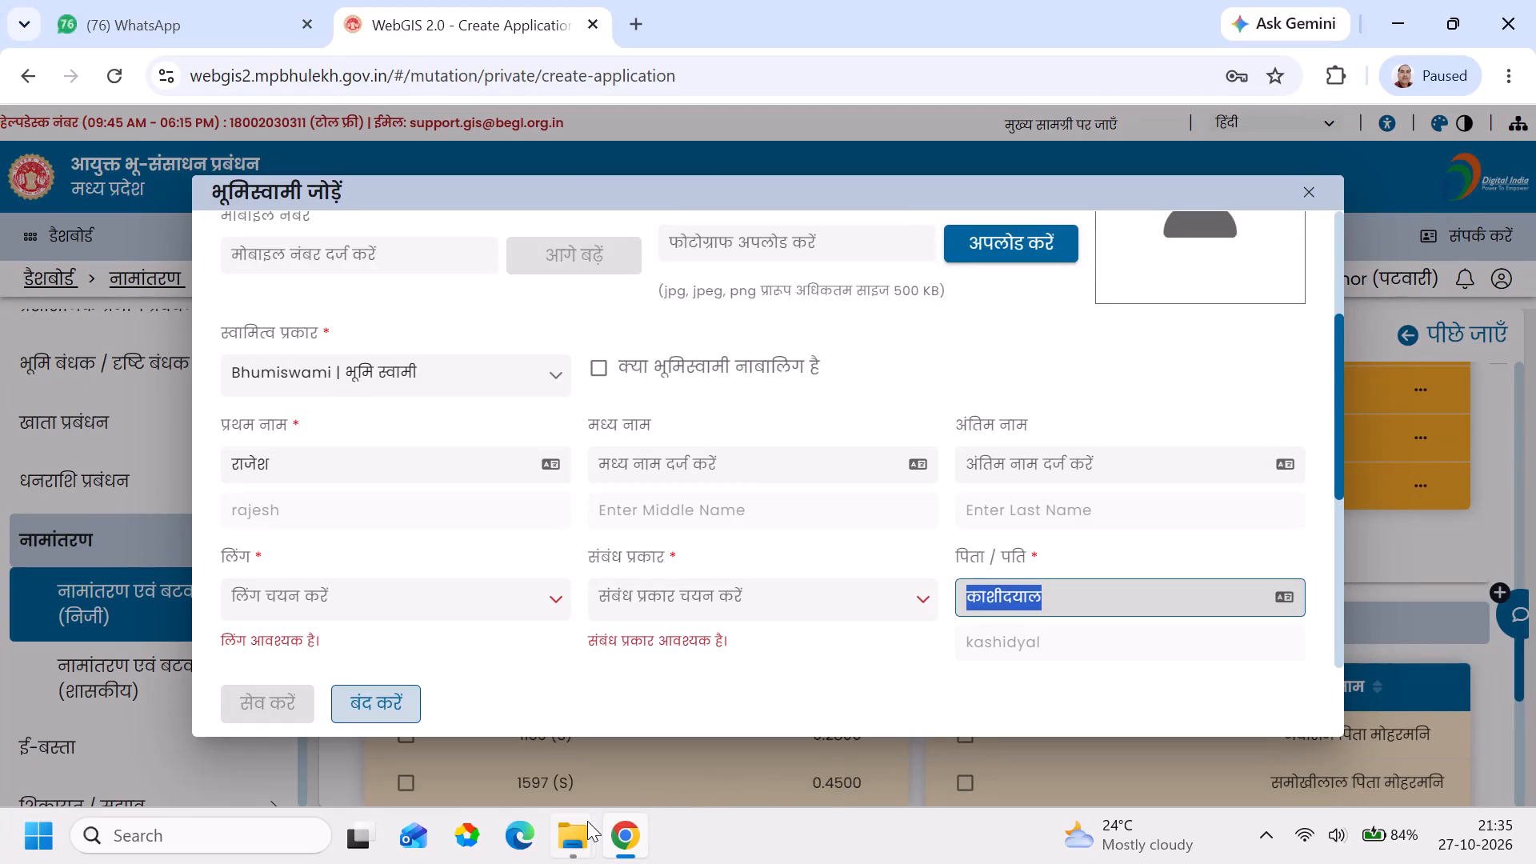
pyautogui.click(574, 832)
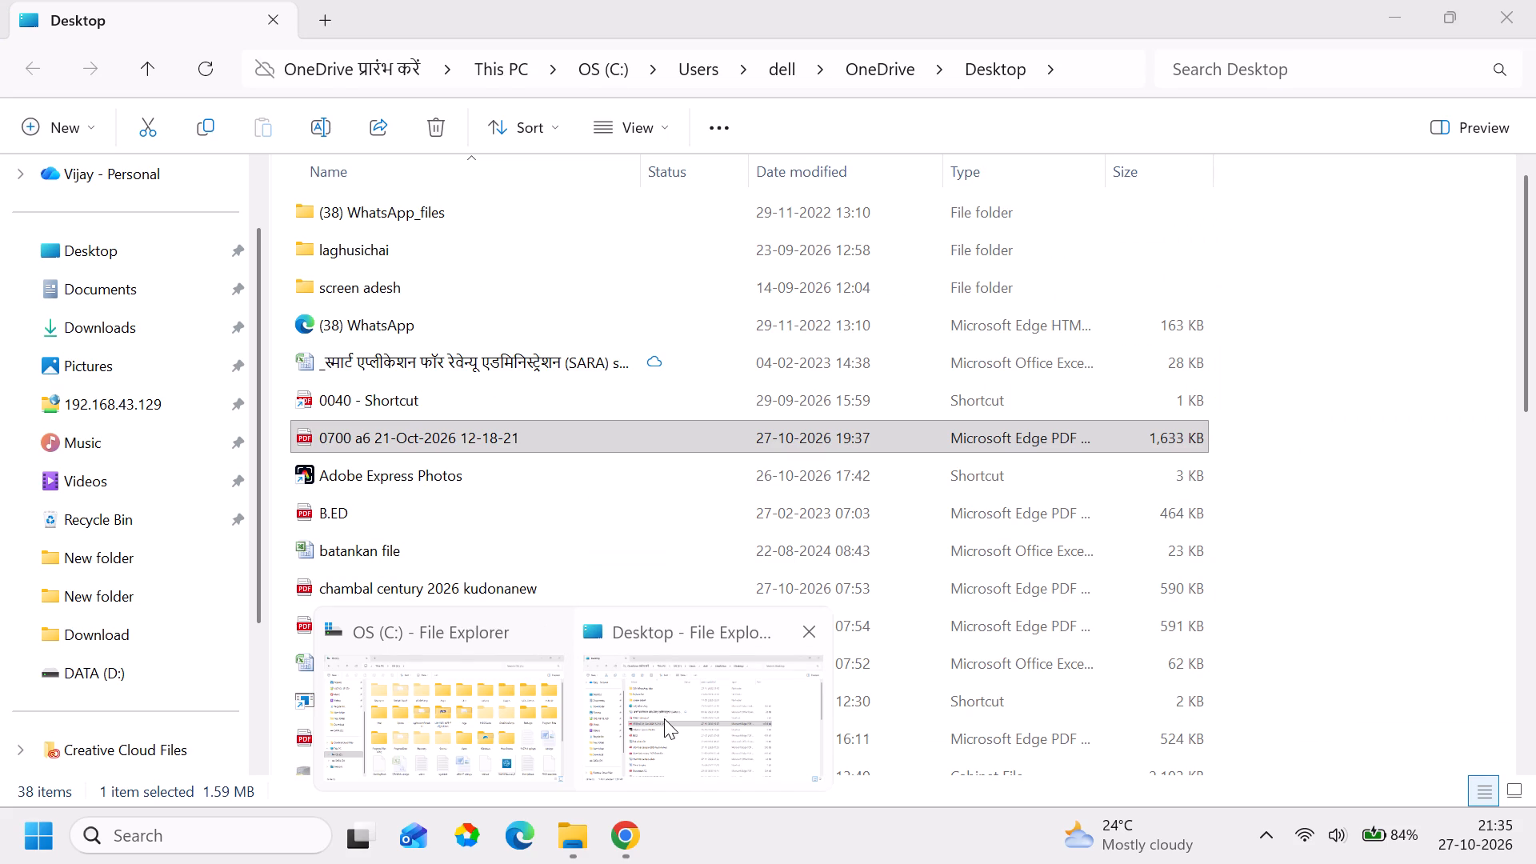
pyautogui.click(664, 718)
pyautogui.doubleClick(413, 440)
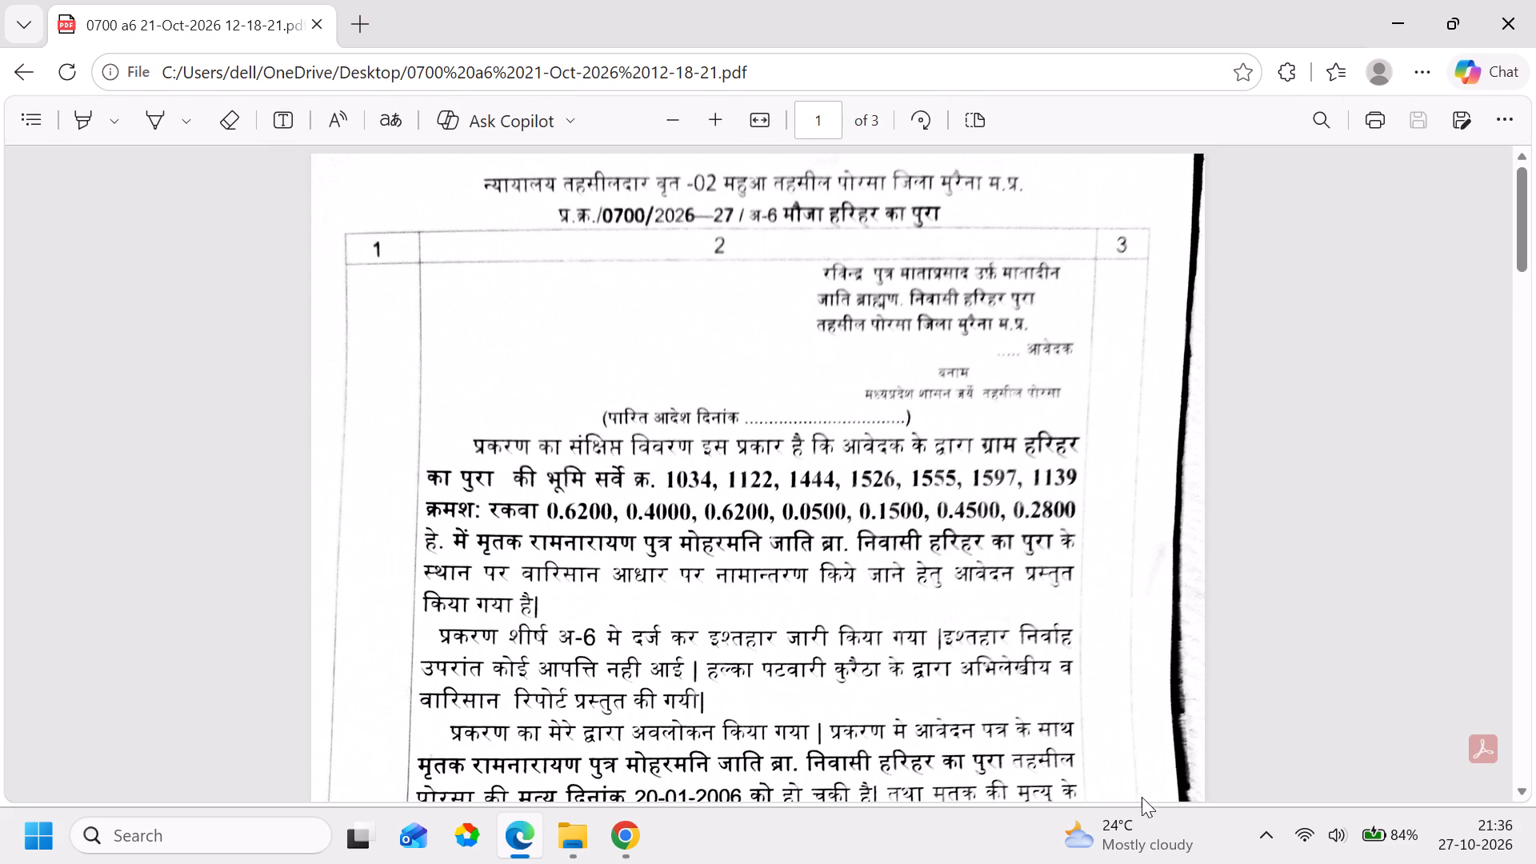
pyautogui.tripleClick(1522, 788)
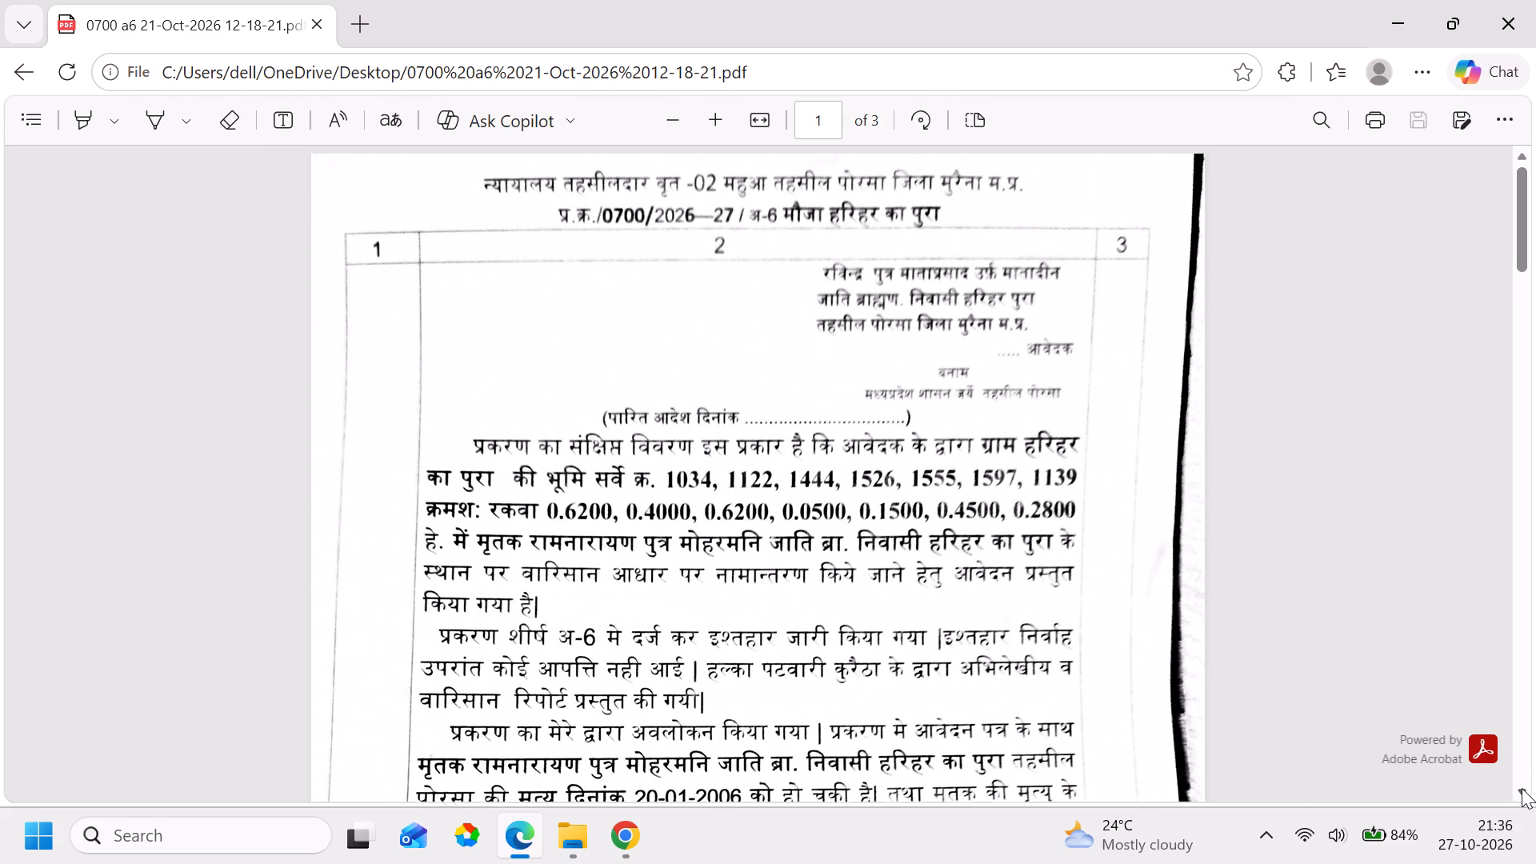
pyautogui.tripleClick(1522, 788)
pyautogui.tripleClick(1522, 788)
pyautogui.doubleClick(1522, 788)
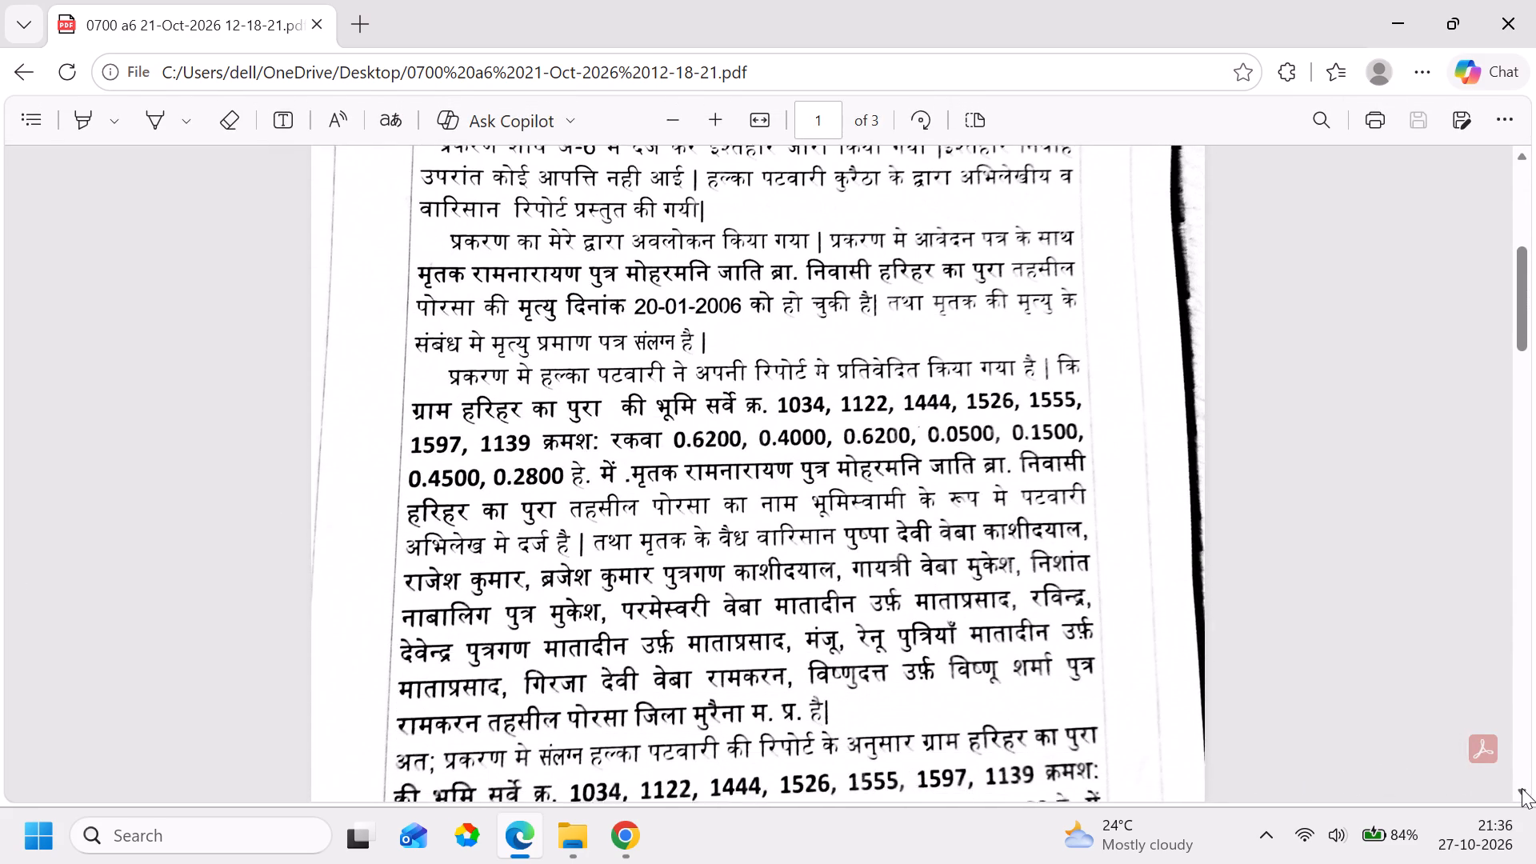
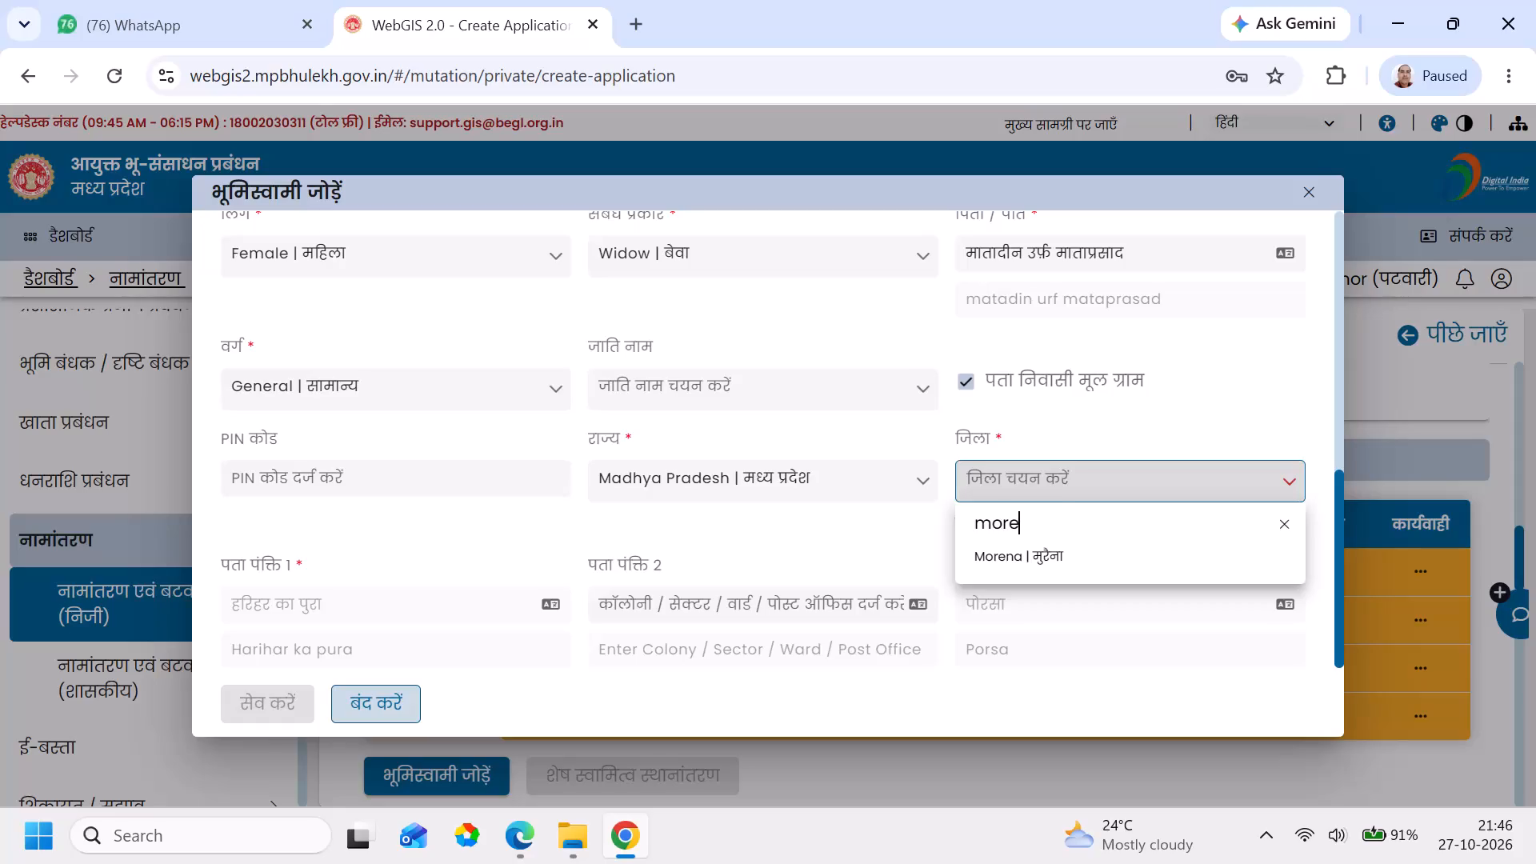
# Set the widow's district to Morena and save her as a new landowner.
pyautogui.click(1026, 554)
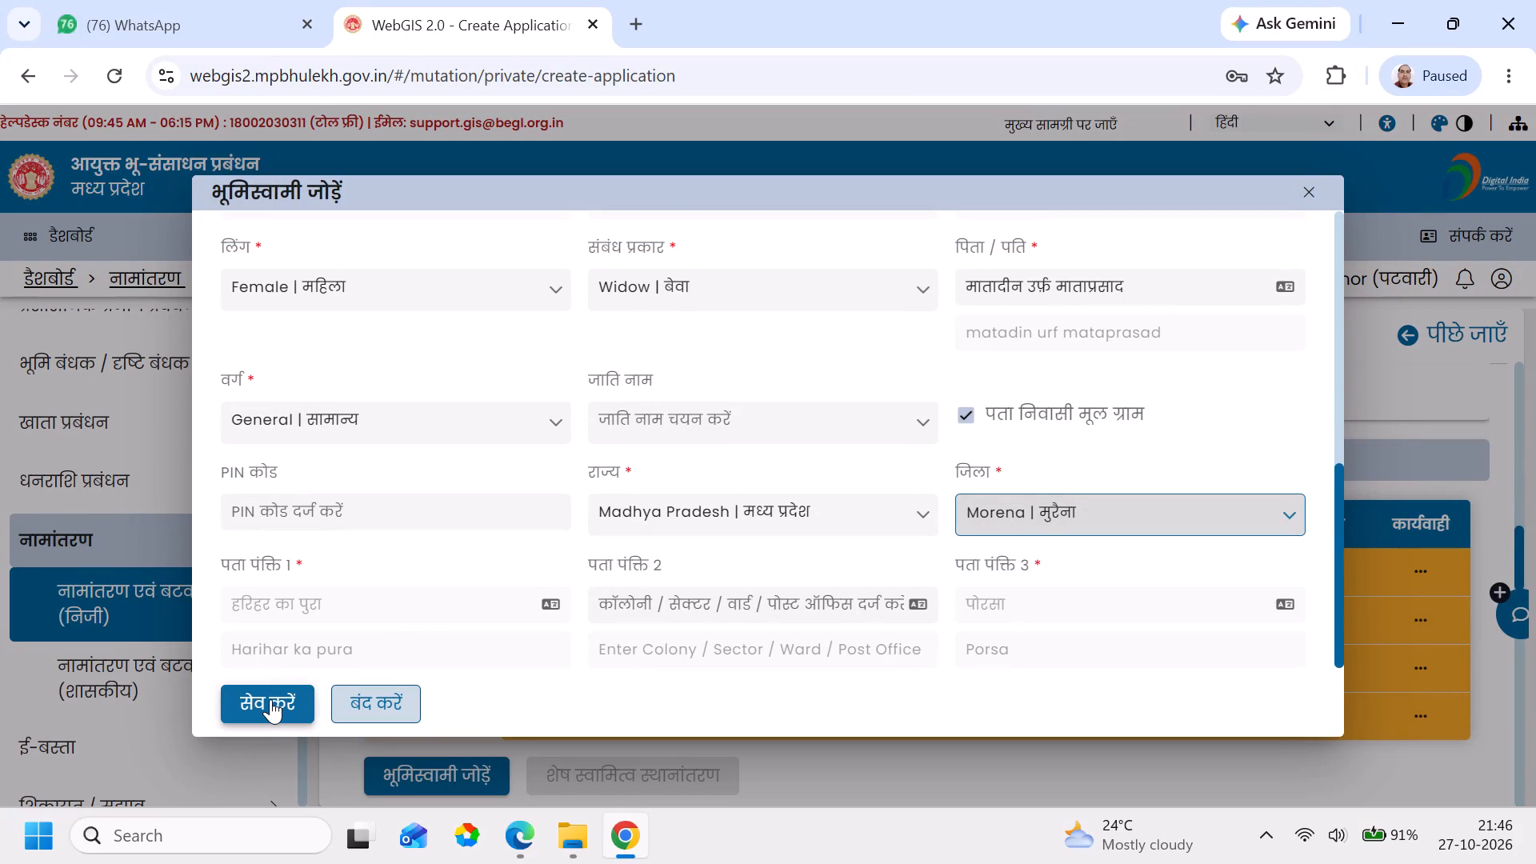
pyautogui.click(270, 699)
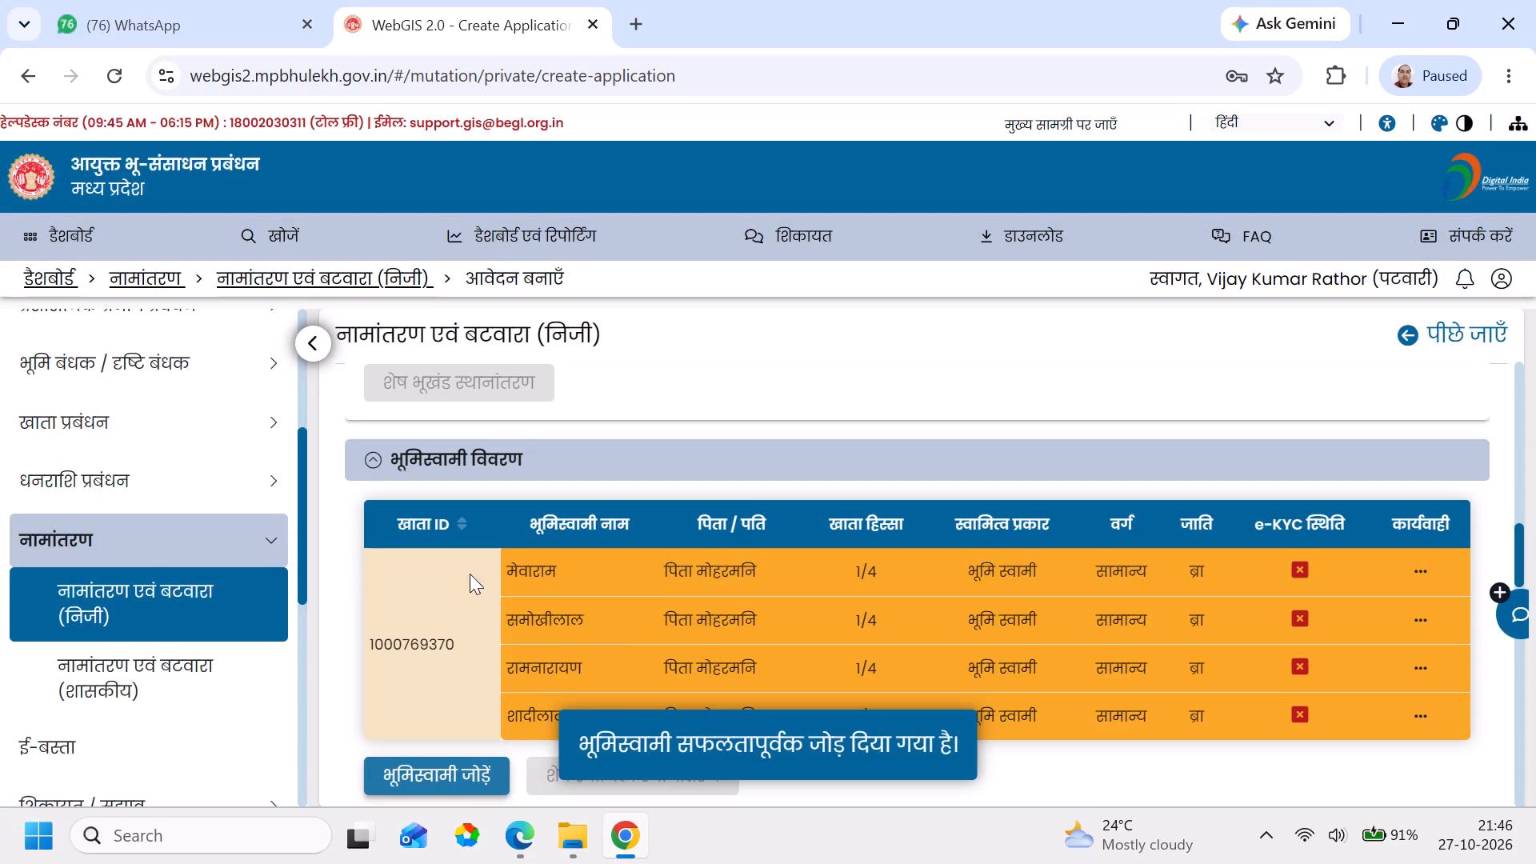
# Start another landowner entry as Bhumiswami with first name मंजू, the copied father's name and relationship Daughter.
pyautogui.click(439, 774)
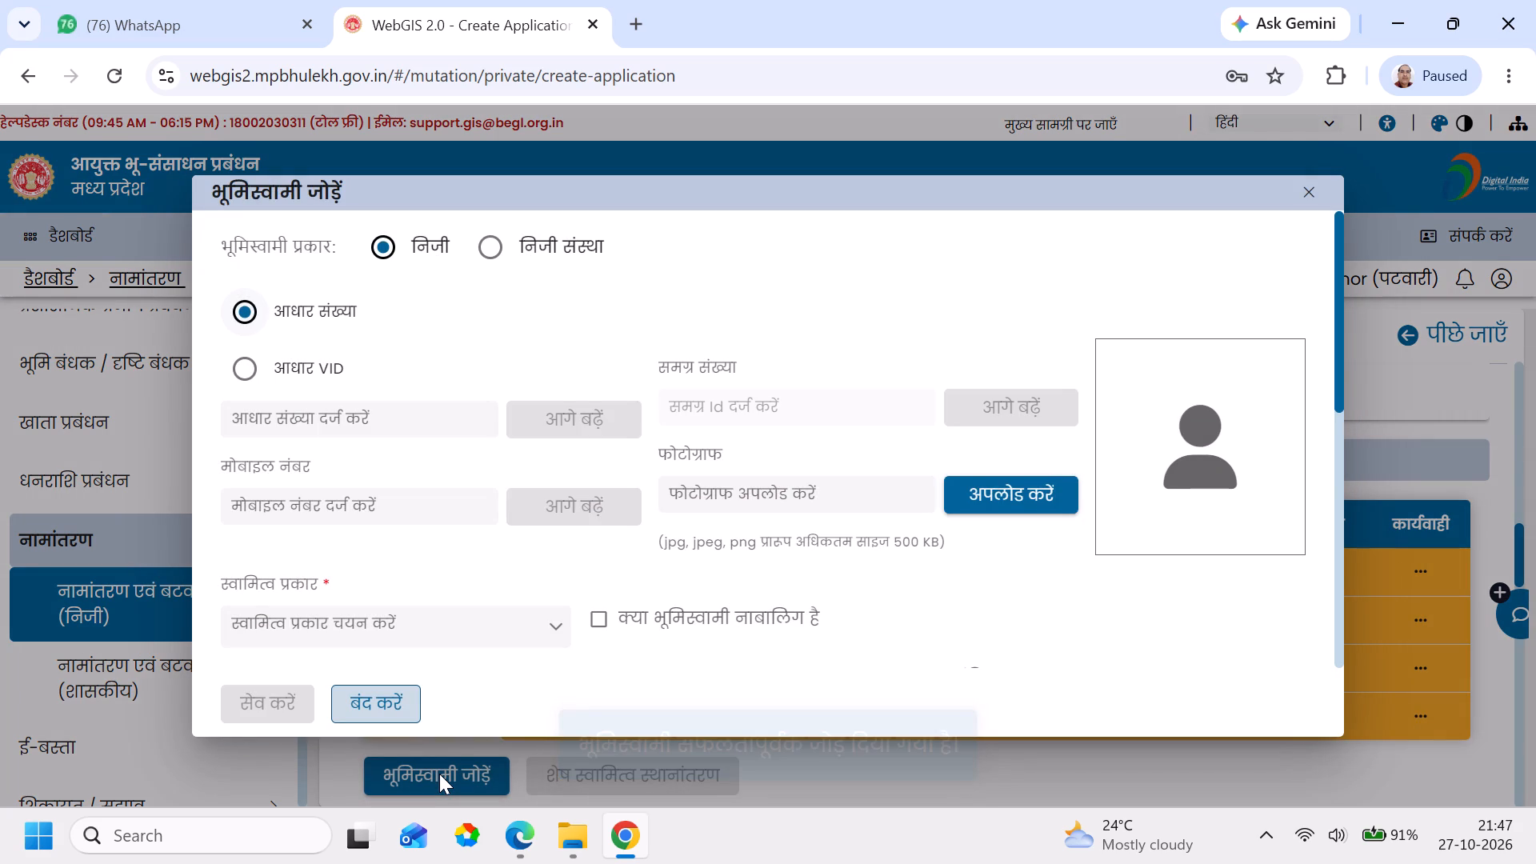
pyautogui.click(258, 637)
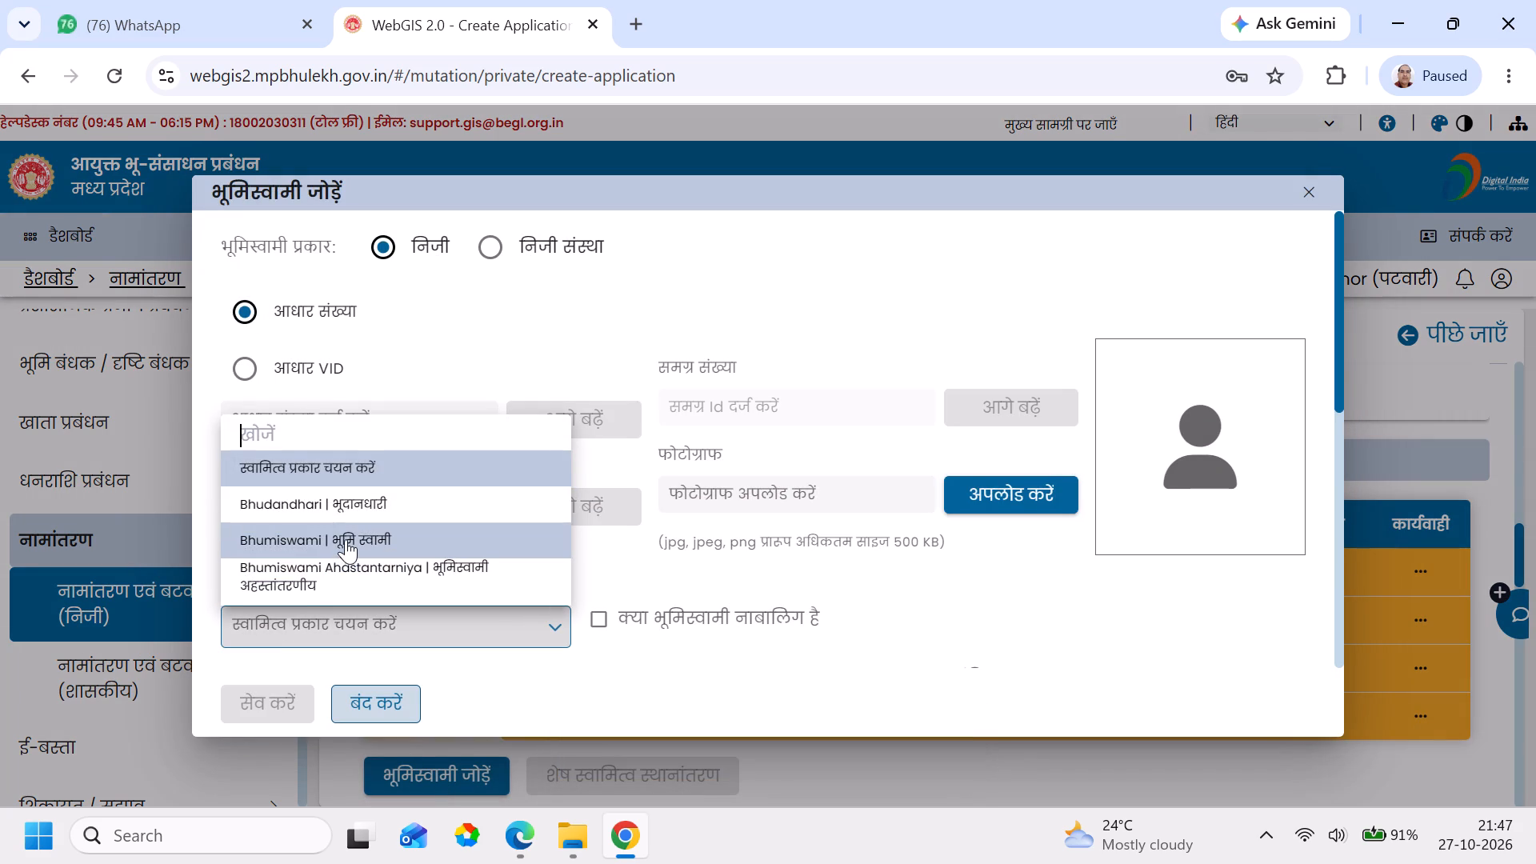
pyautogui.click(346, 539)
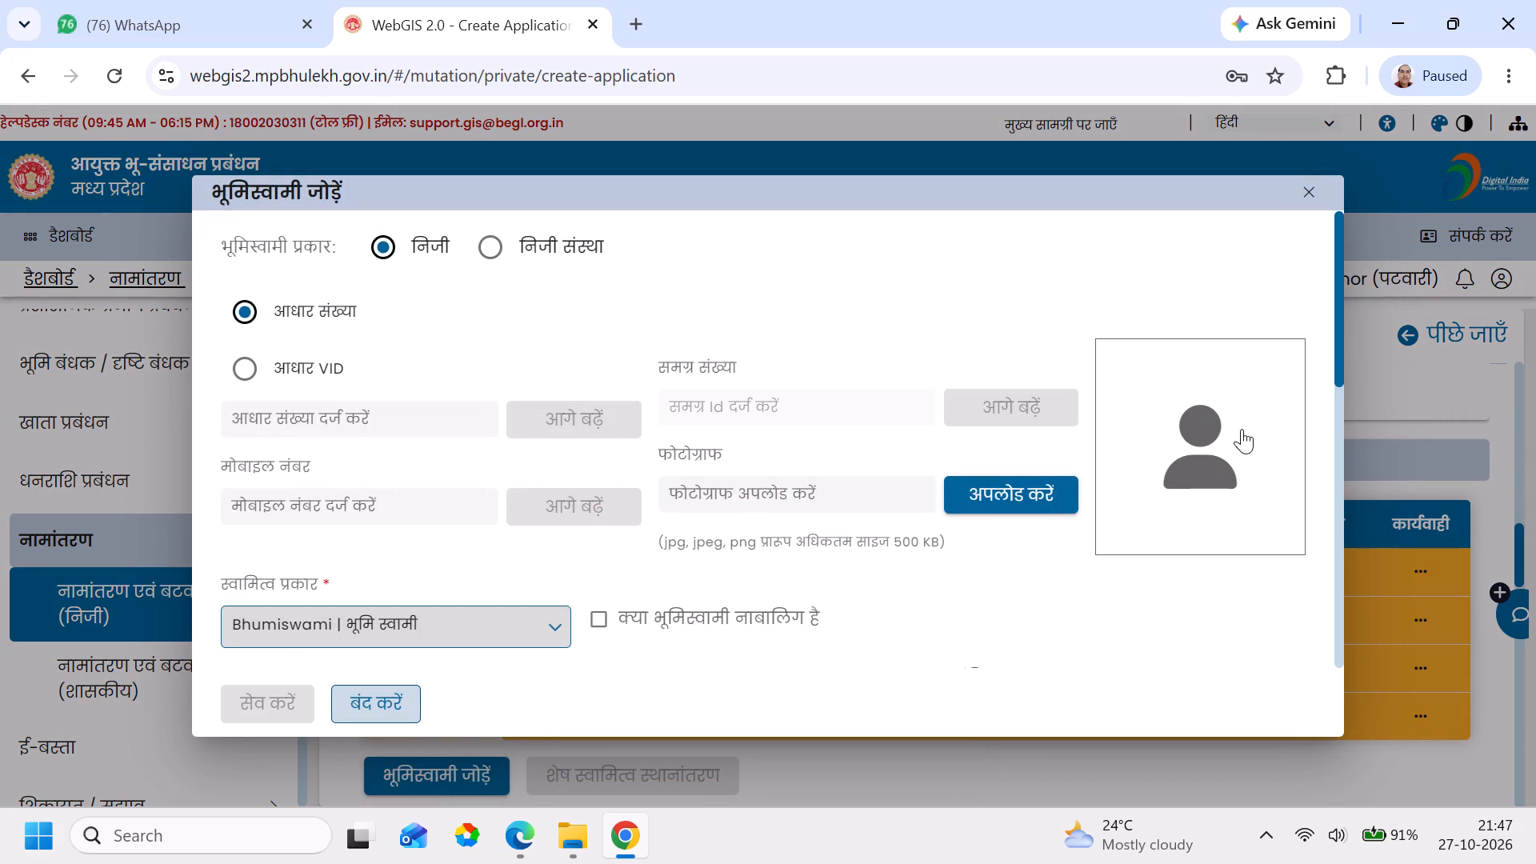
pyautogui.moveTo(1335, 360); pyautogui.dragTo(1330, 486)
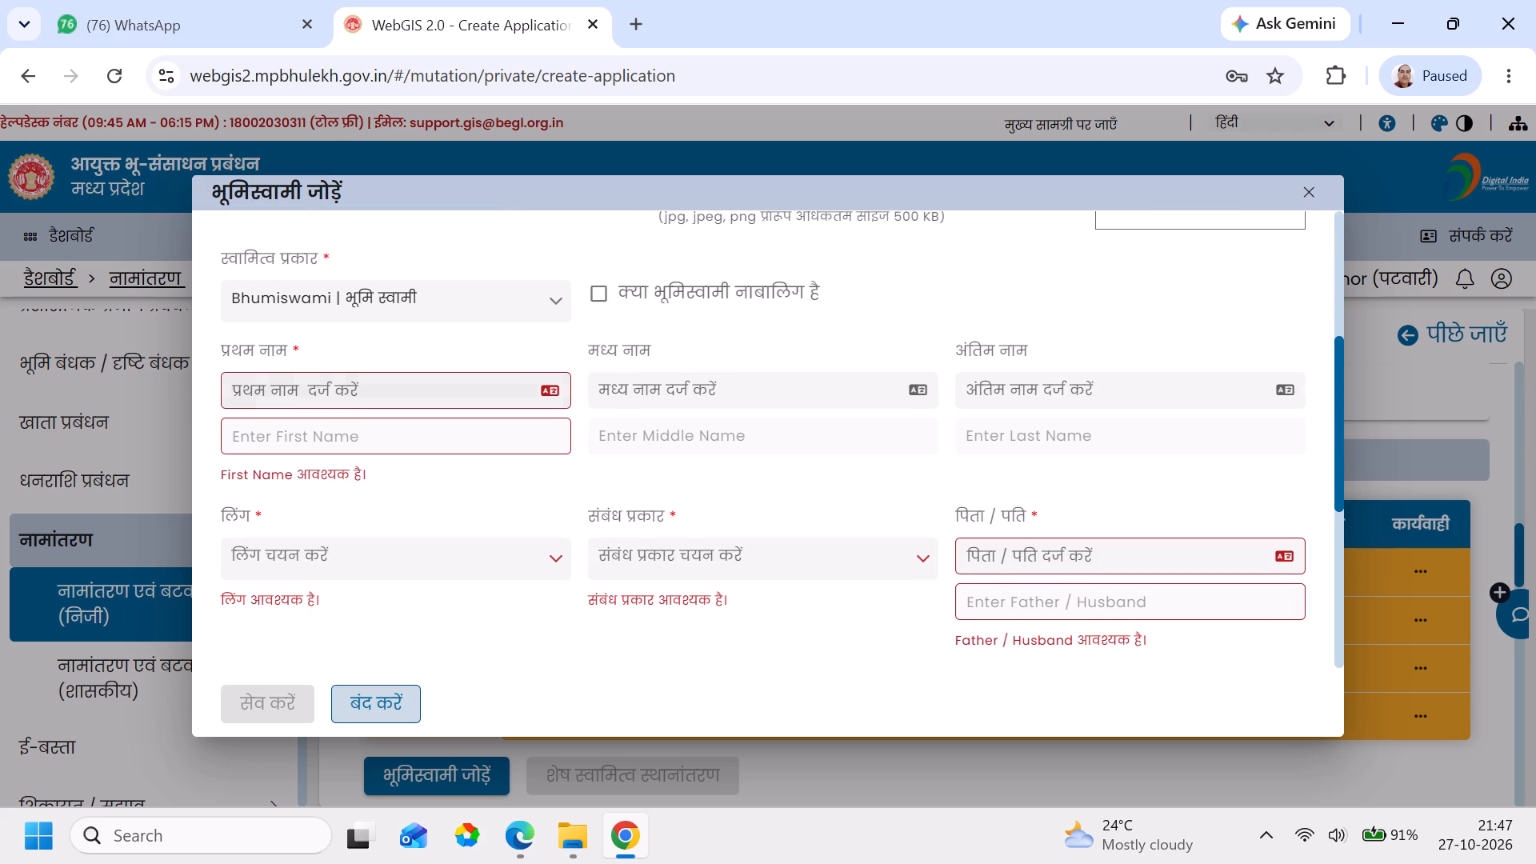
pyautogui.click(291, 390)
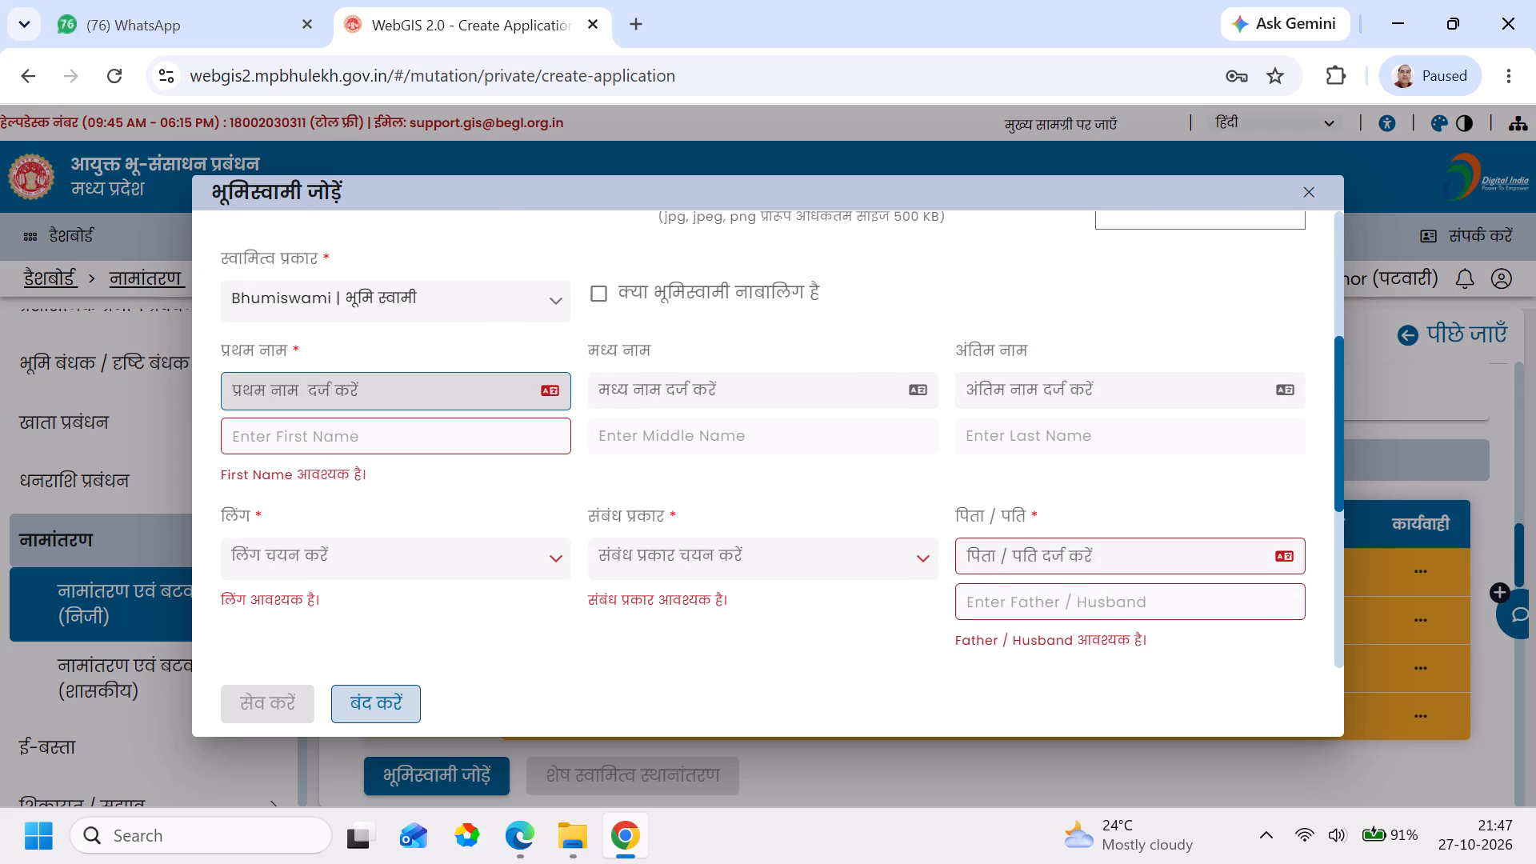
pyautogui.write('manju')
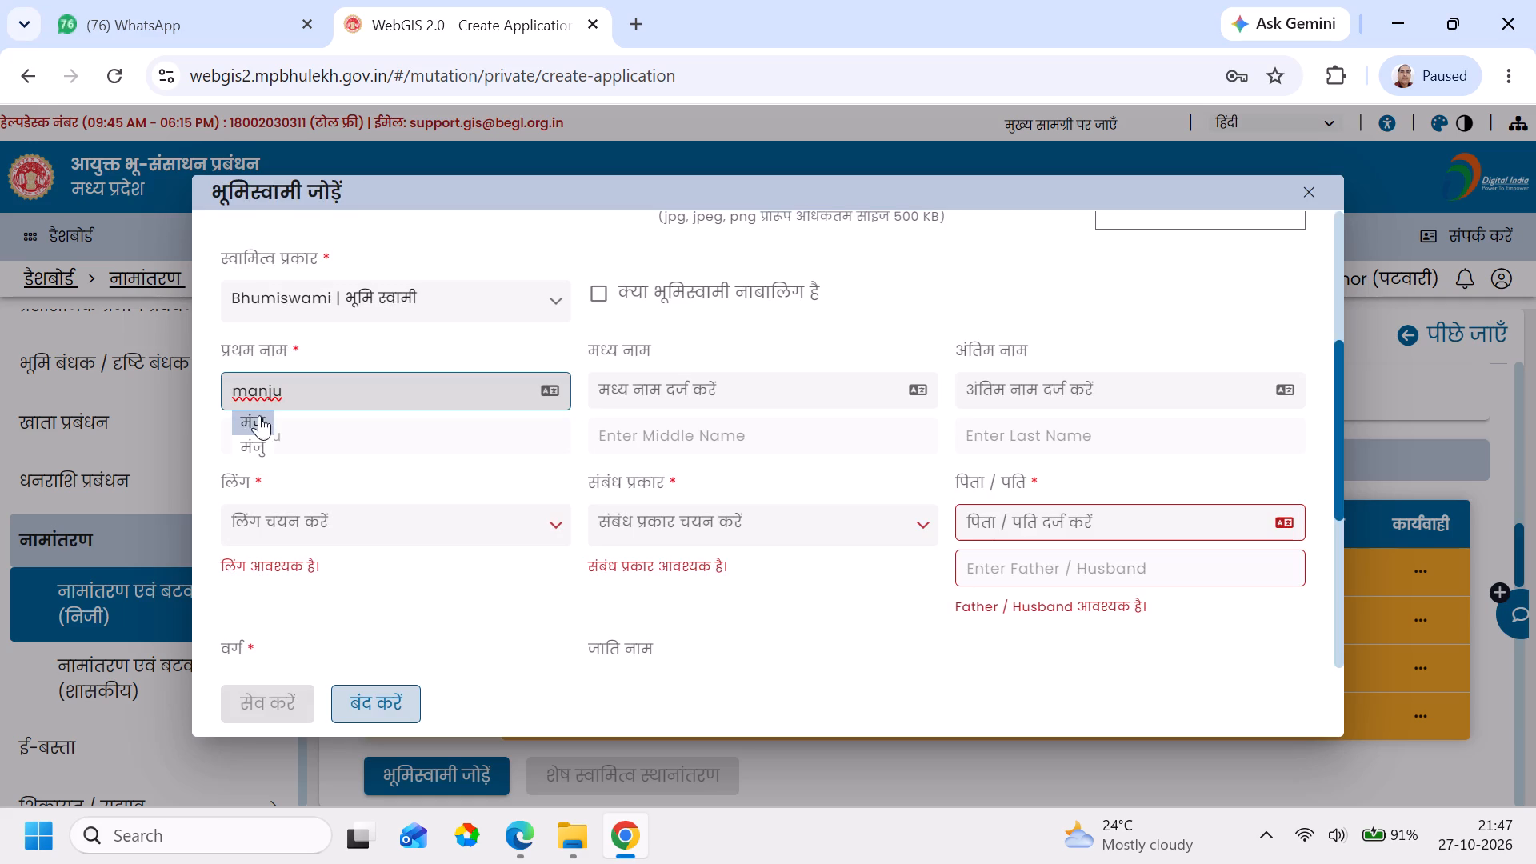
pyautogui.click(263, 427)
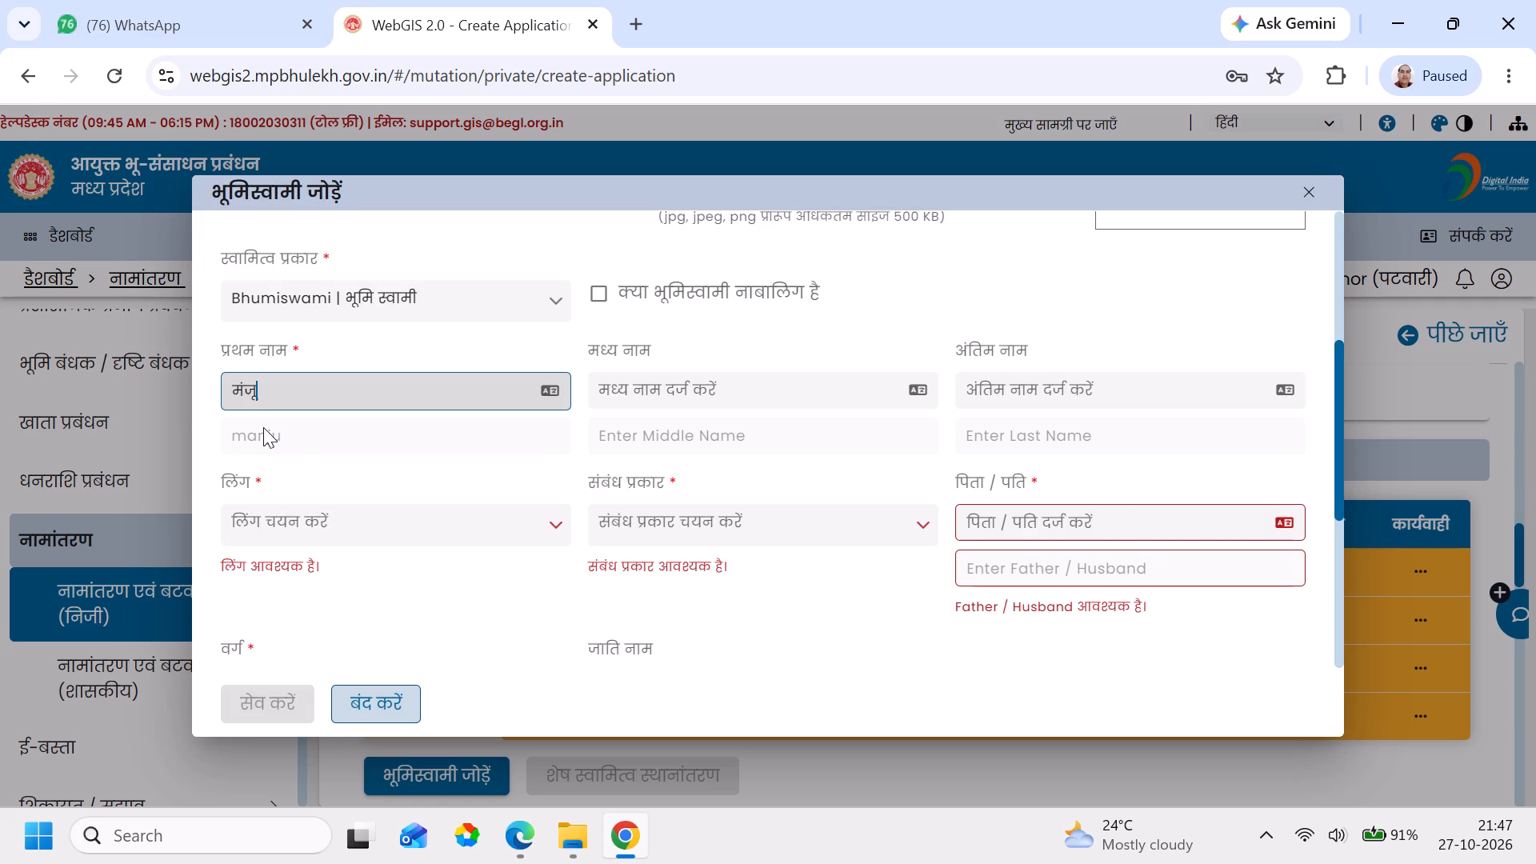
pyautogui.click(1074, 518)
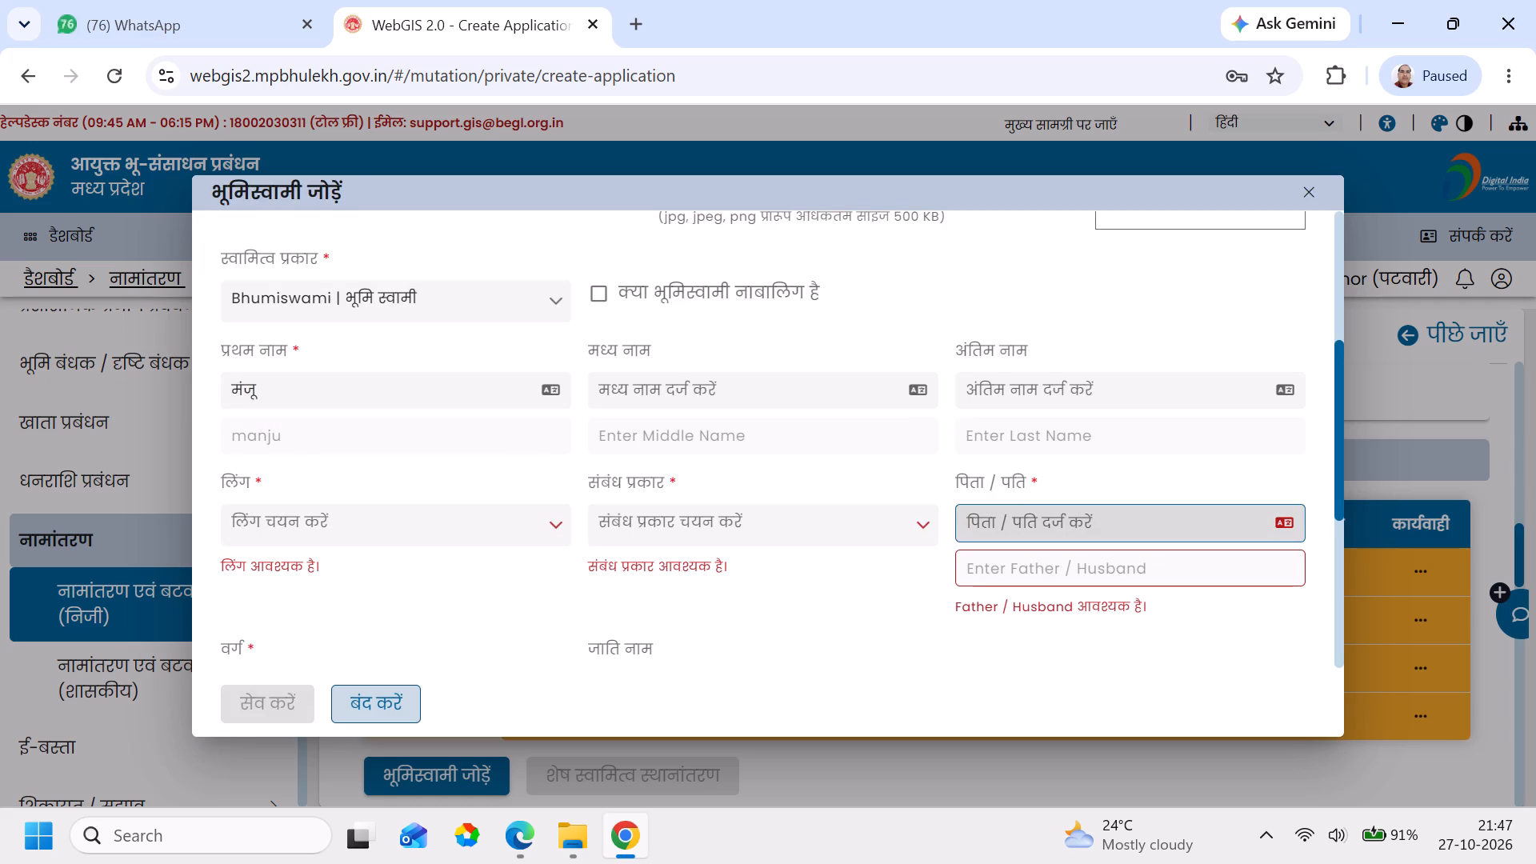
pyautogui.hotkey('ctrl', 'v')
pyautogui.click(750, 525)
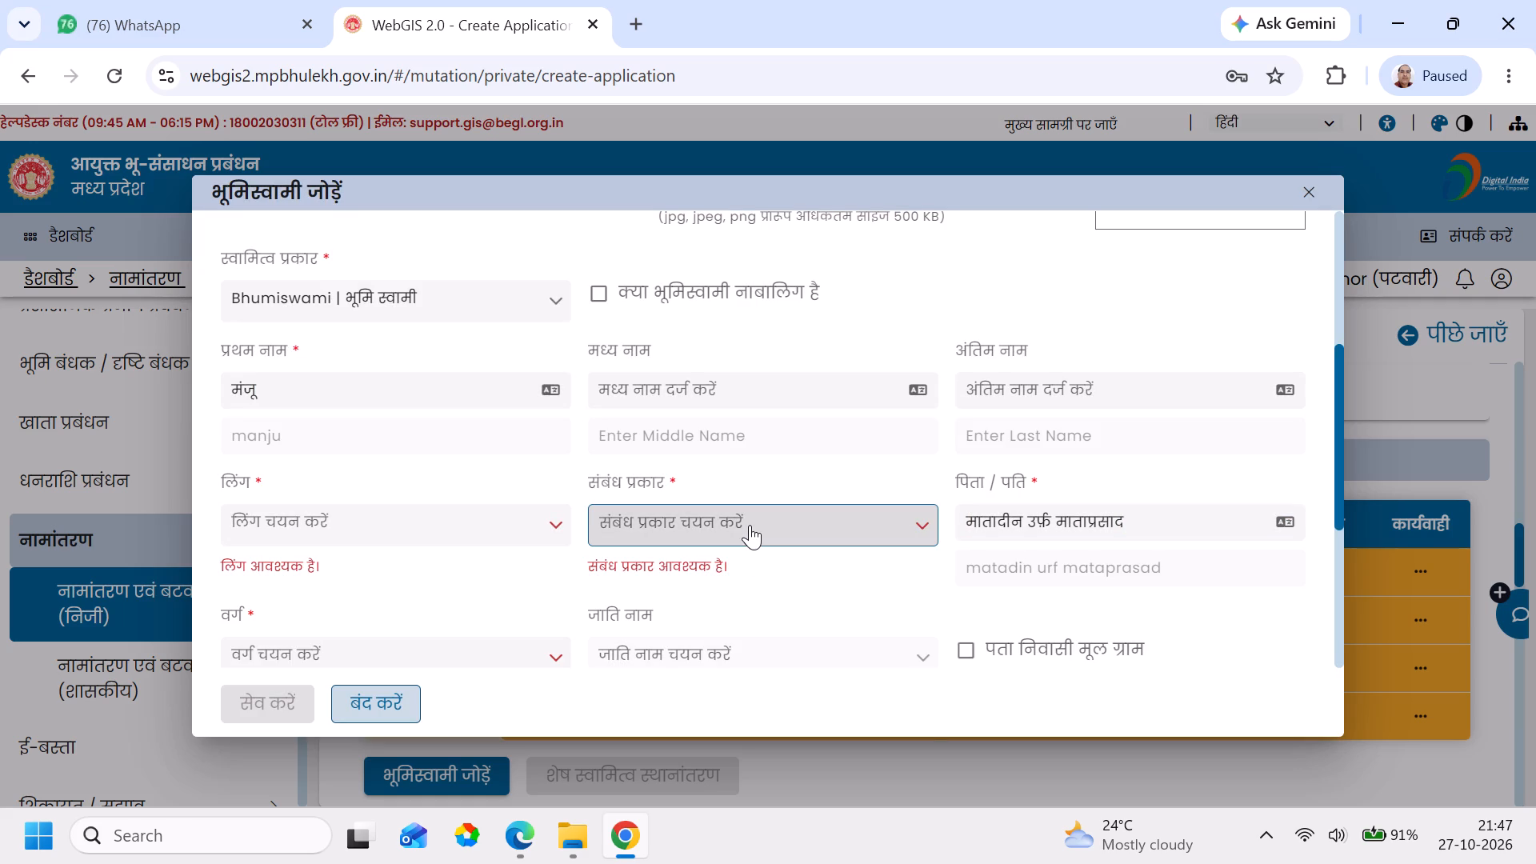
pyautogui.click(695, 667)
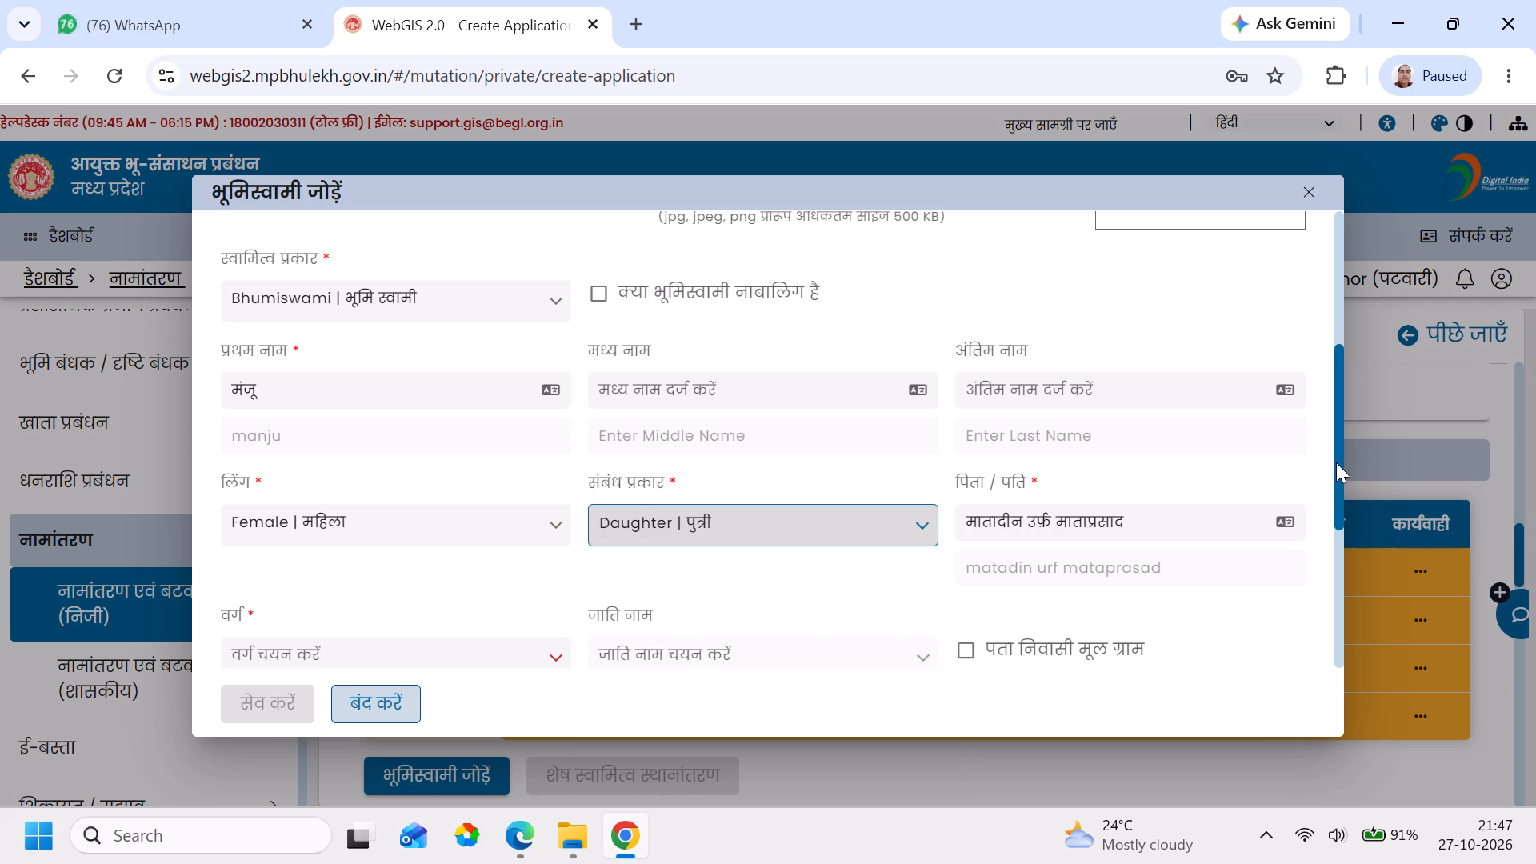
# Set मंजू's category to General, apply the native-village address, choose Morena district and save the landowner.
pyautogui.moveTo(1336, 462); pyautogui.dragTo(1322, 549)
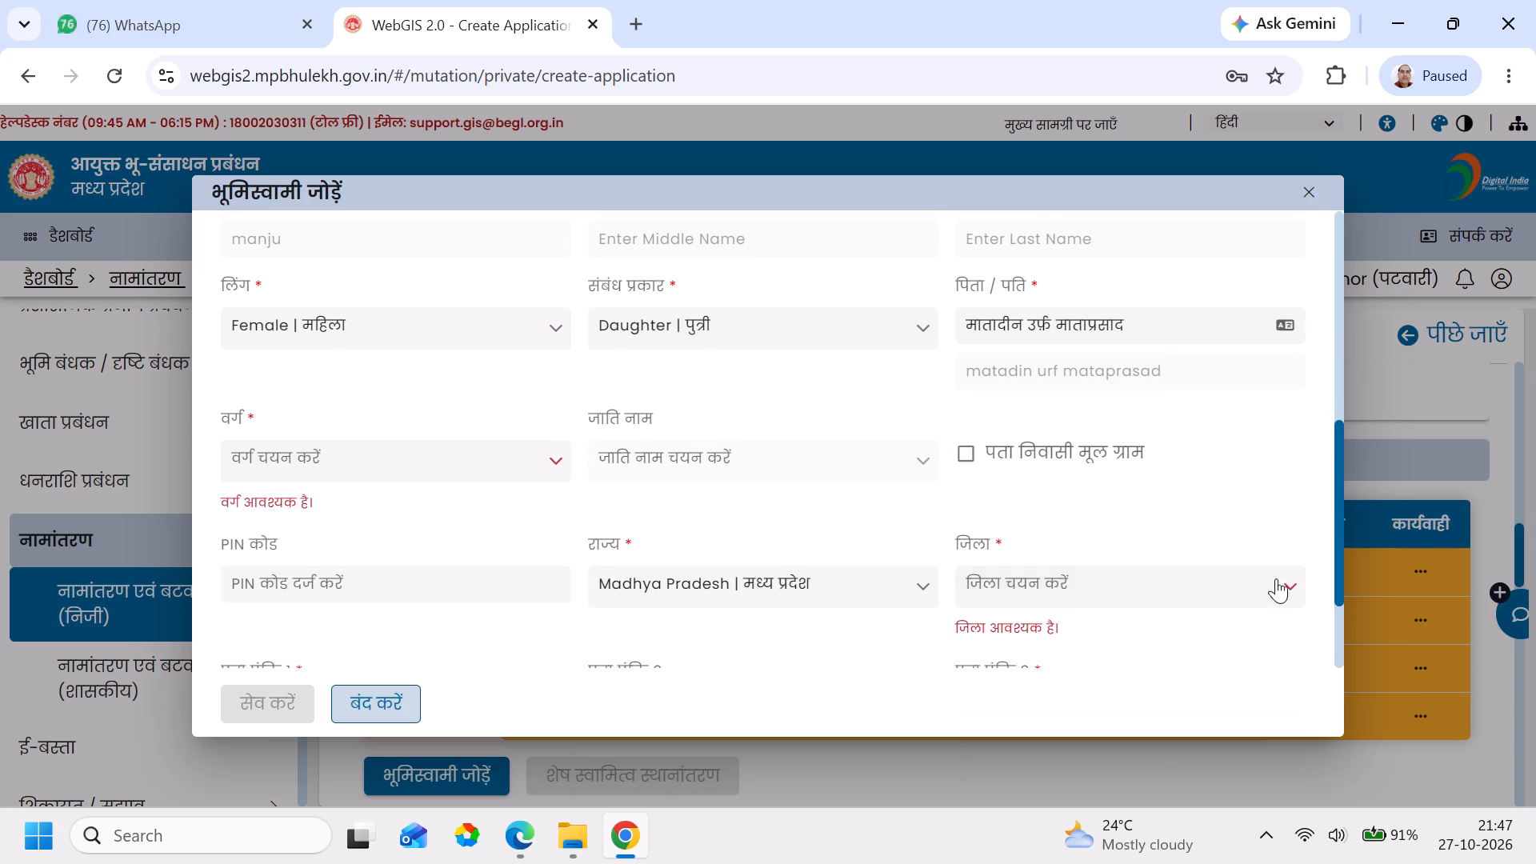
pyautogui.click(429, 452)
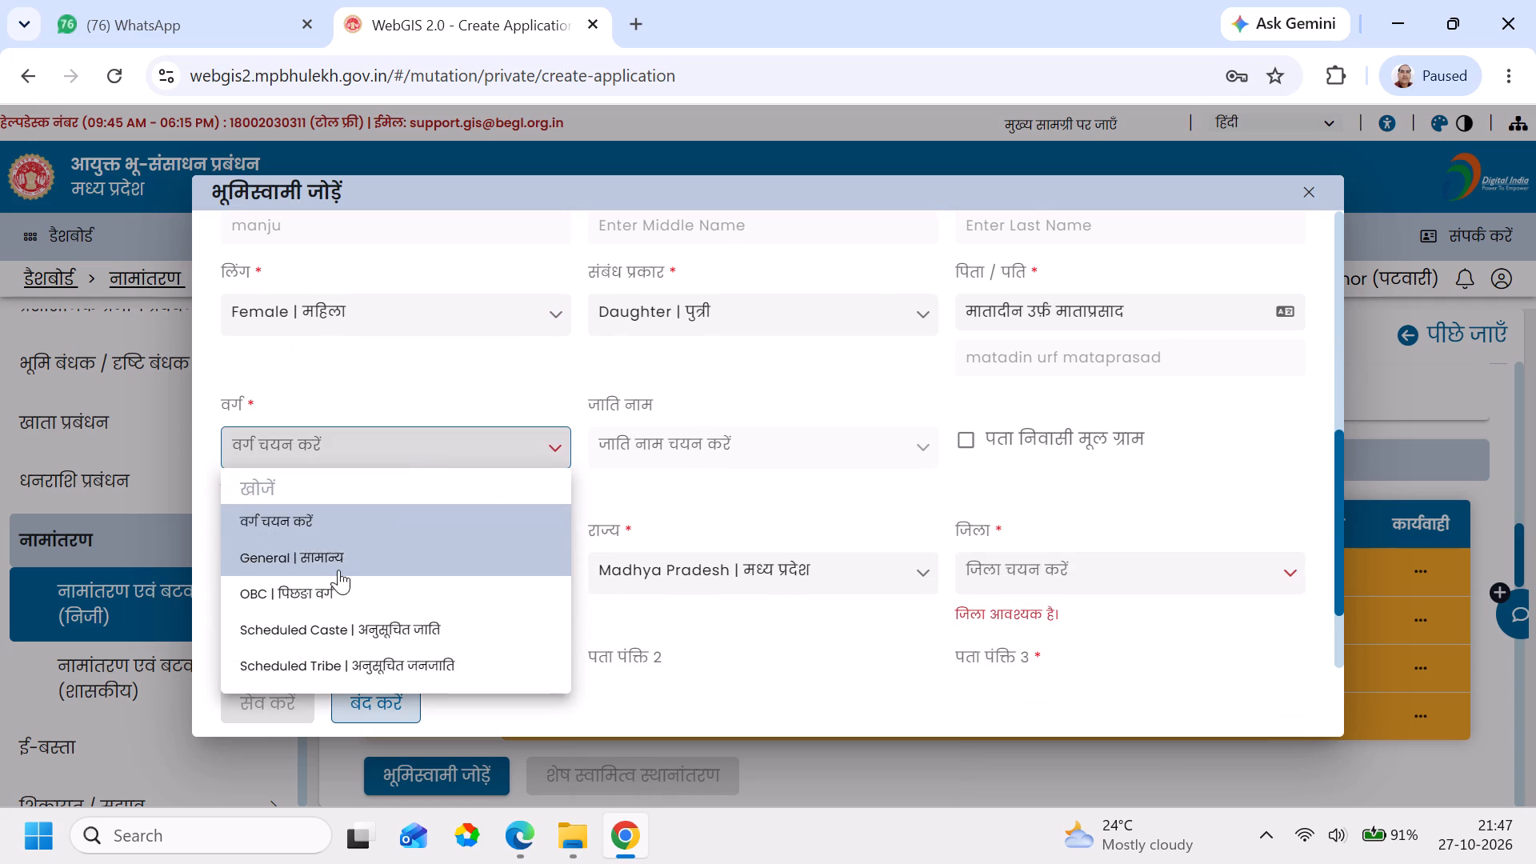
pyautogui.click(324, 558)
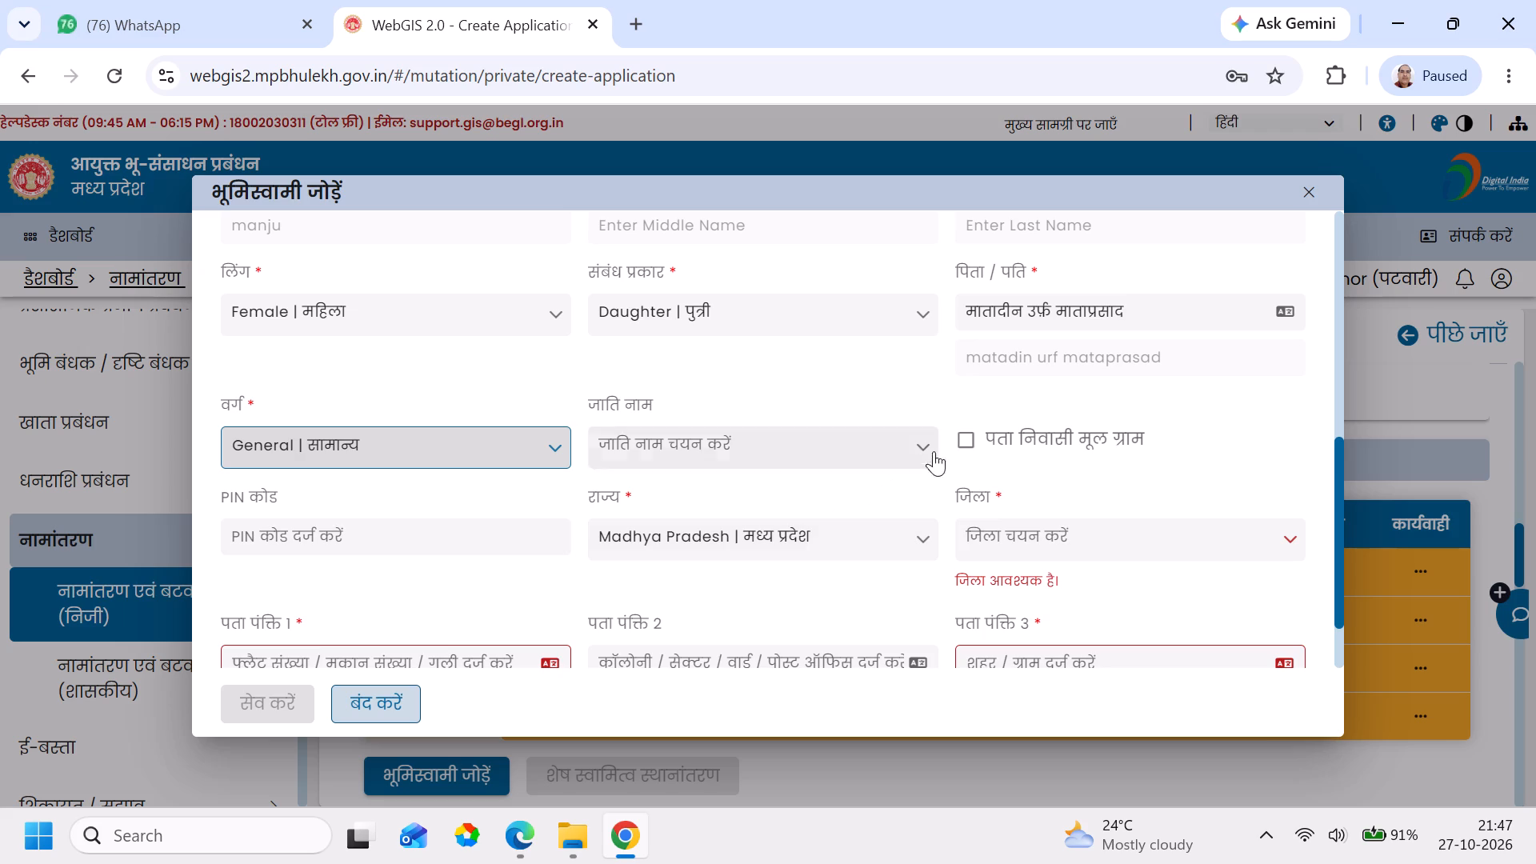
pyautogui.click(965, 443)
pyautogui.click(1014, 544)
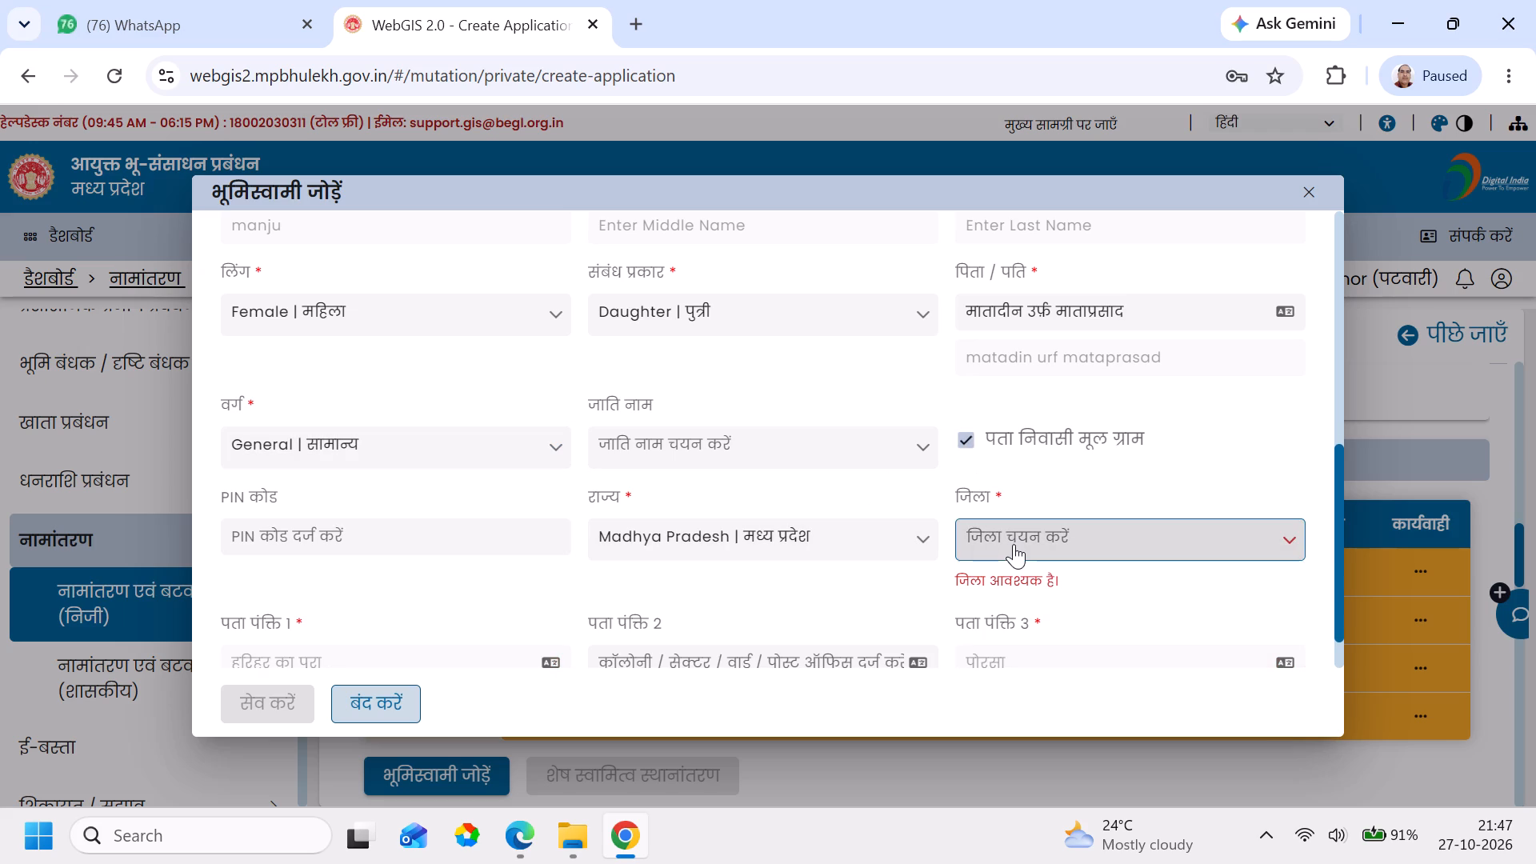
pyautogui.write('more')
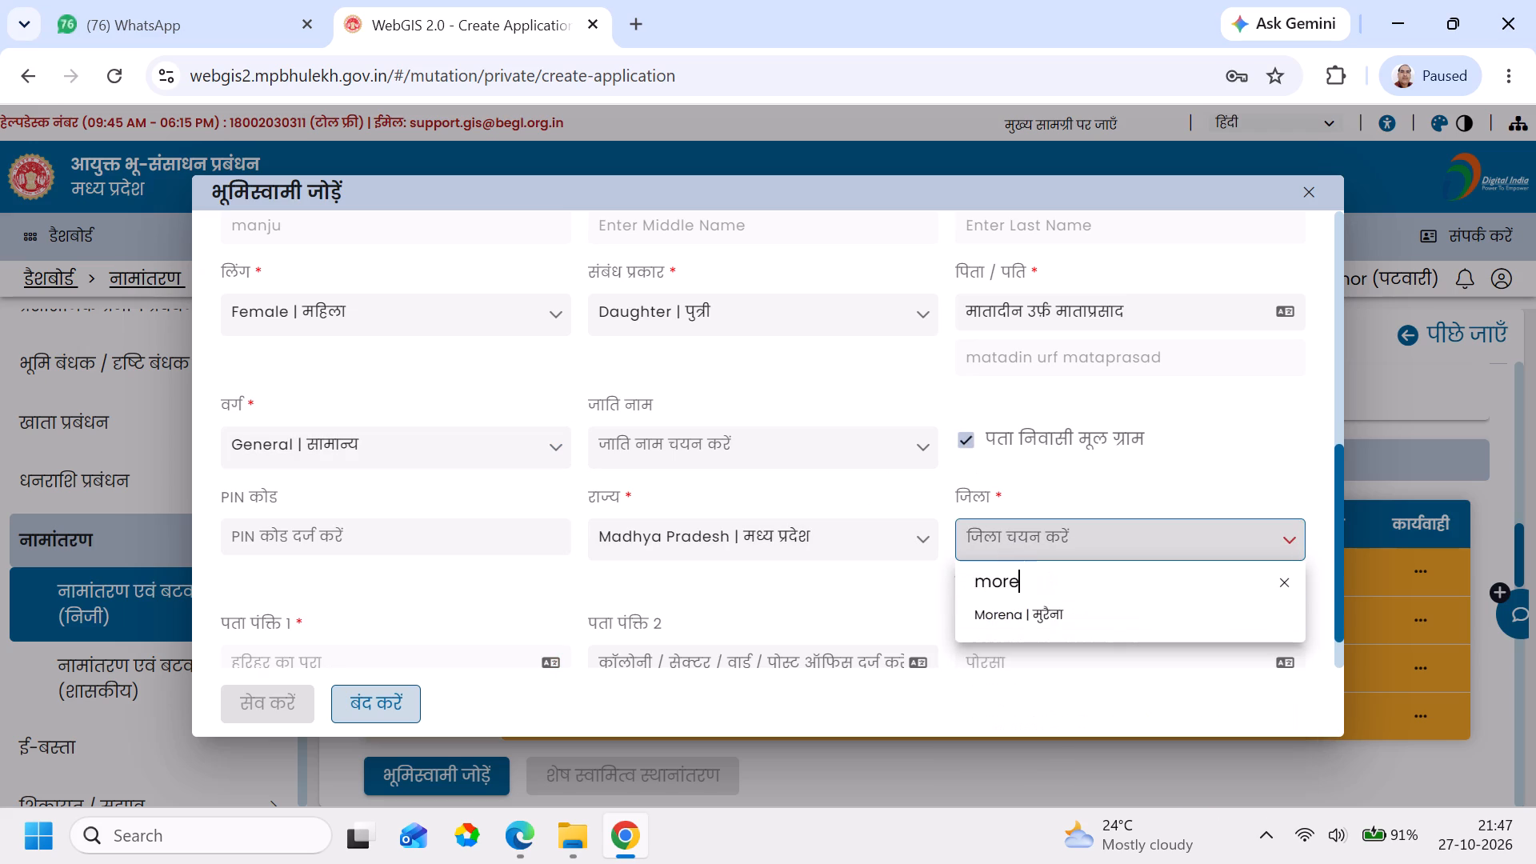
pyautogui.click(1003, 611)
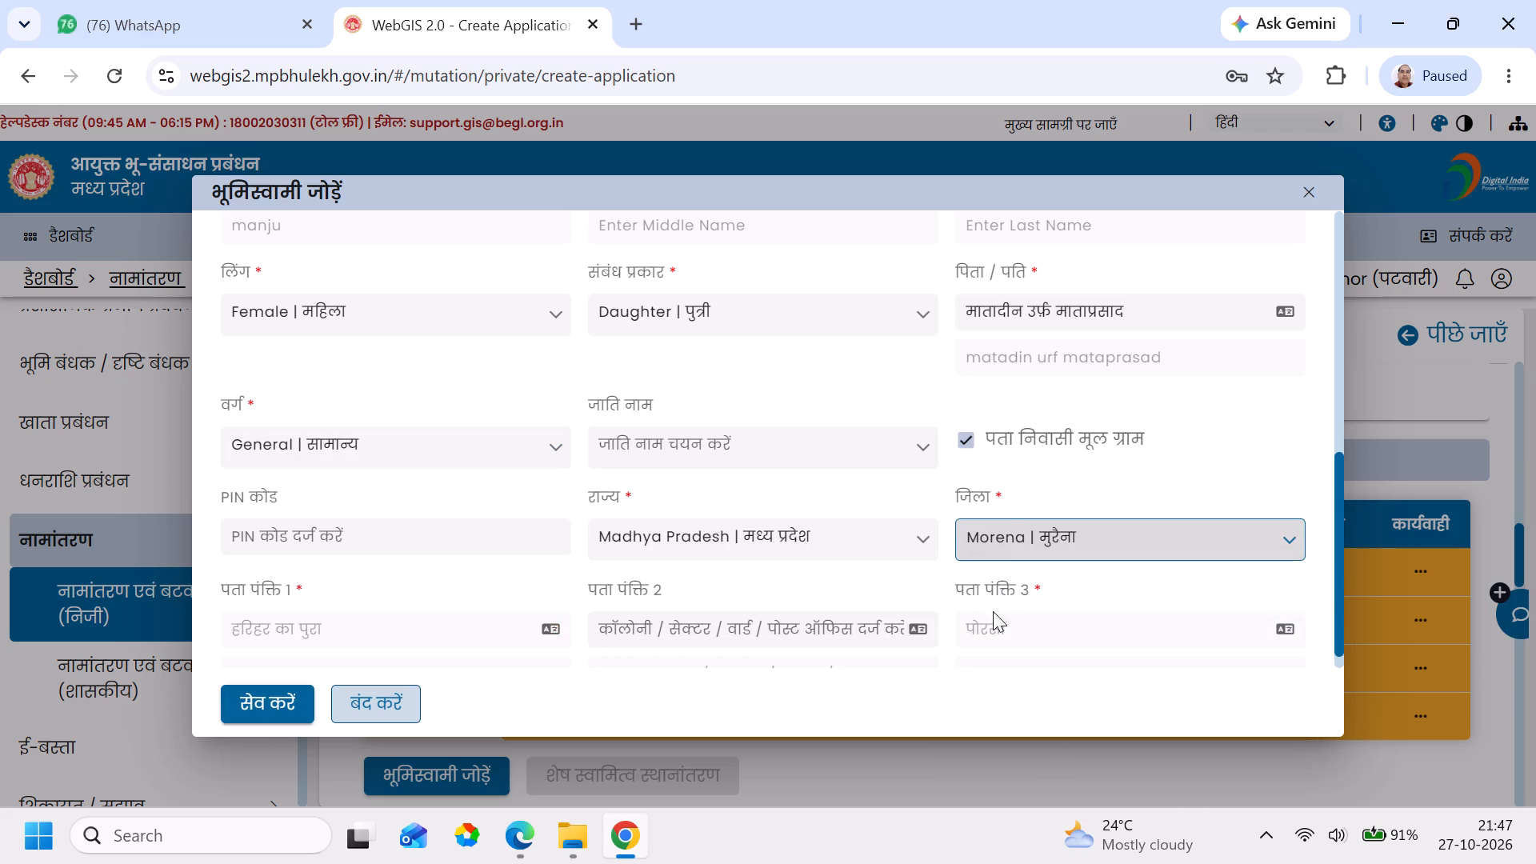
pyautogui.click(242, 700)
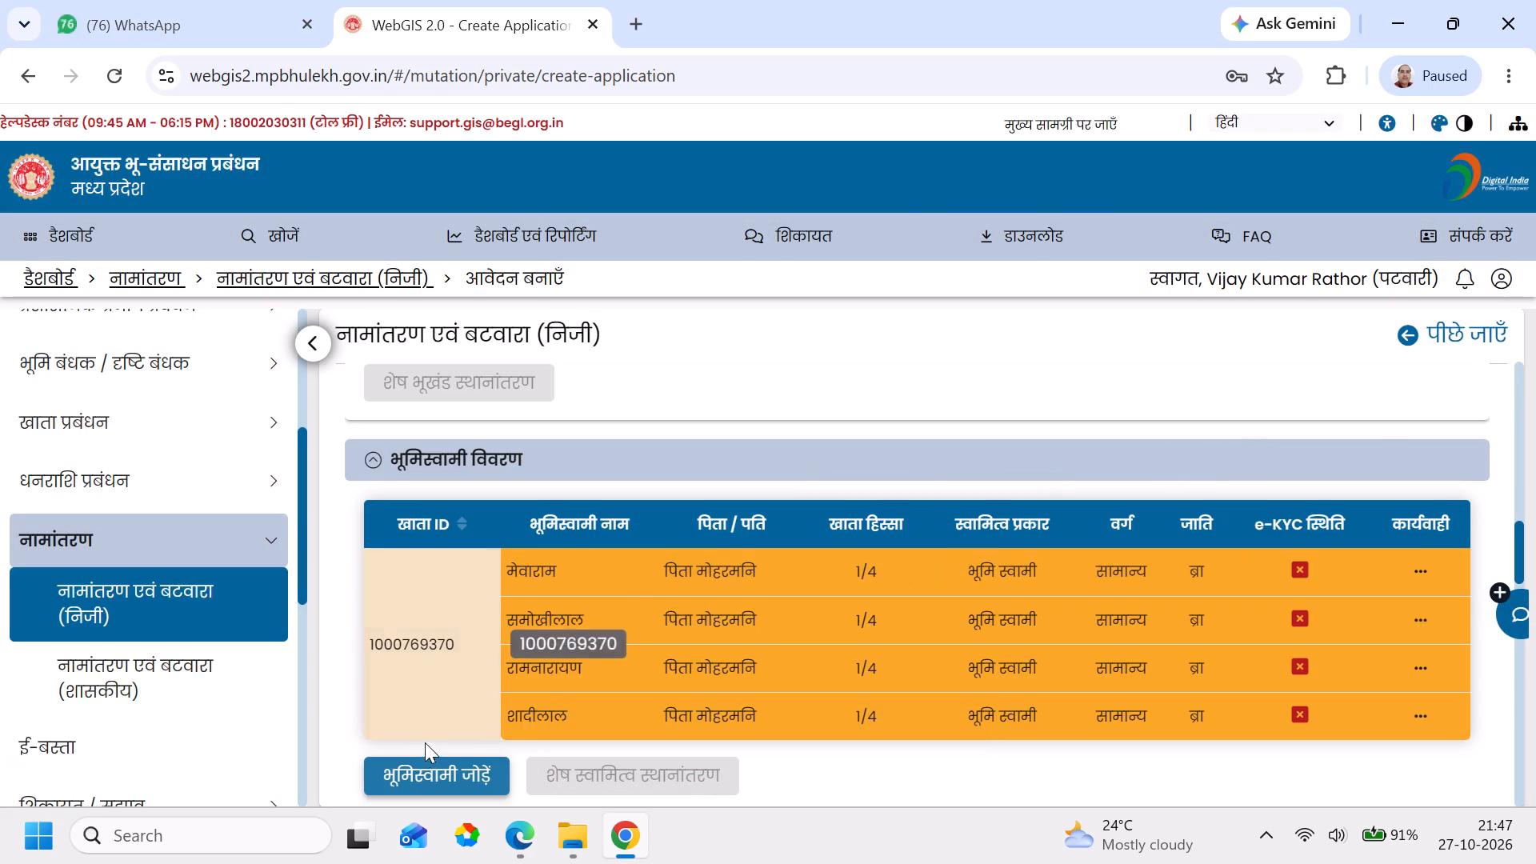
# Start another landowner entry as Bhumiswami with first name रेनू, the copied father's name and relationship Daughter.
pyautogui.click(433, 782)
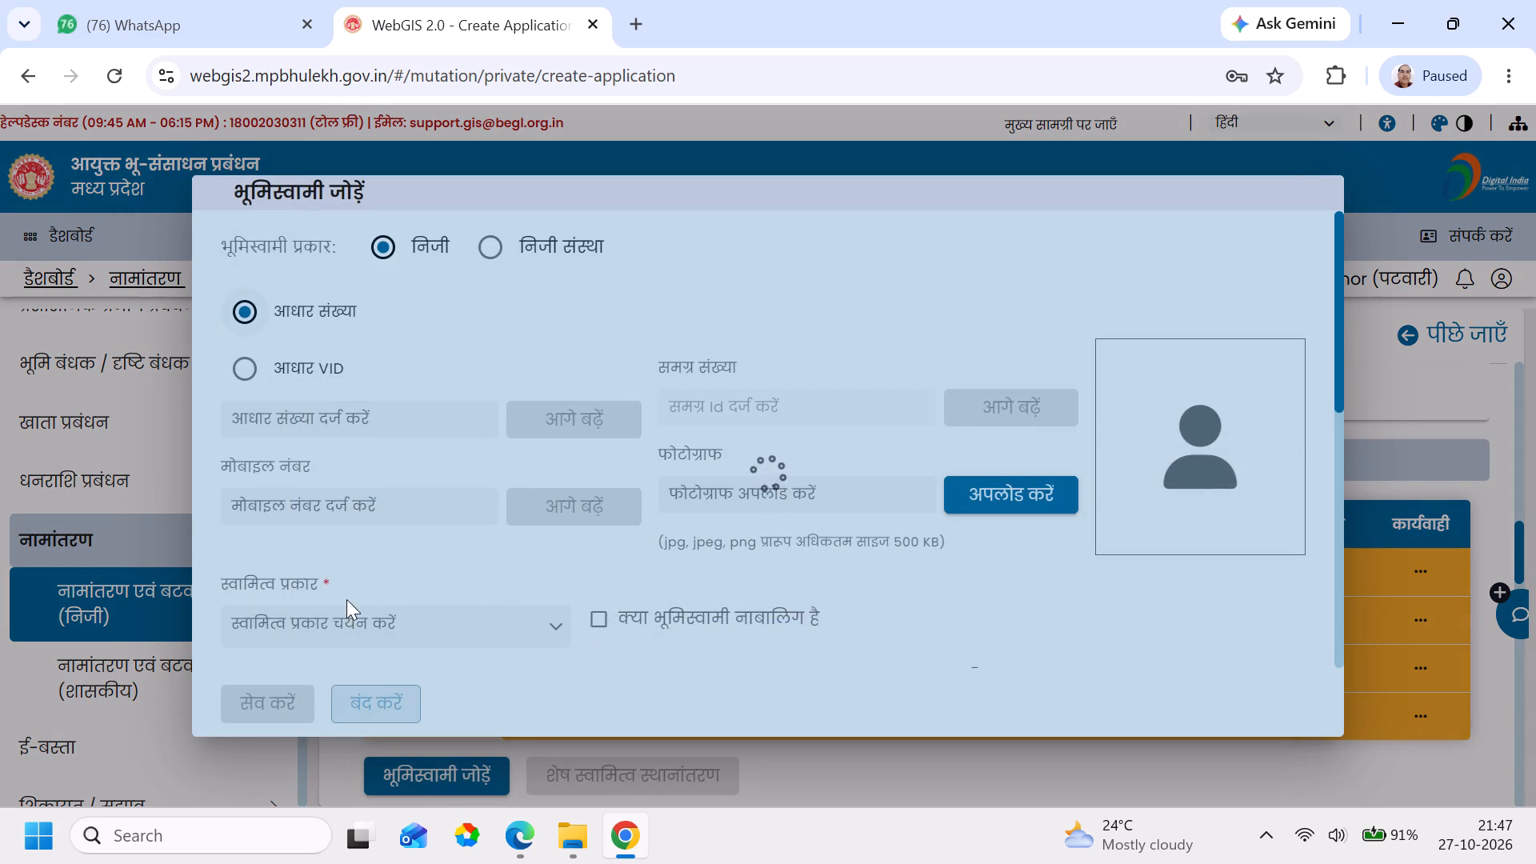
pyautogui.click(332, 618)
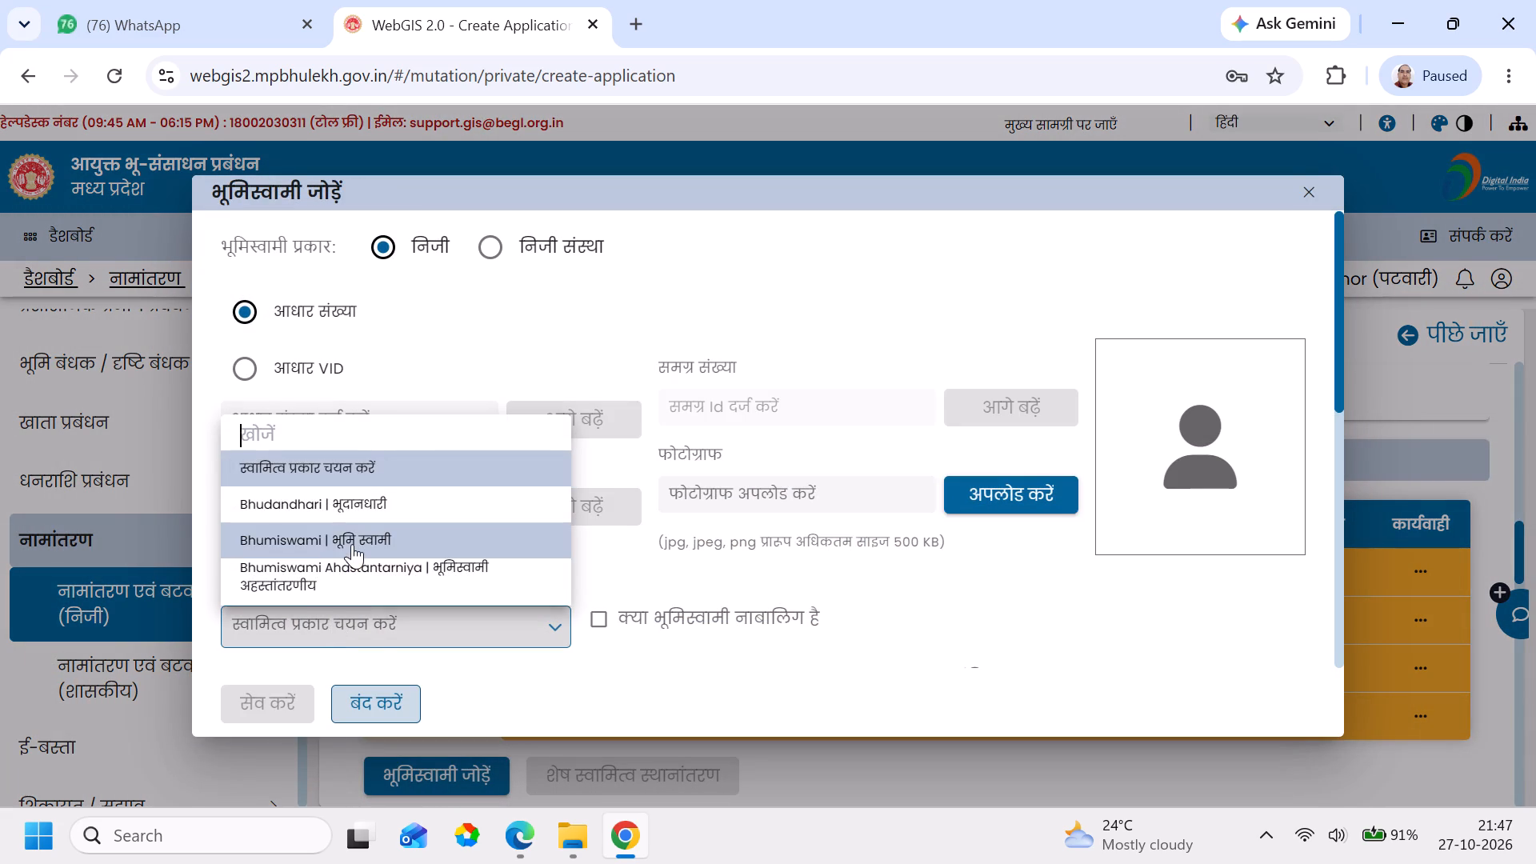
pyautogui.click(352, 544)
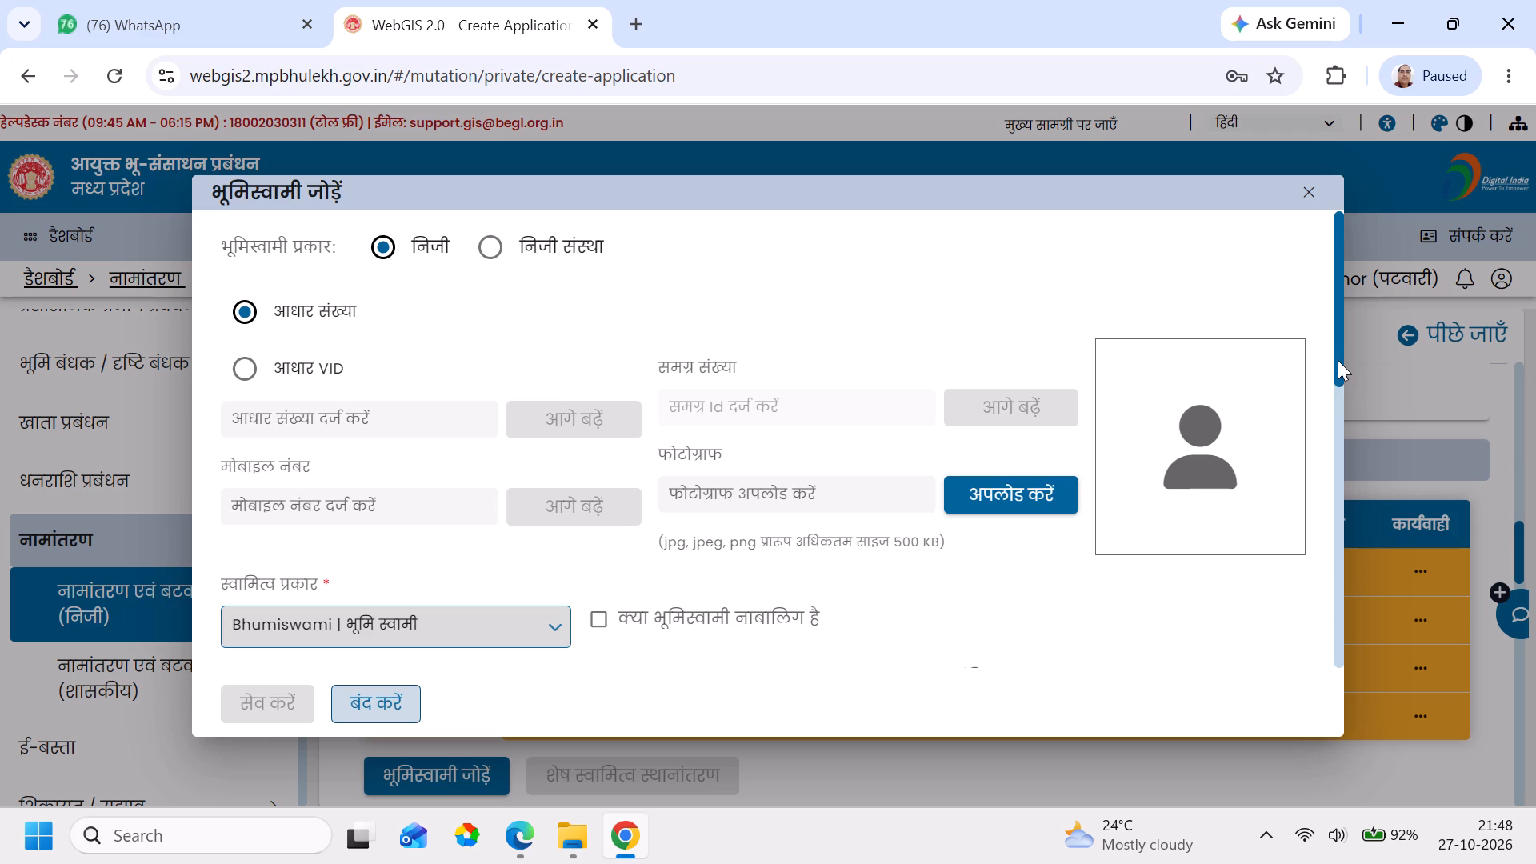
pyautogui.moveTo(1333, 359); pyautogui.dragTo(1330, 456)
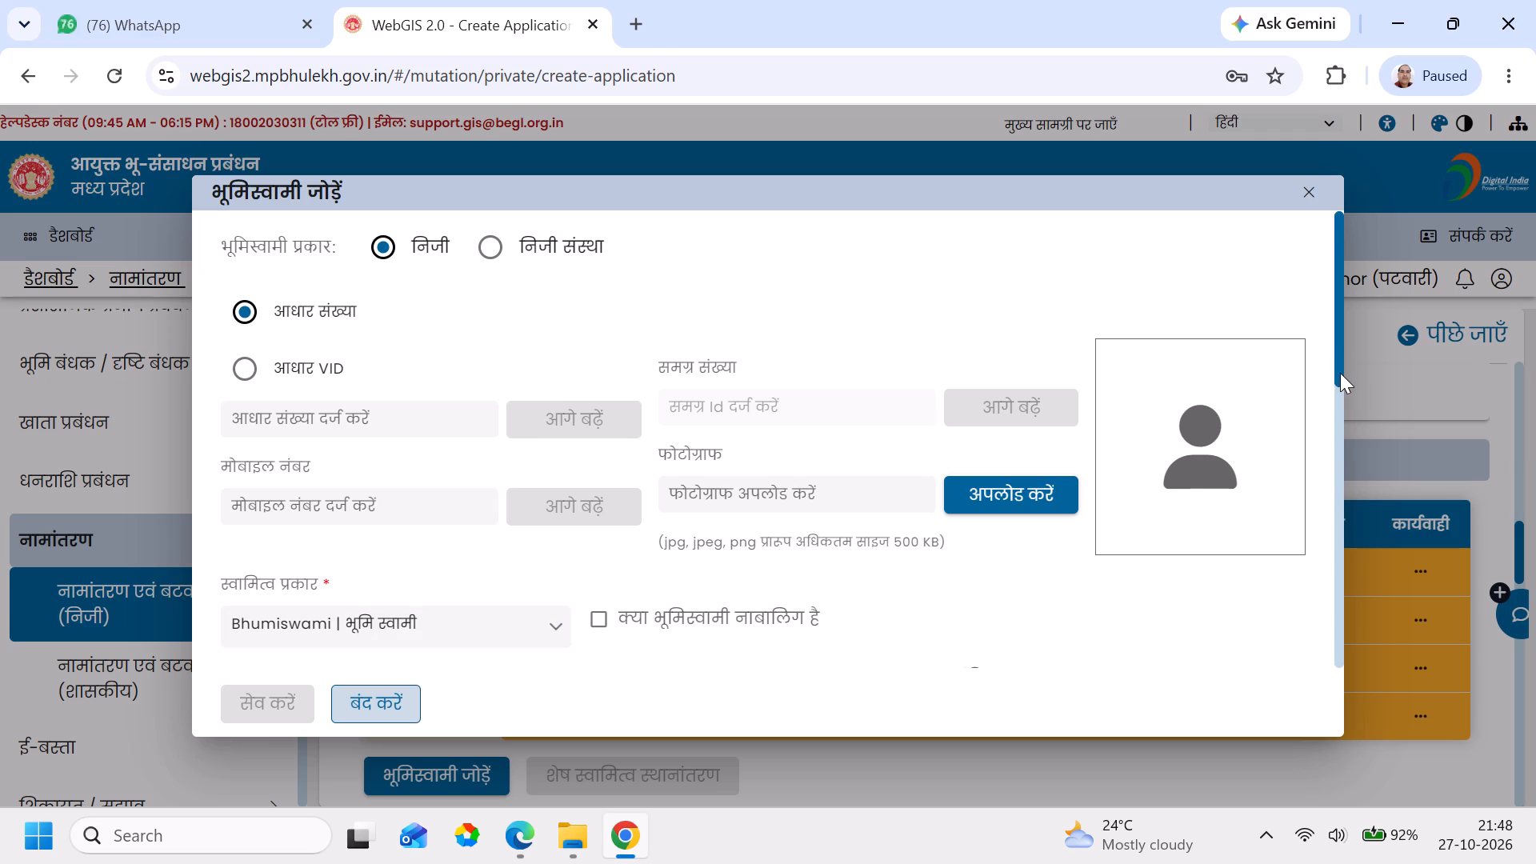
pyautogui.moveTo(1341, 366); pyautogui.dragTo(1345, 529)
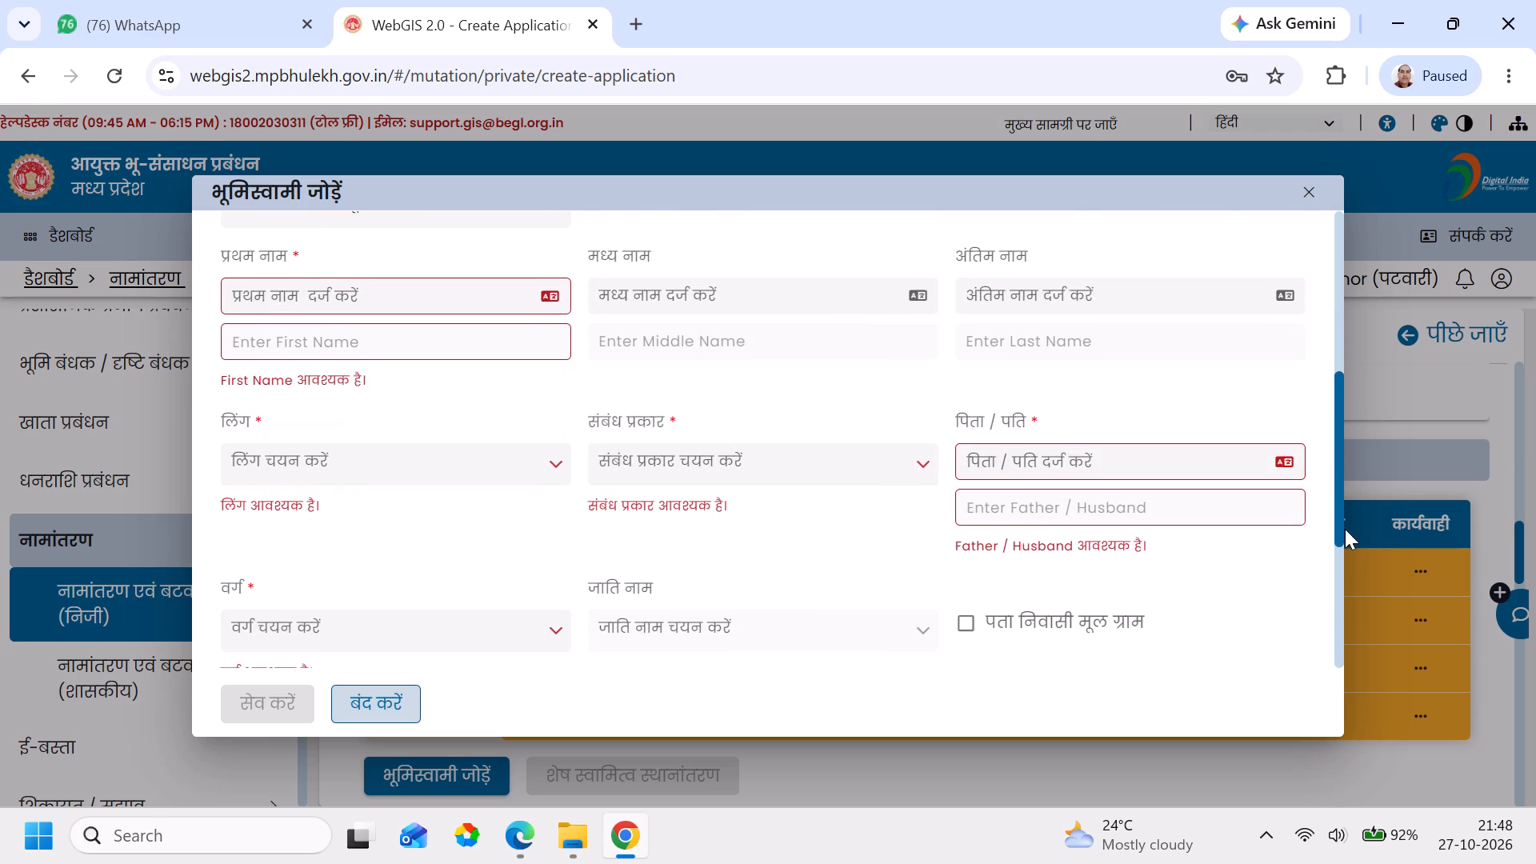
pyautogui.moveTo(1345, 529); pyautogui.dragTo(1345, 531)
pyautogui.click(267, 284)
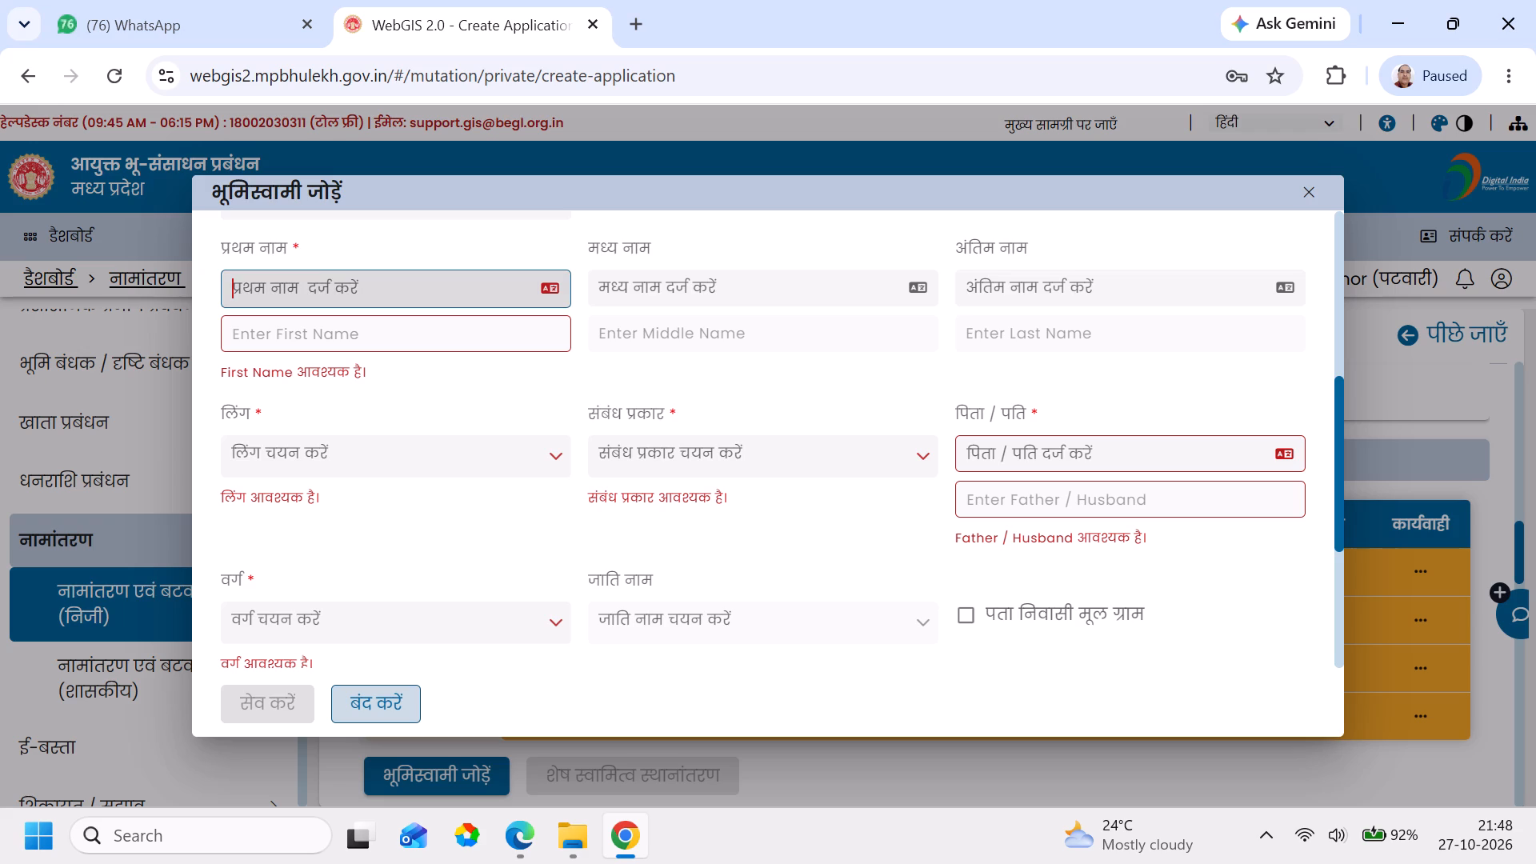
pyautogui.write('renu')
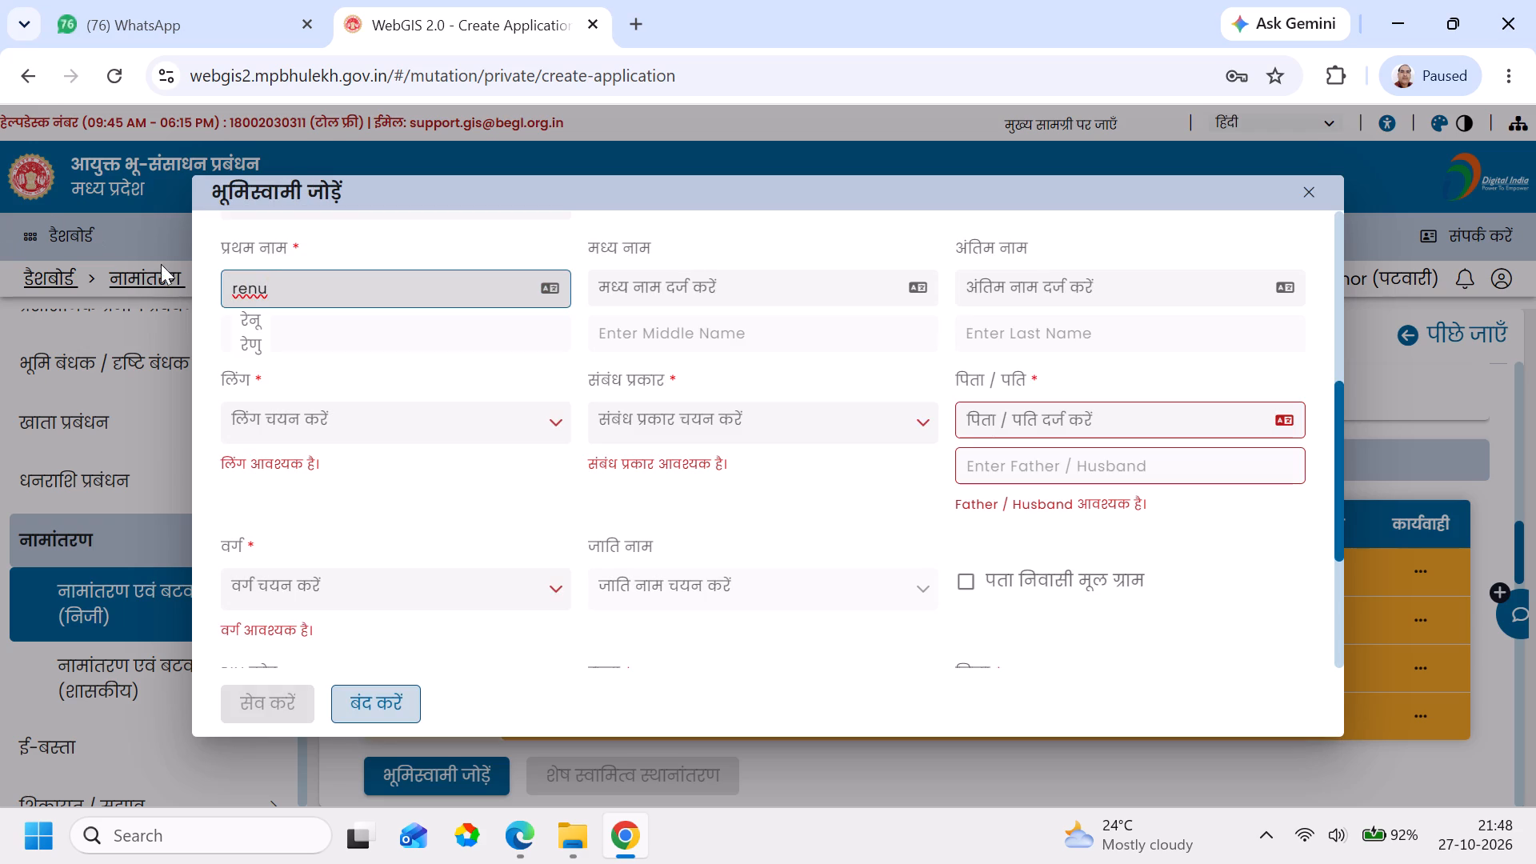
pyautogui.click(248, 326)
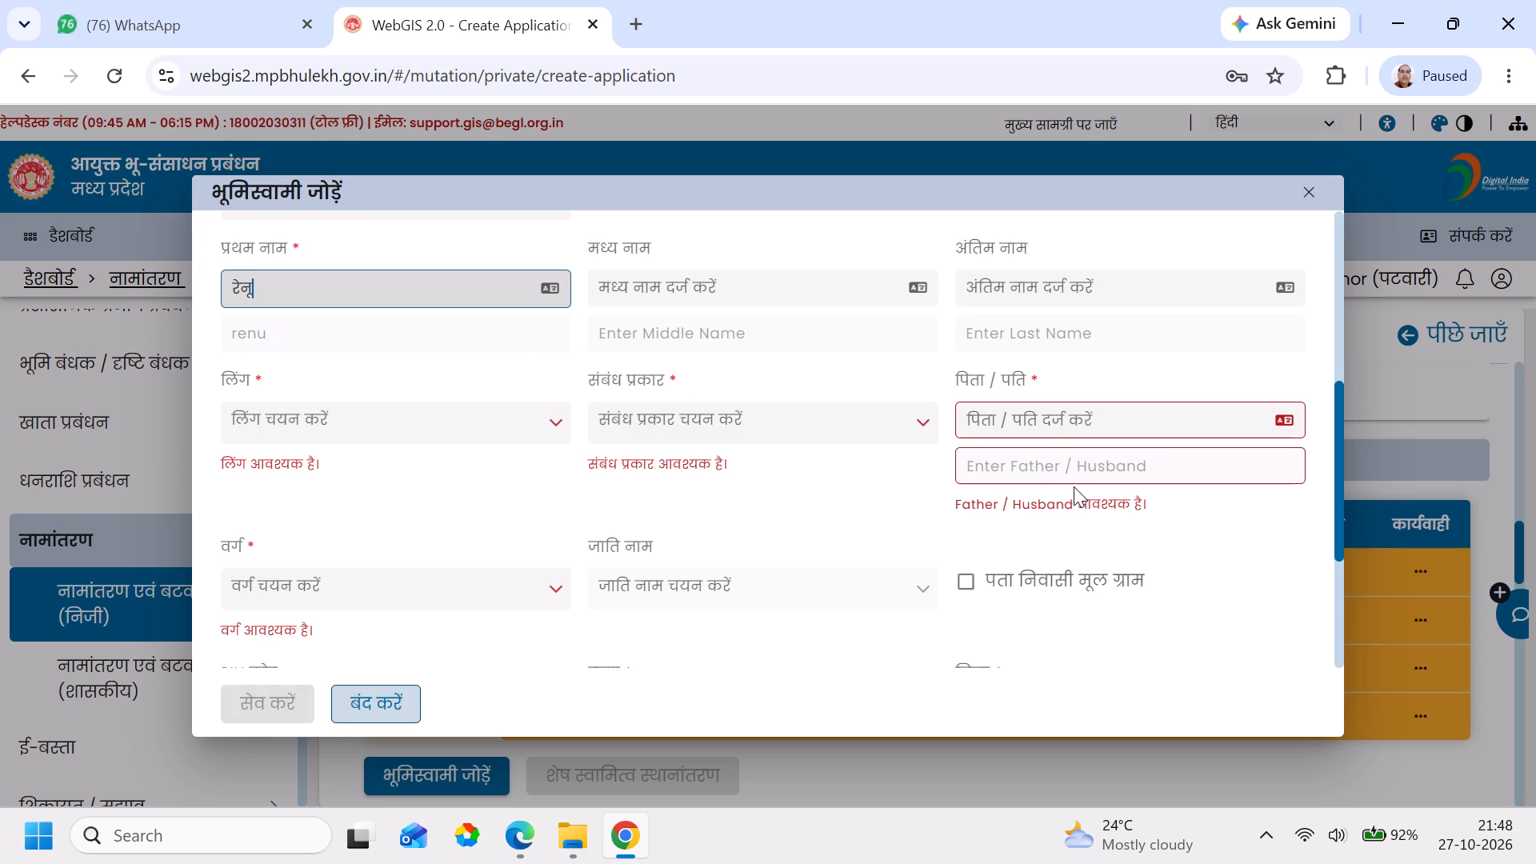
pyautogui.click(1018, 421)
pyautogui.hotkey('ctrl', 'v')
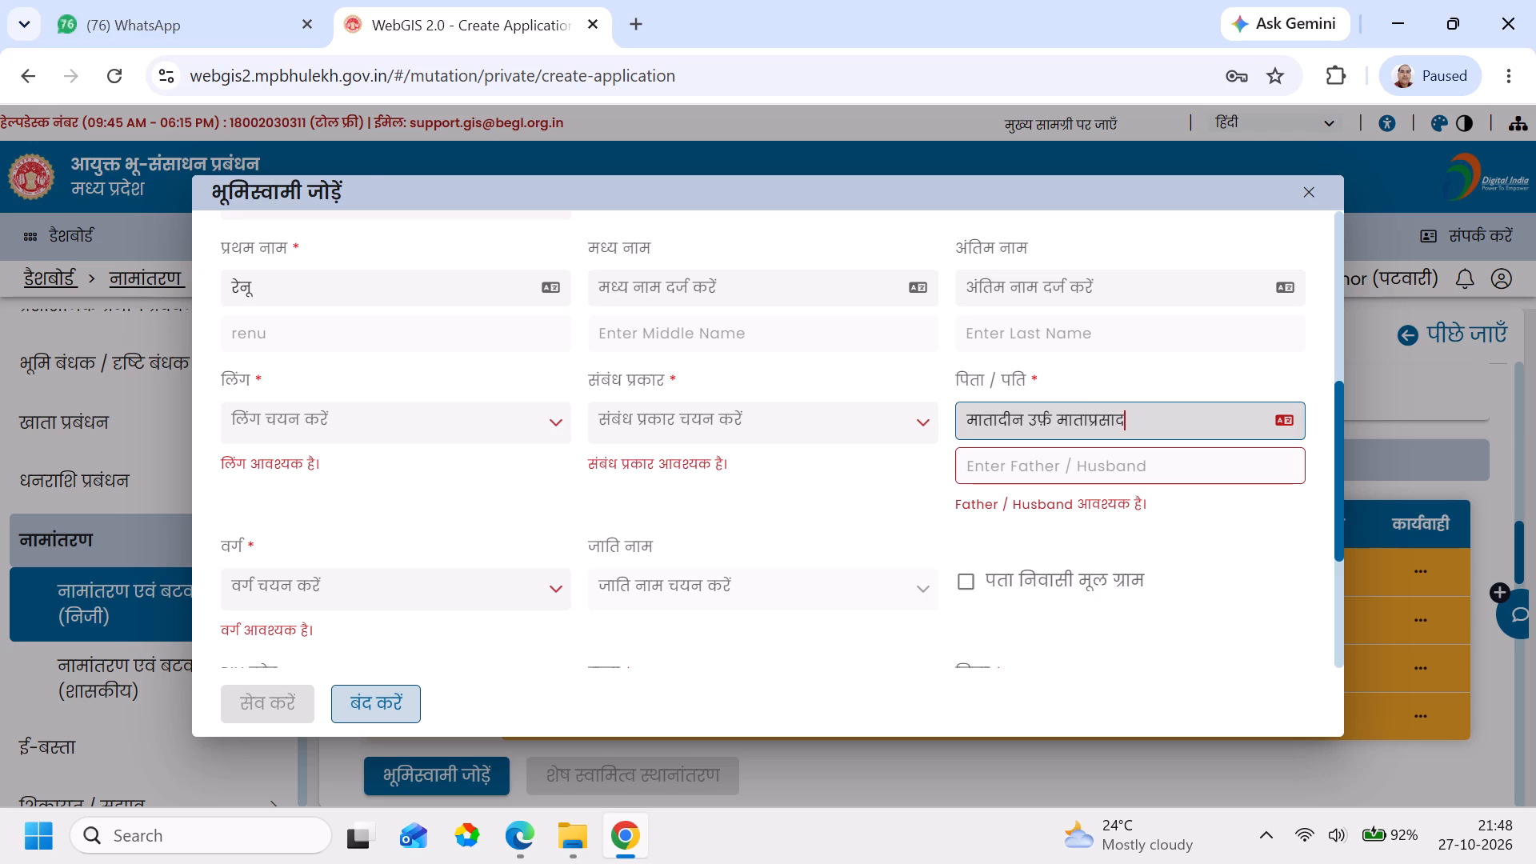
pyautogui.click(633, 428)
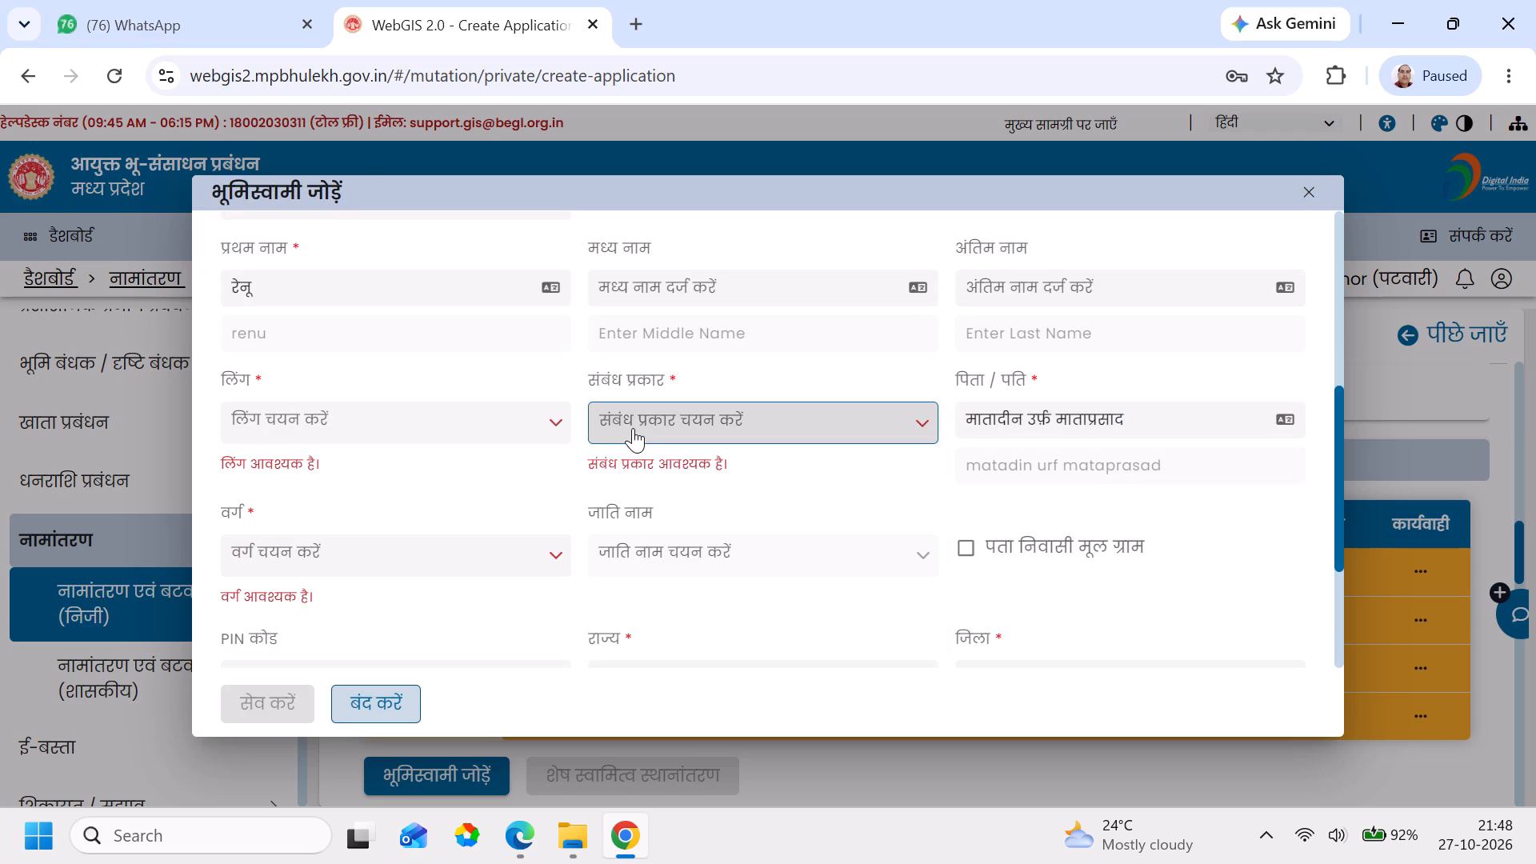
pyautogui.click(694, 577)
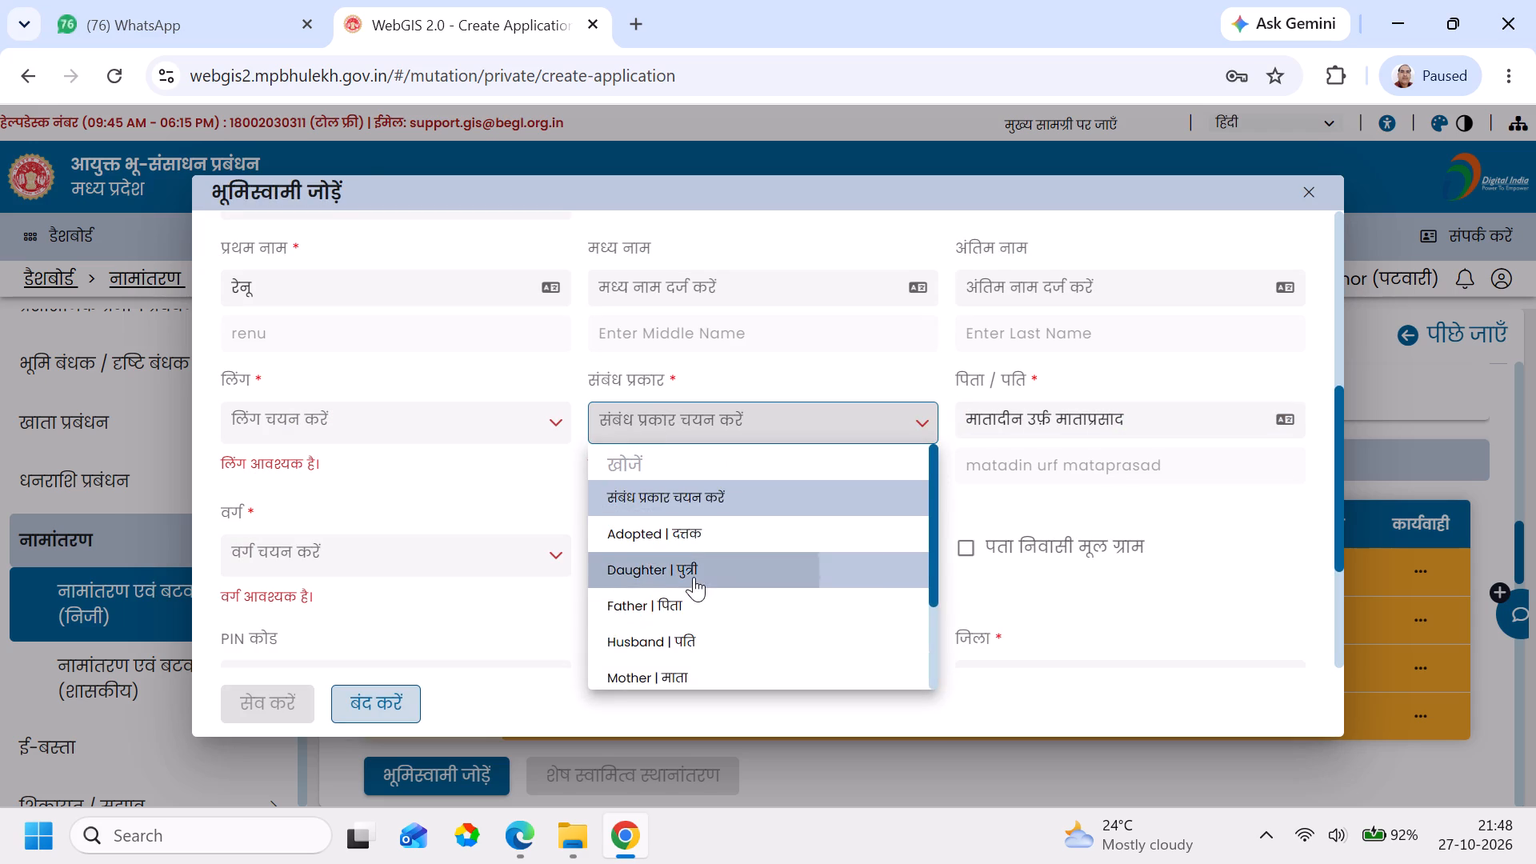
pyautogui.click(419, 565)
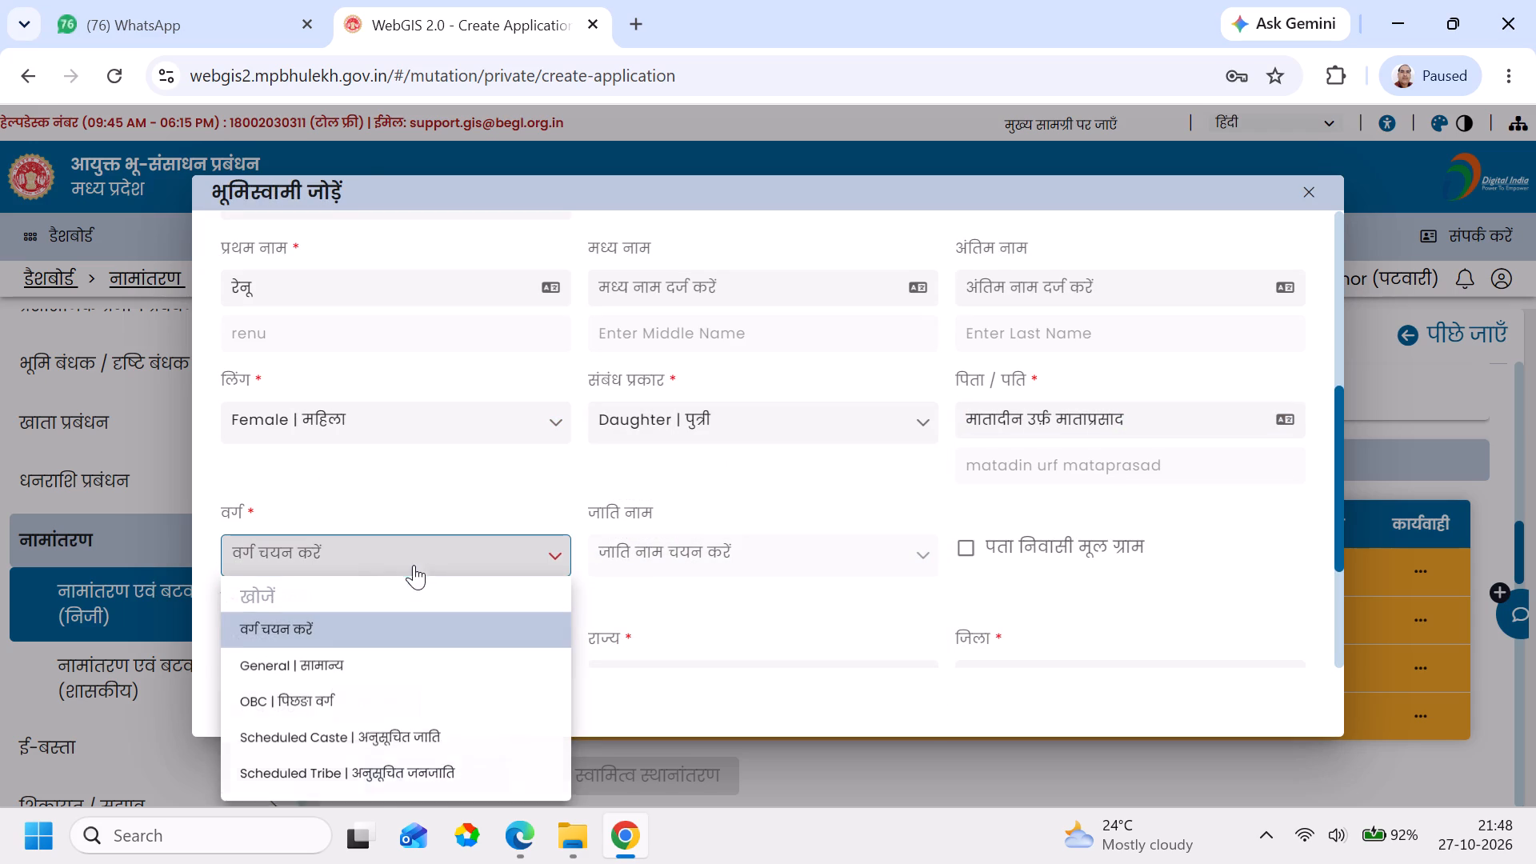
pyautogui.click(314, 660)
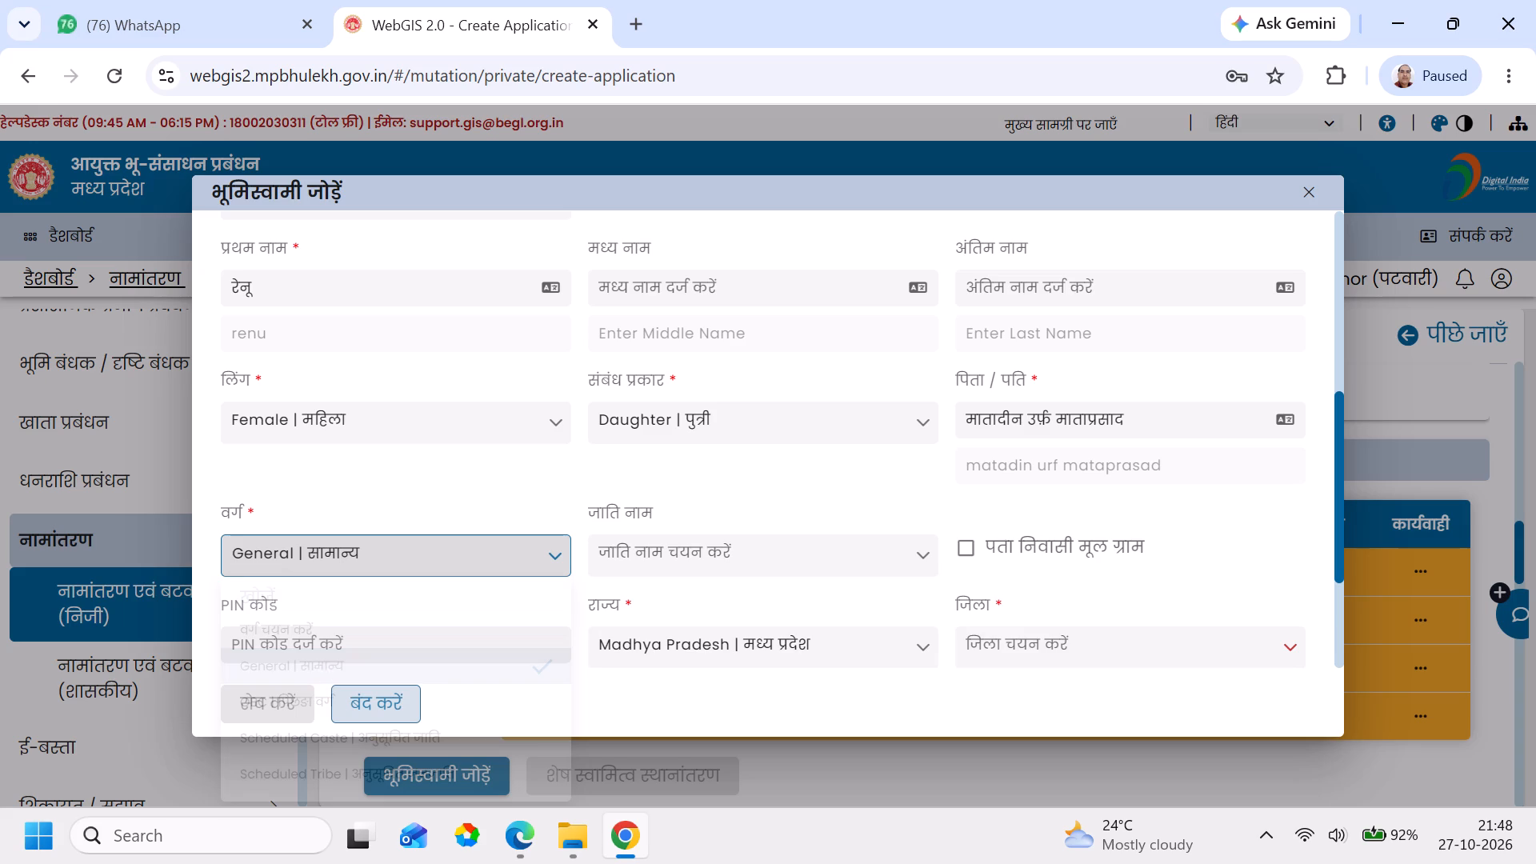
pyautogui.click(967, 548)
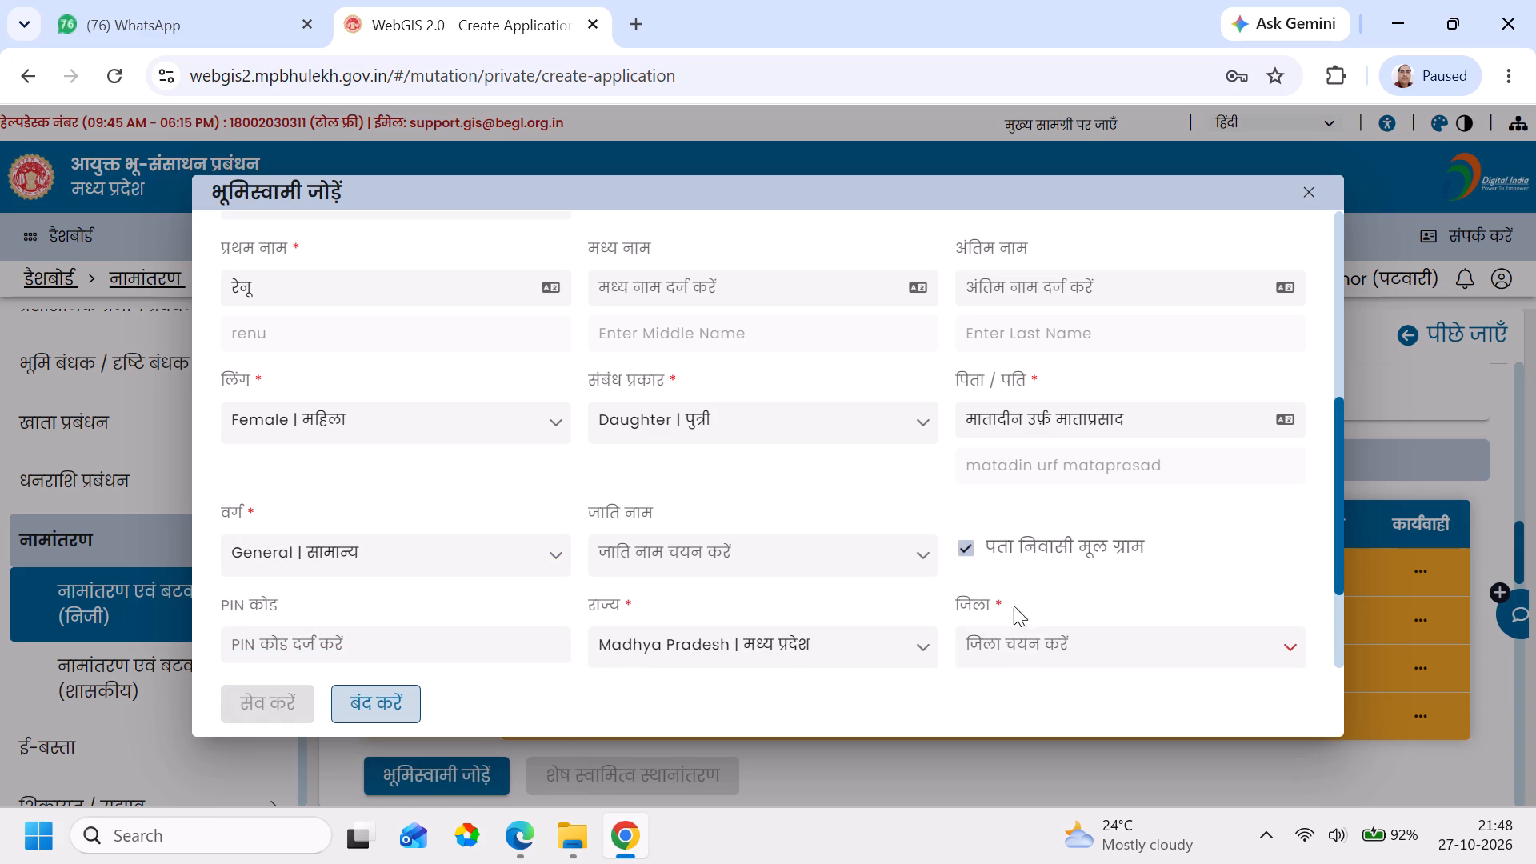
pyautogui.click(1054, 659)
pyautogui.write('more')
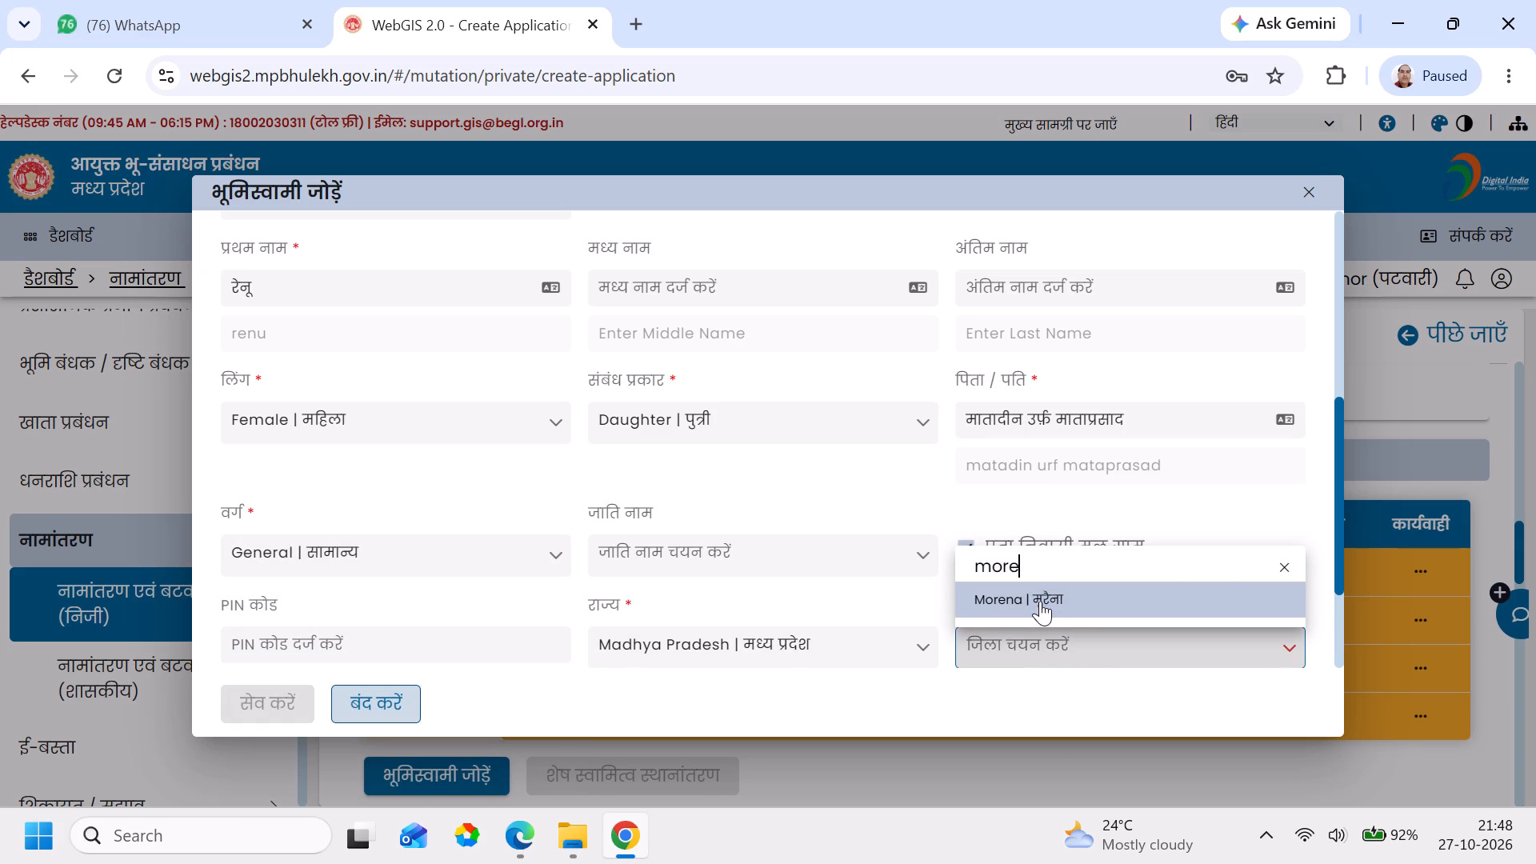
pyautogui.click(1040, 600)
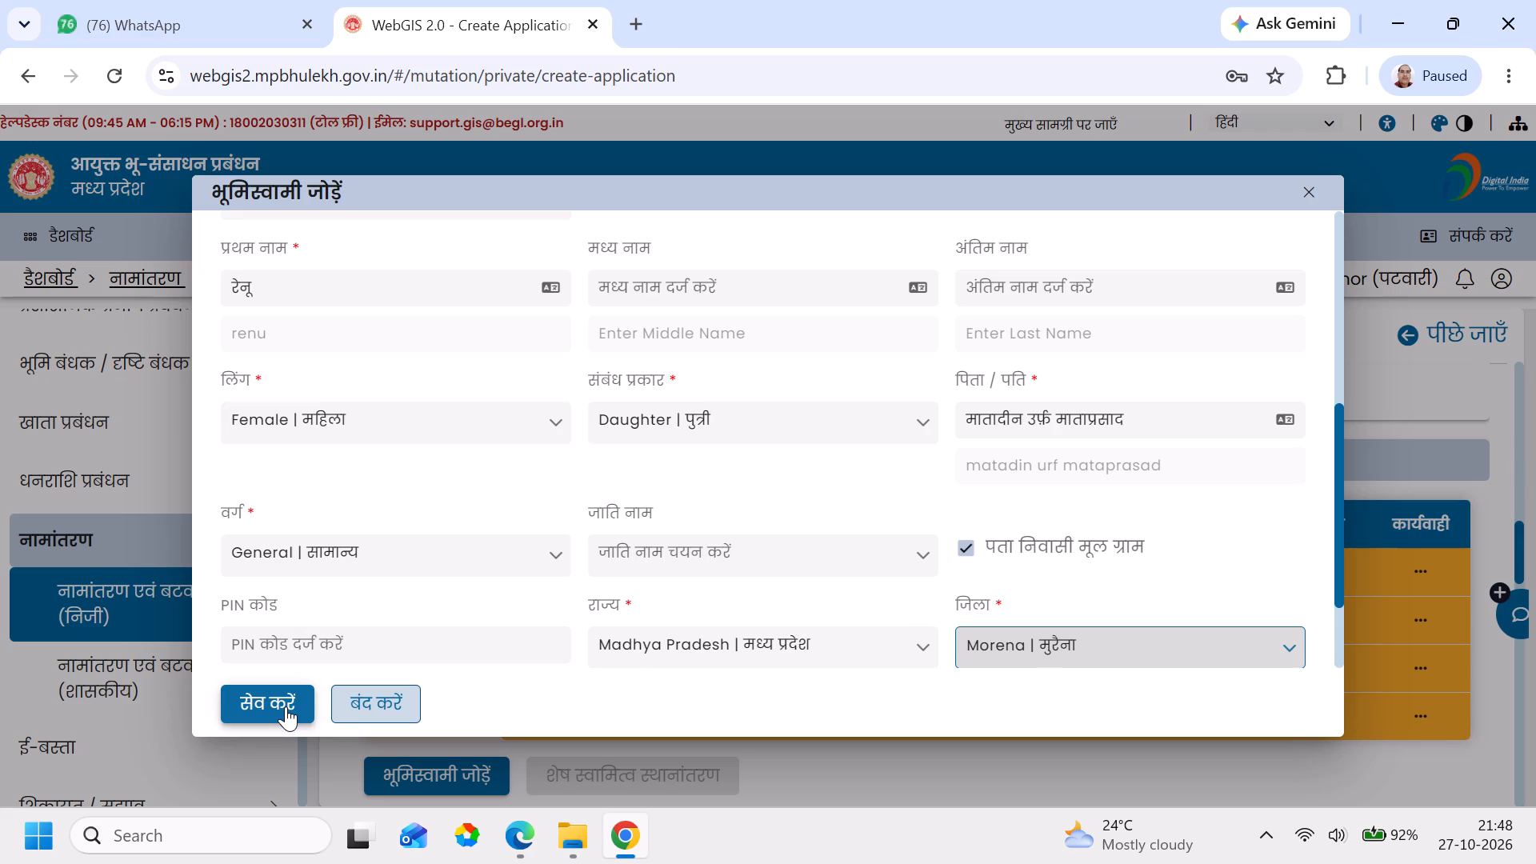
pyautogui.click(286, 706)
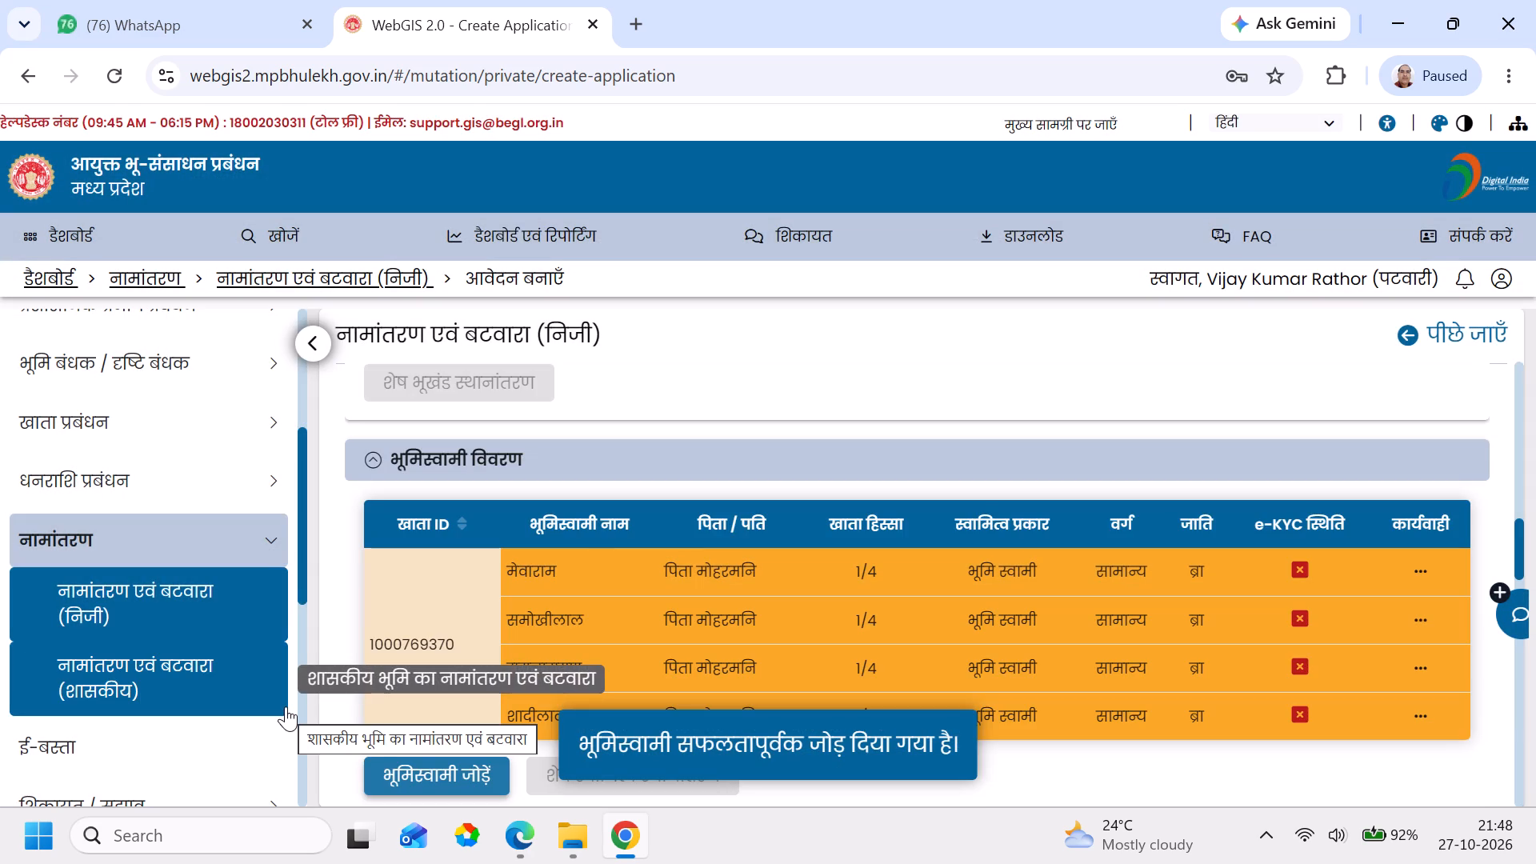
# Go to the list of private mutation and partition applications.
pyautogui.click(286, 706)
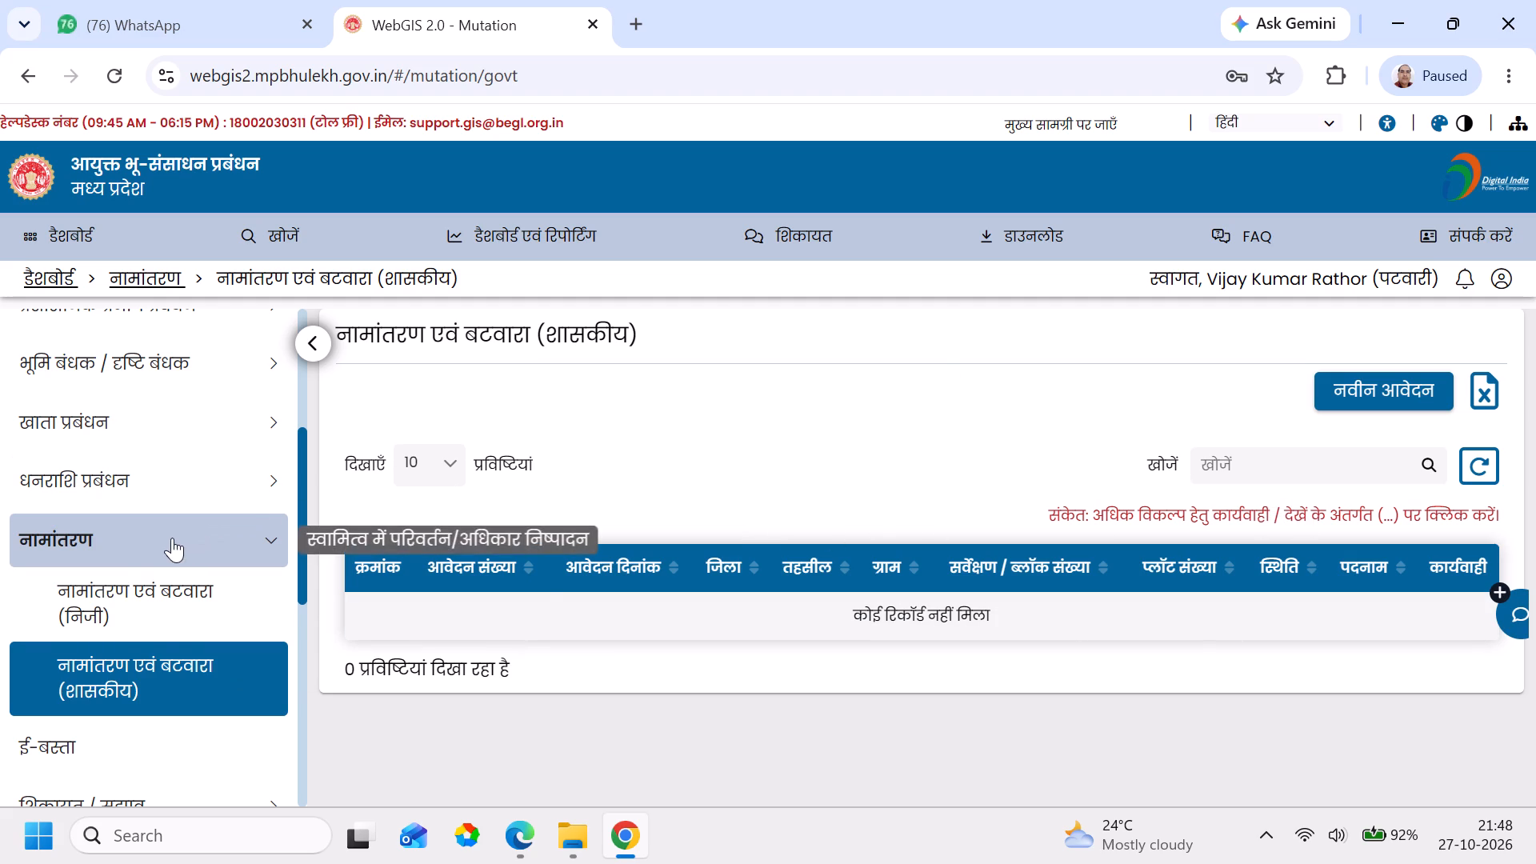
pyautogui.click(142, 585)
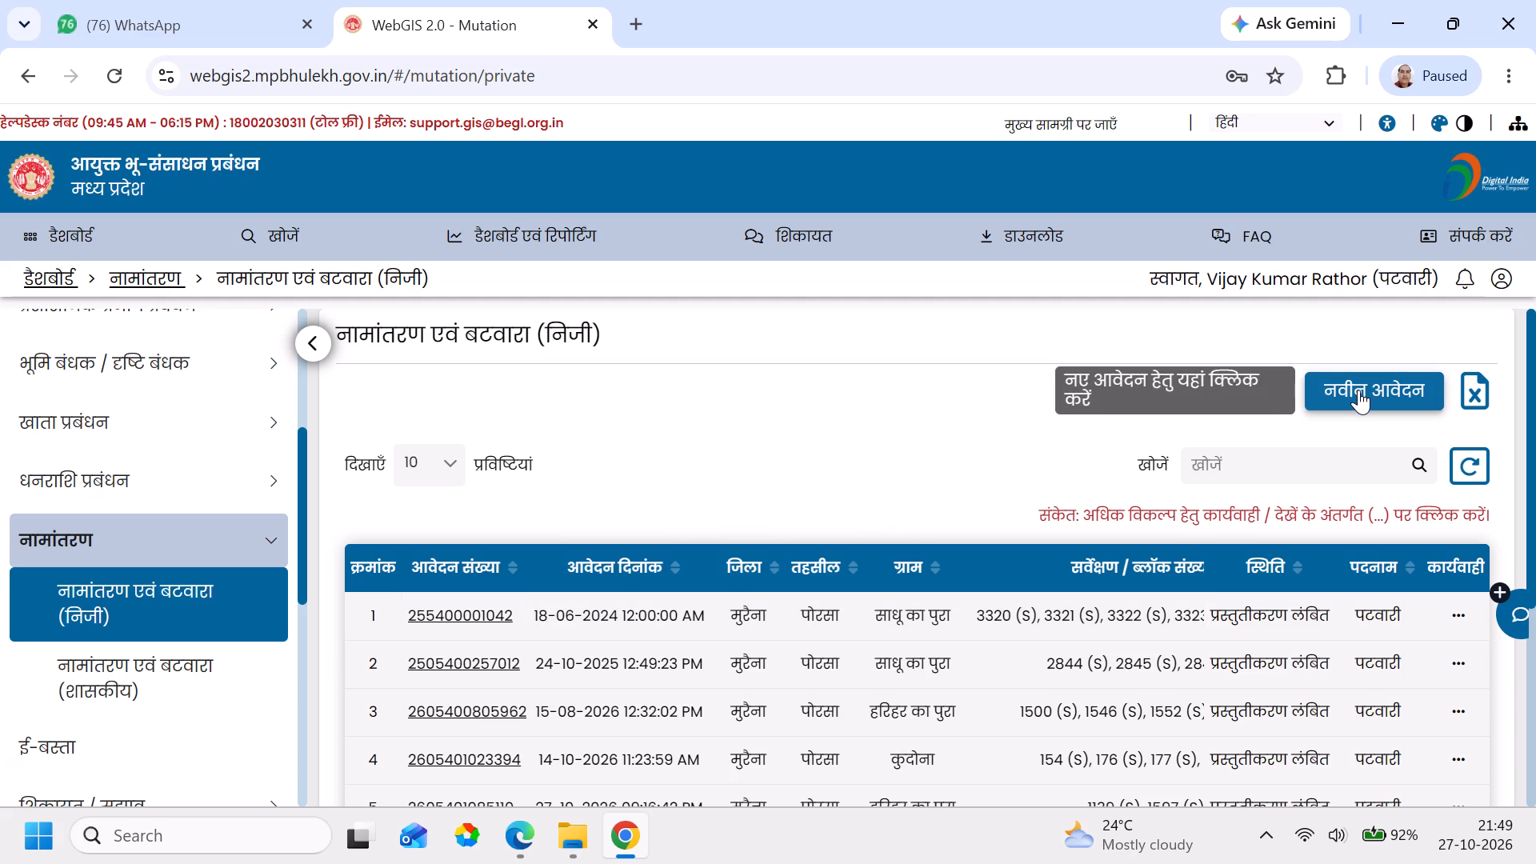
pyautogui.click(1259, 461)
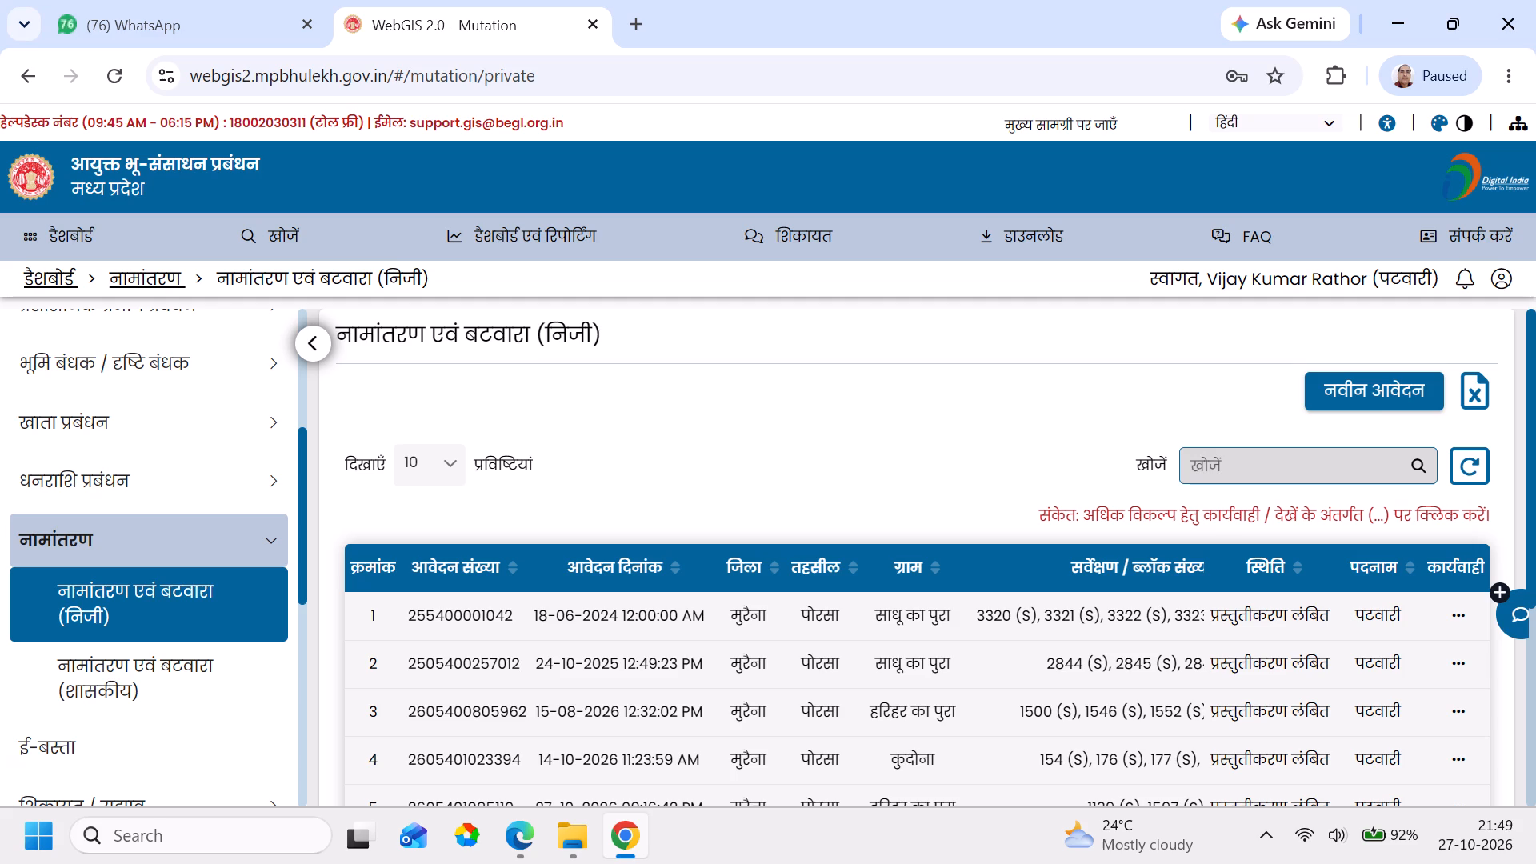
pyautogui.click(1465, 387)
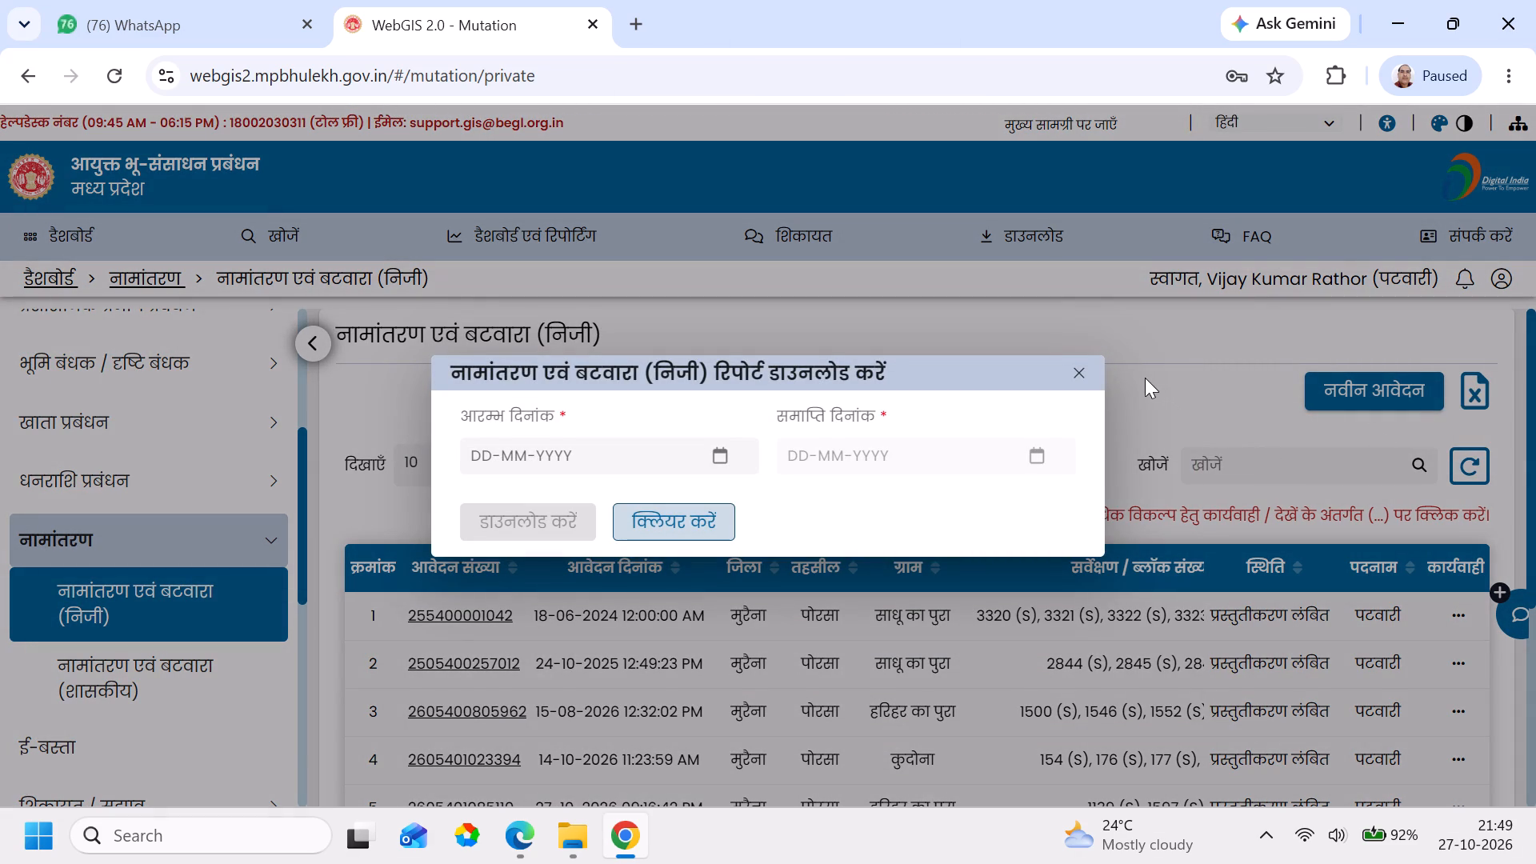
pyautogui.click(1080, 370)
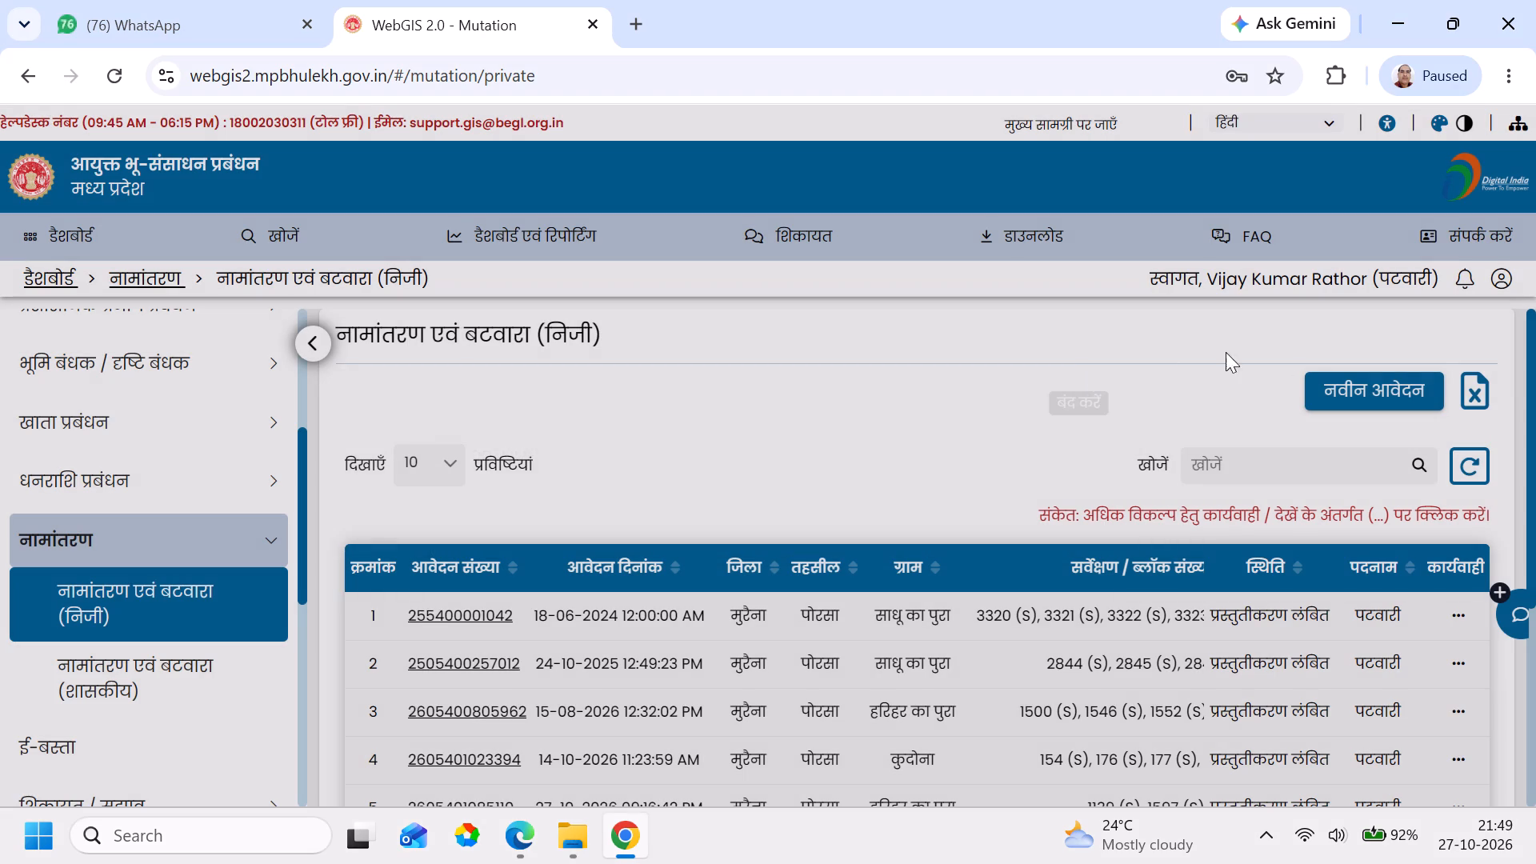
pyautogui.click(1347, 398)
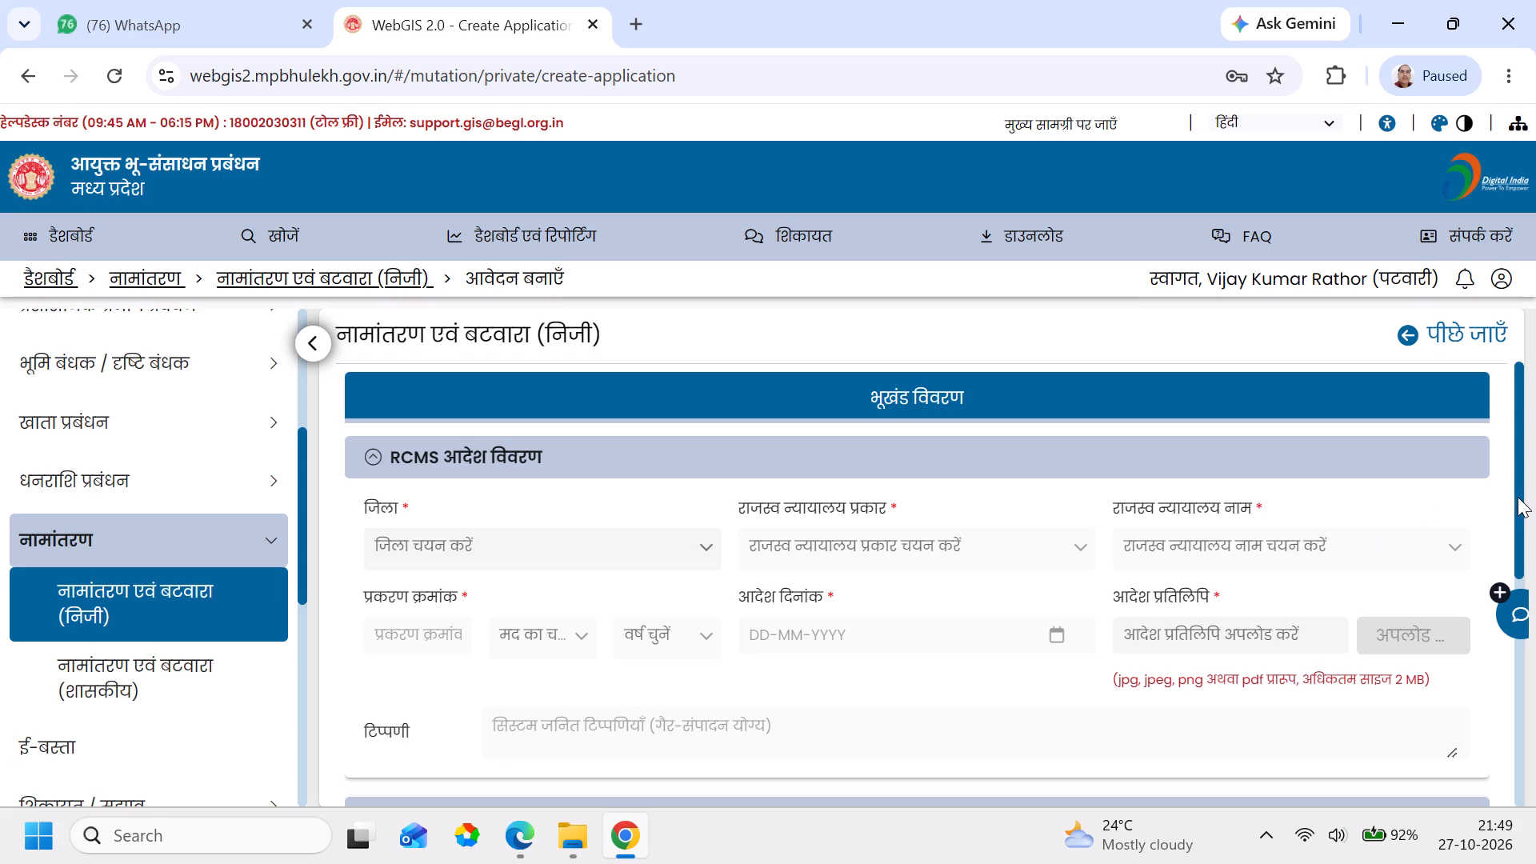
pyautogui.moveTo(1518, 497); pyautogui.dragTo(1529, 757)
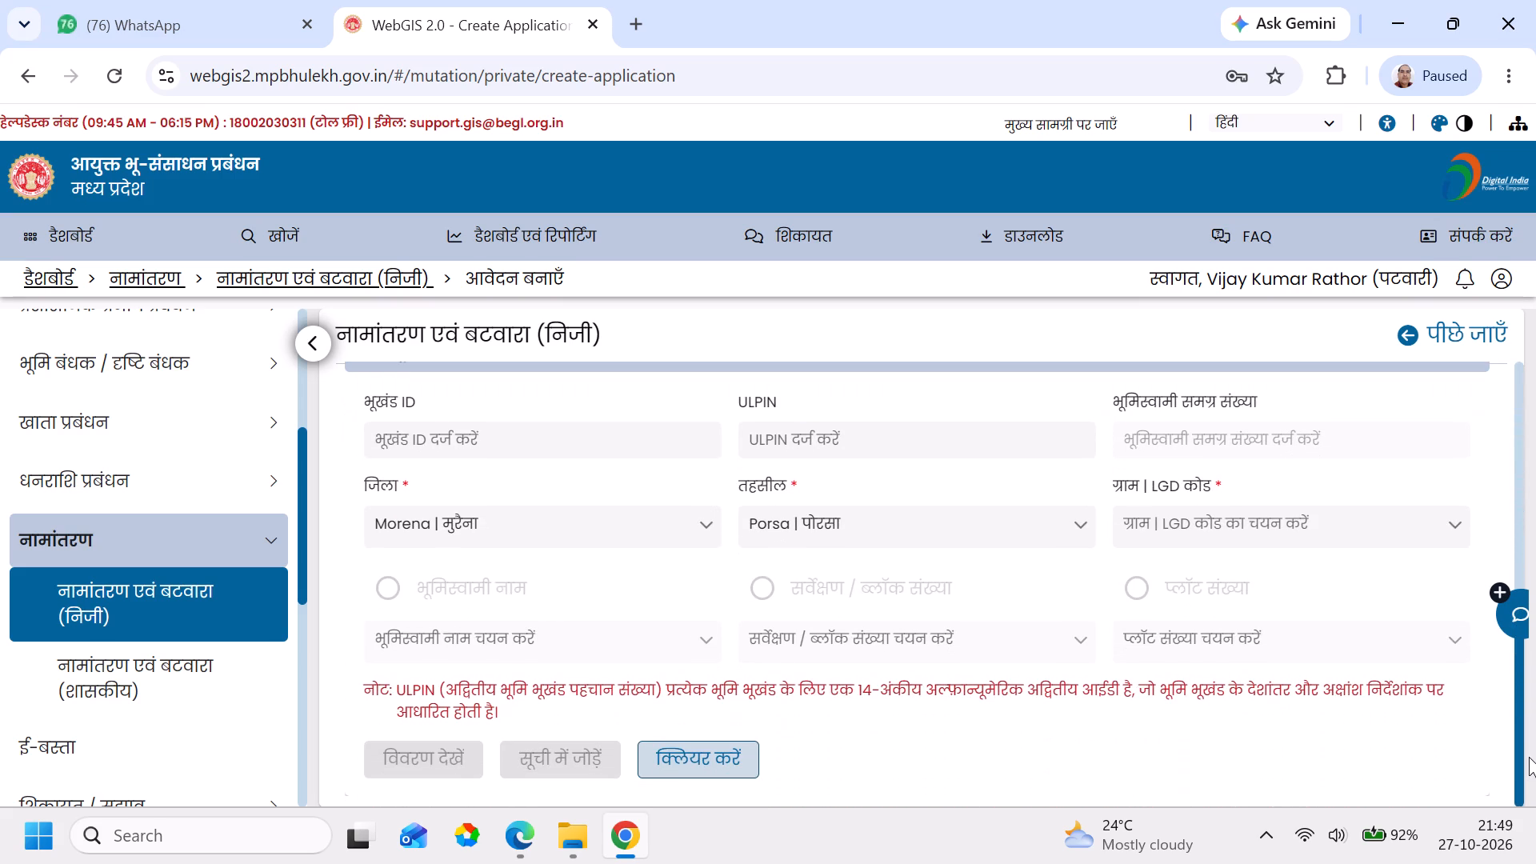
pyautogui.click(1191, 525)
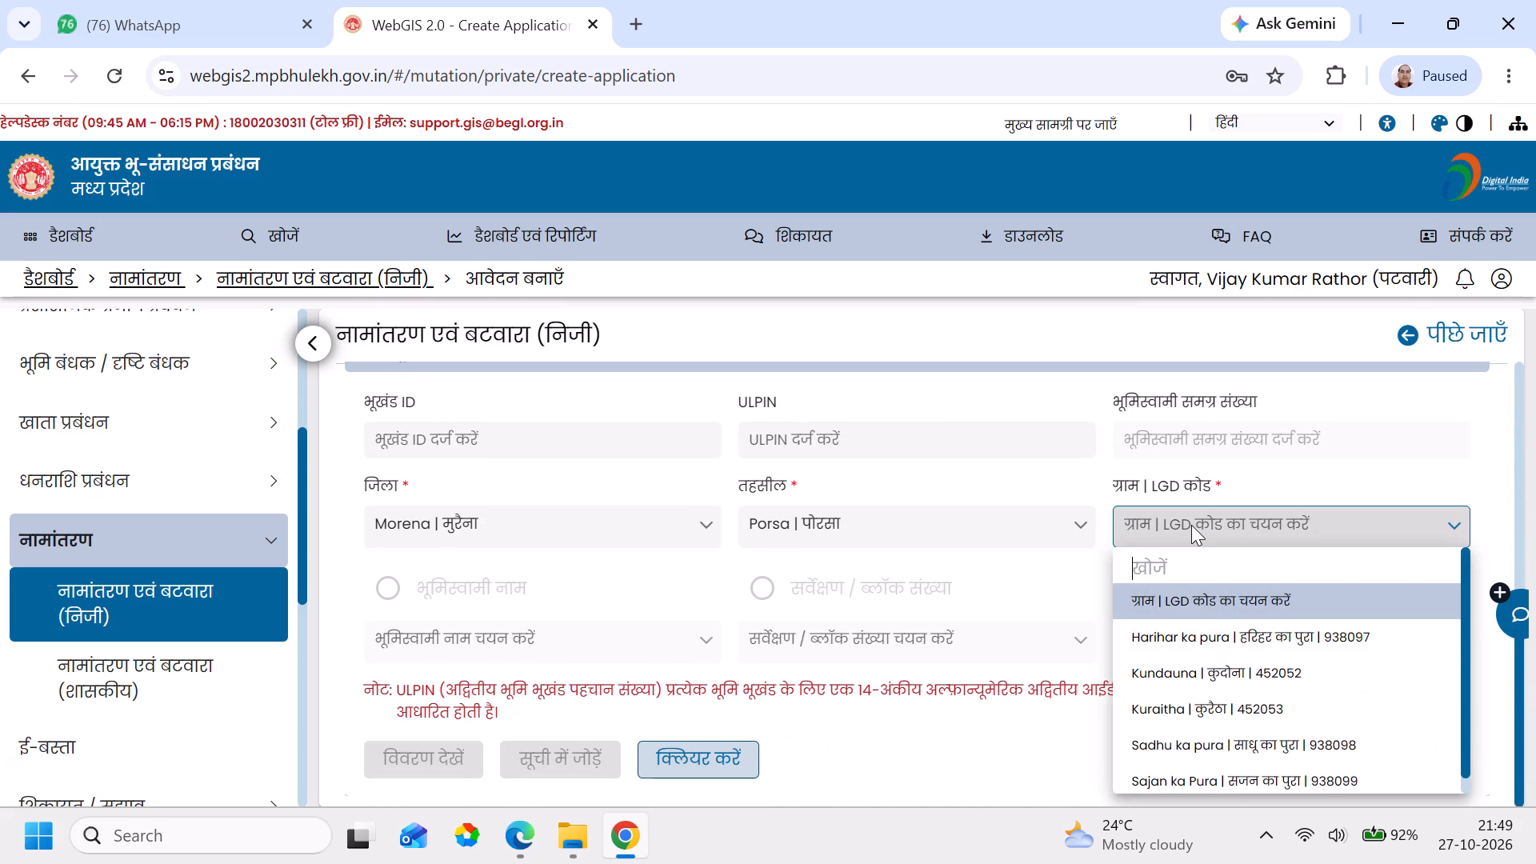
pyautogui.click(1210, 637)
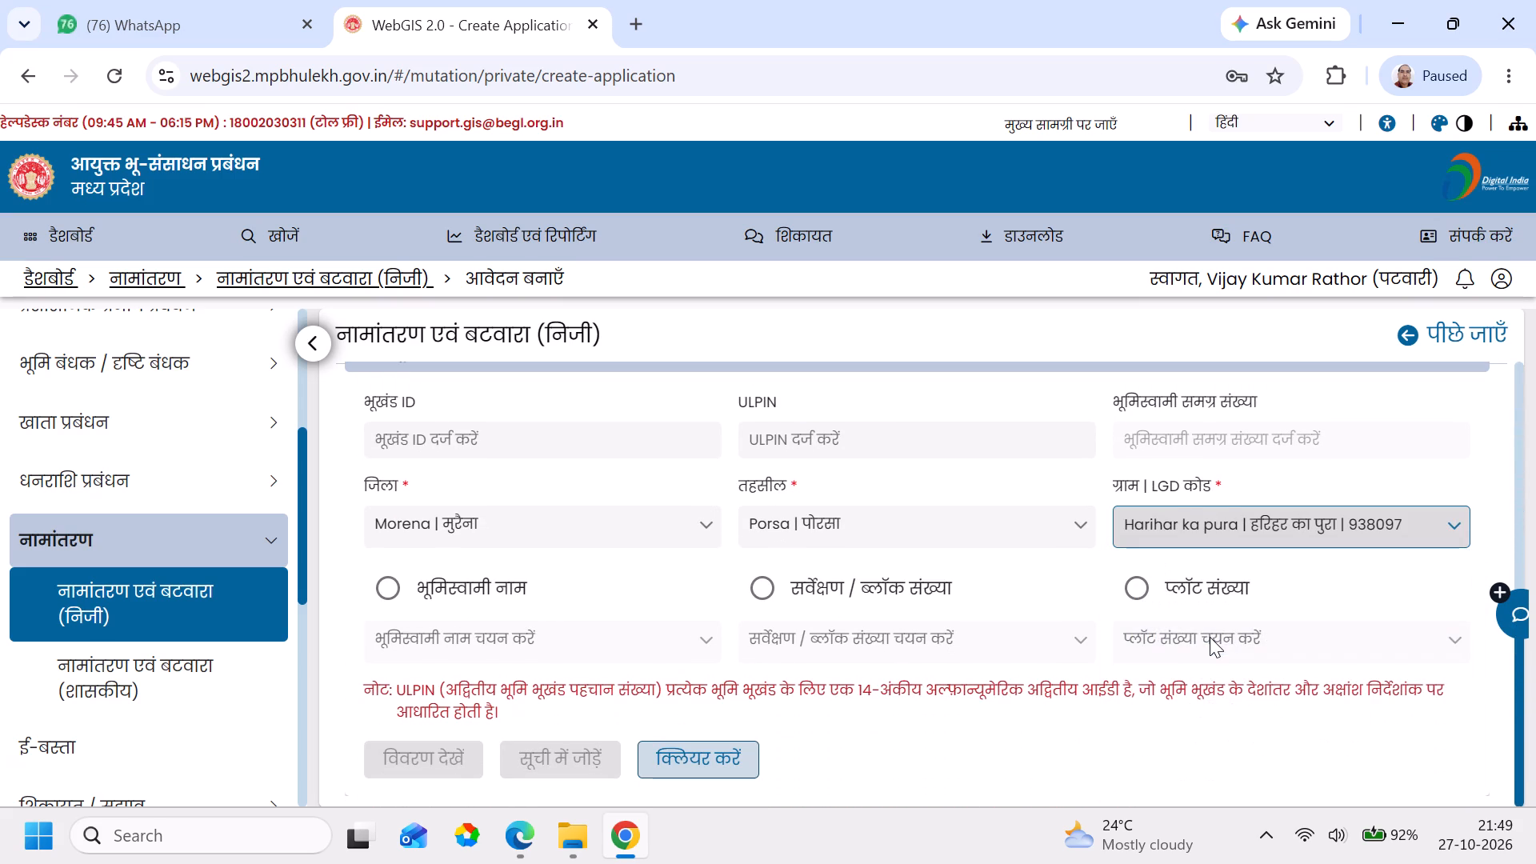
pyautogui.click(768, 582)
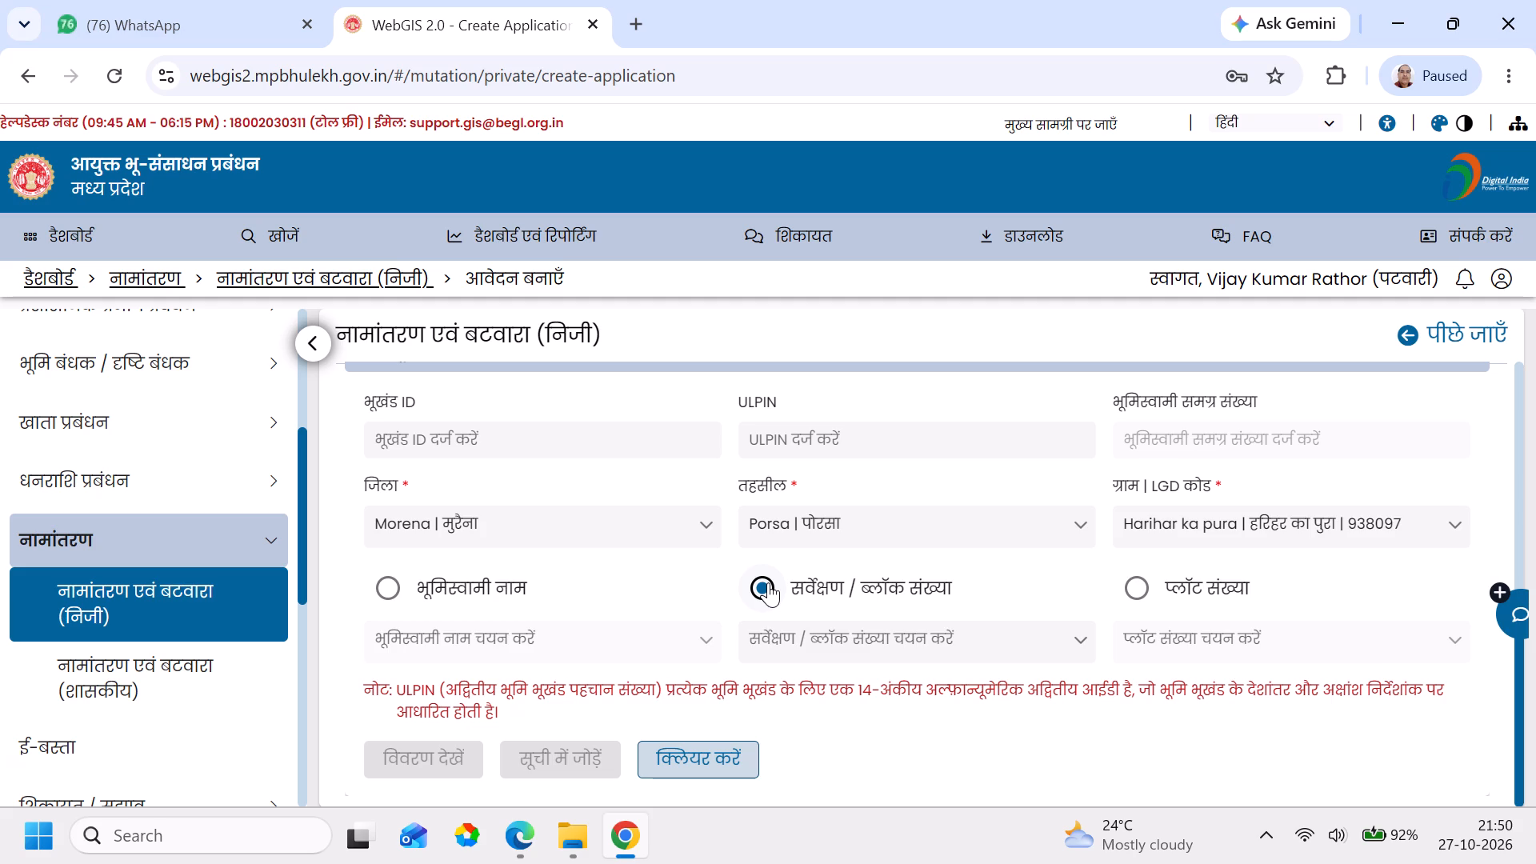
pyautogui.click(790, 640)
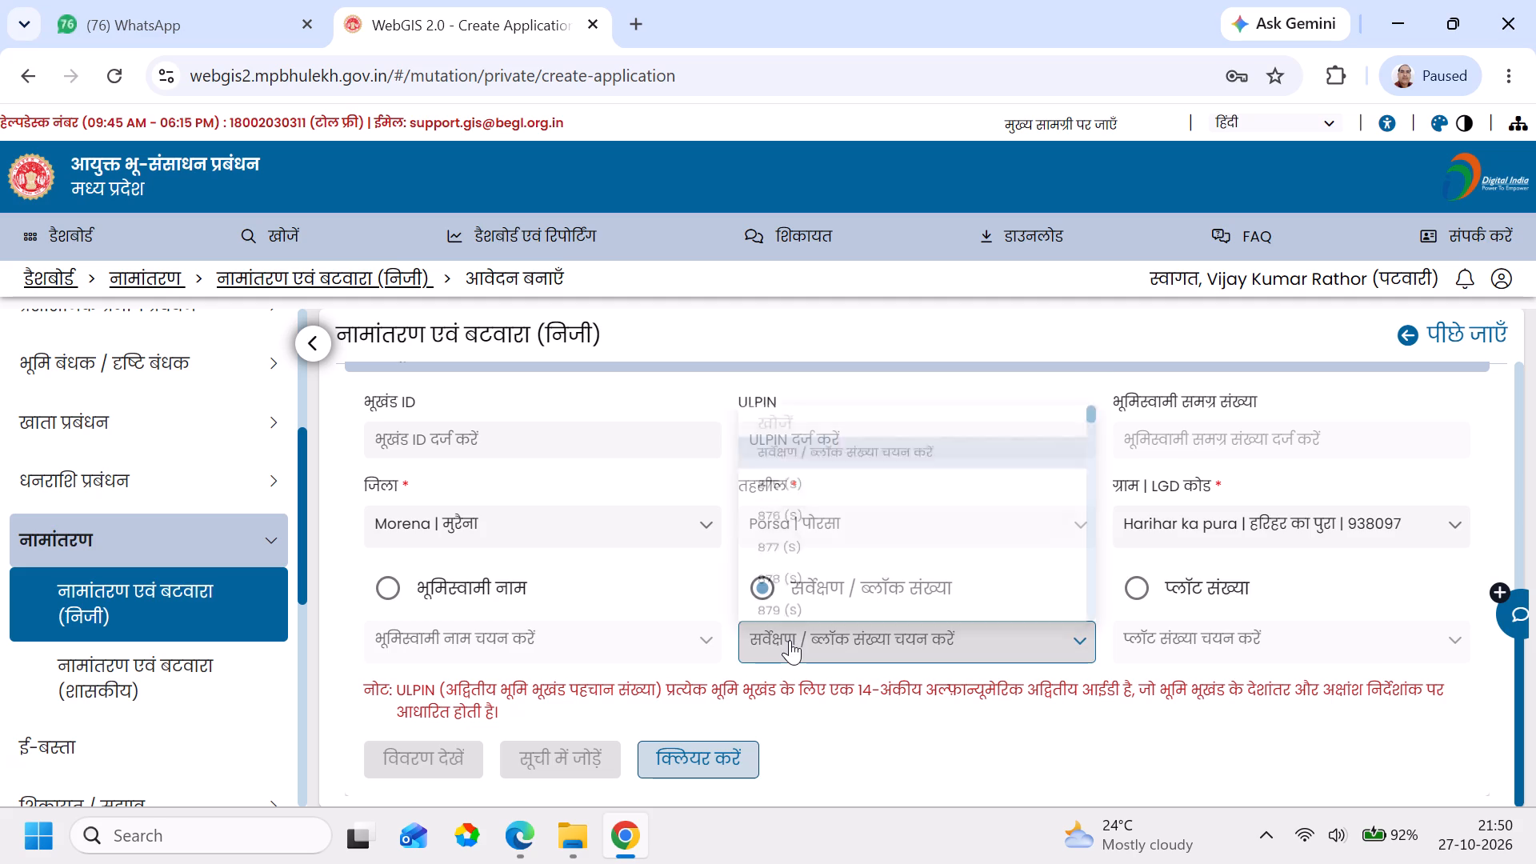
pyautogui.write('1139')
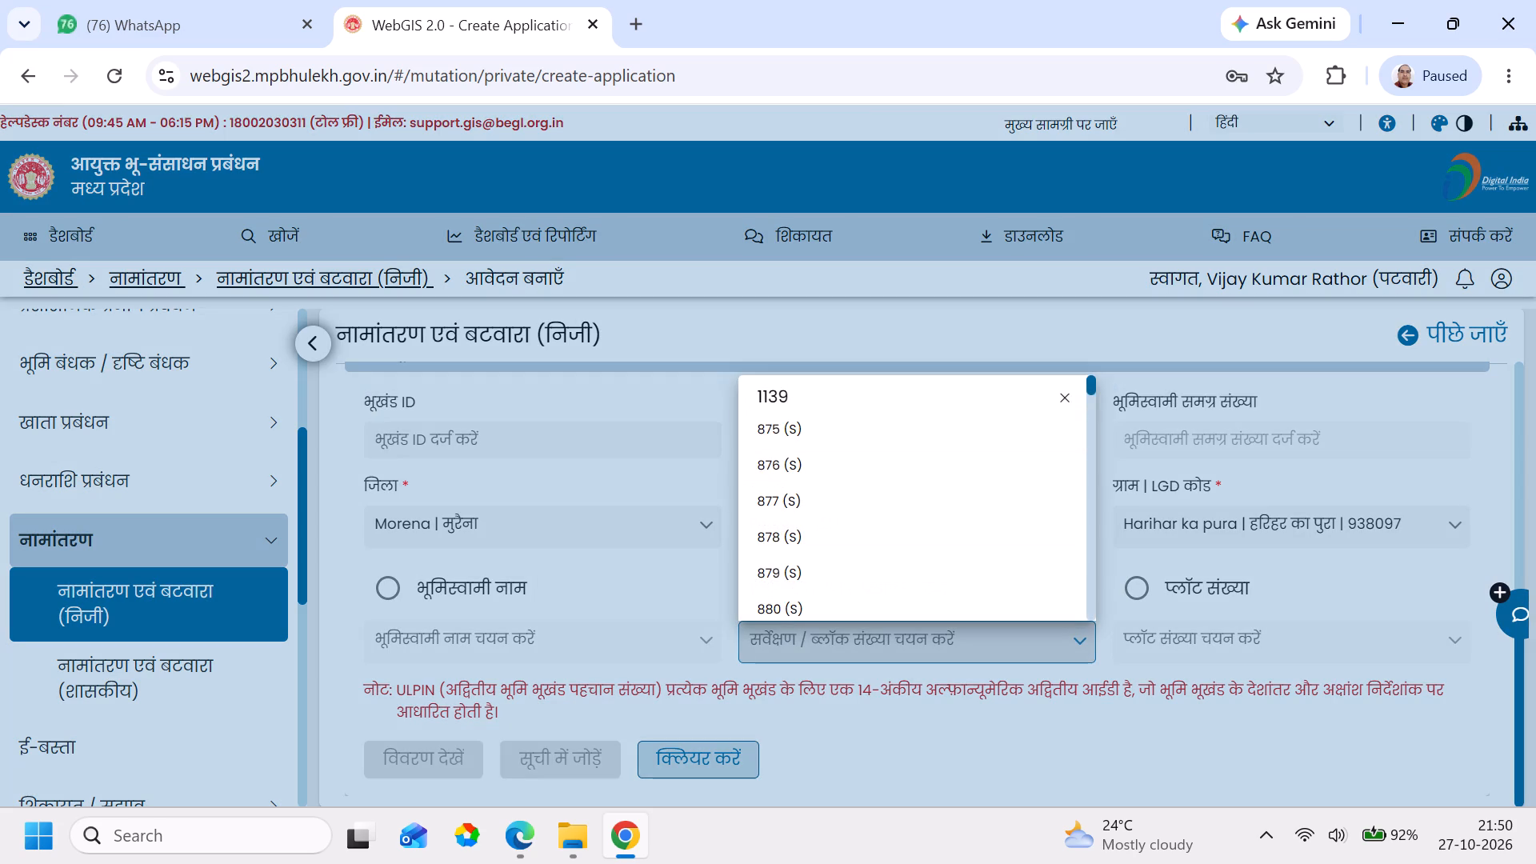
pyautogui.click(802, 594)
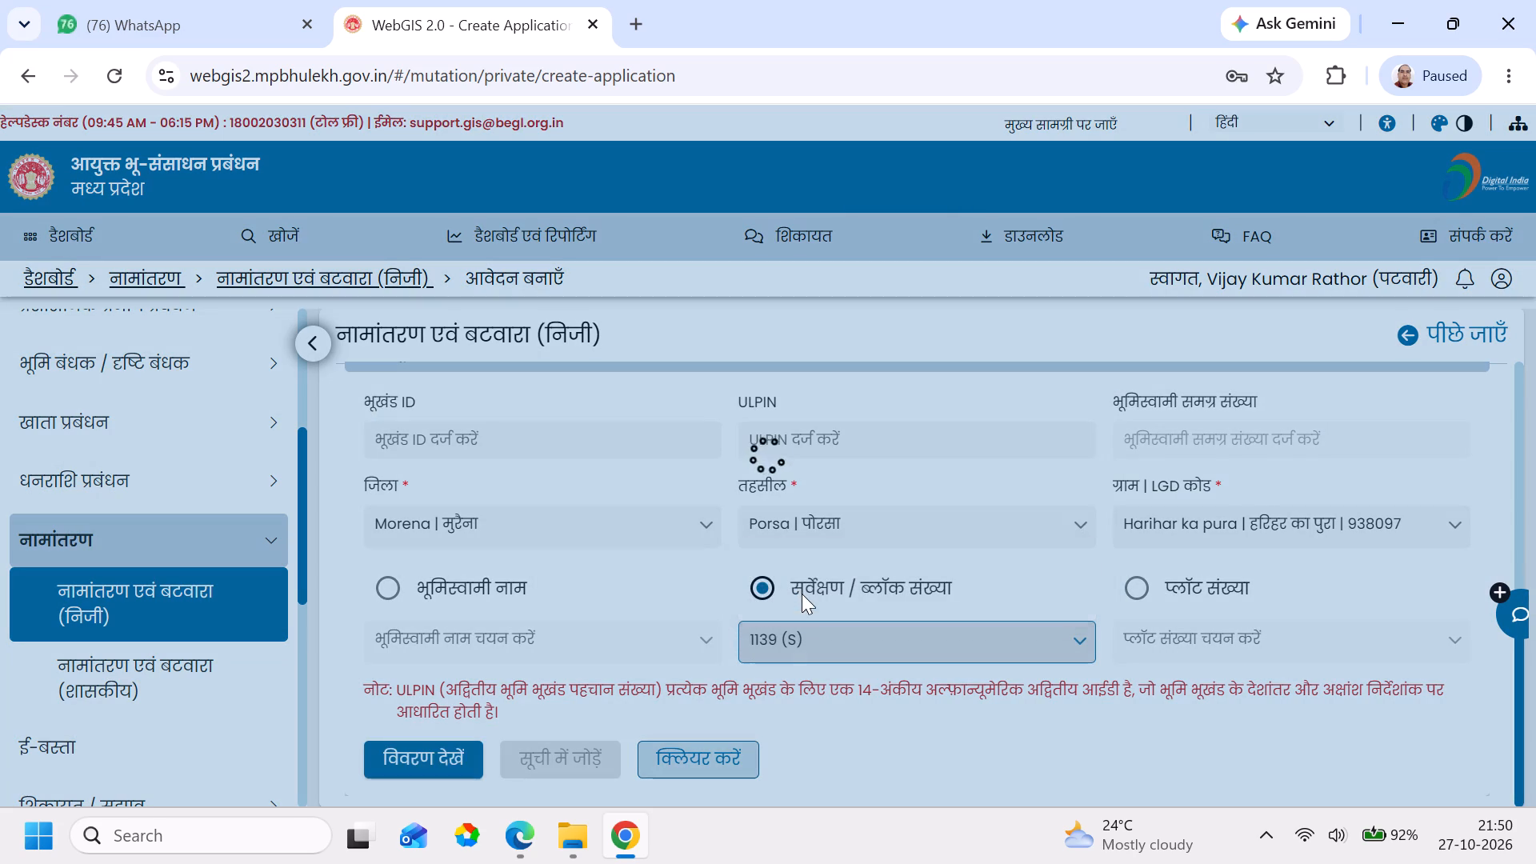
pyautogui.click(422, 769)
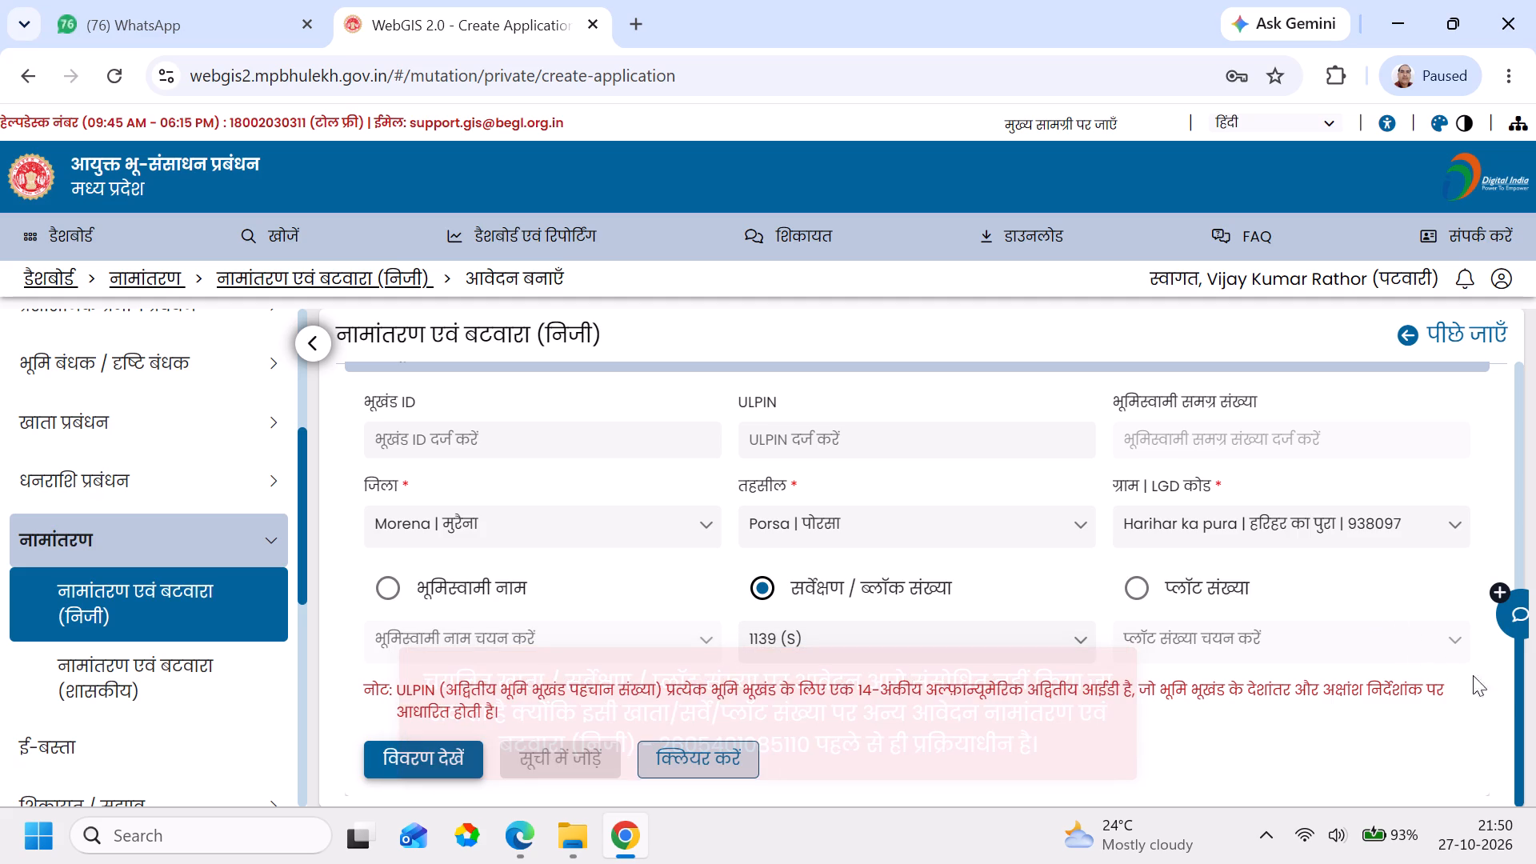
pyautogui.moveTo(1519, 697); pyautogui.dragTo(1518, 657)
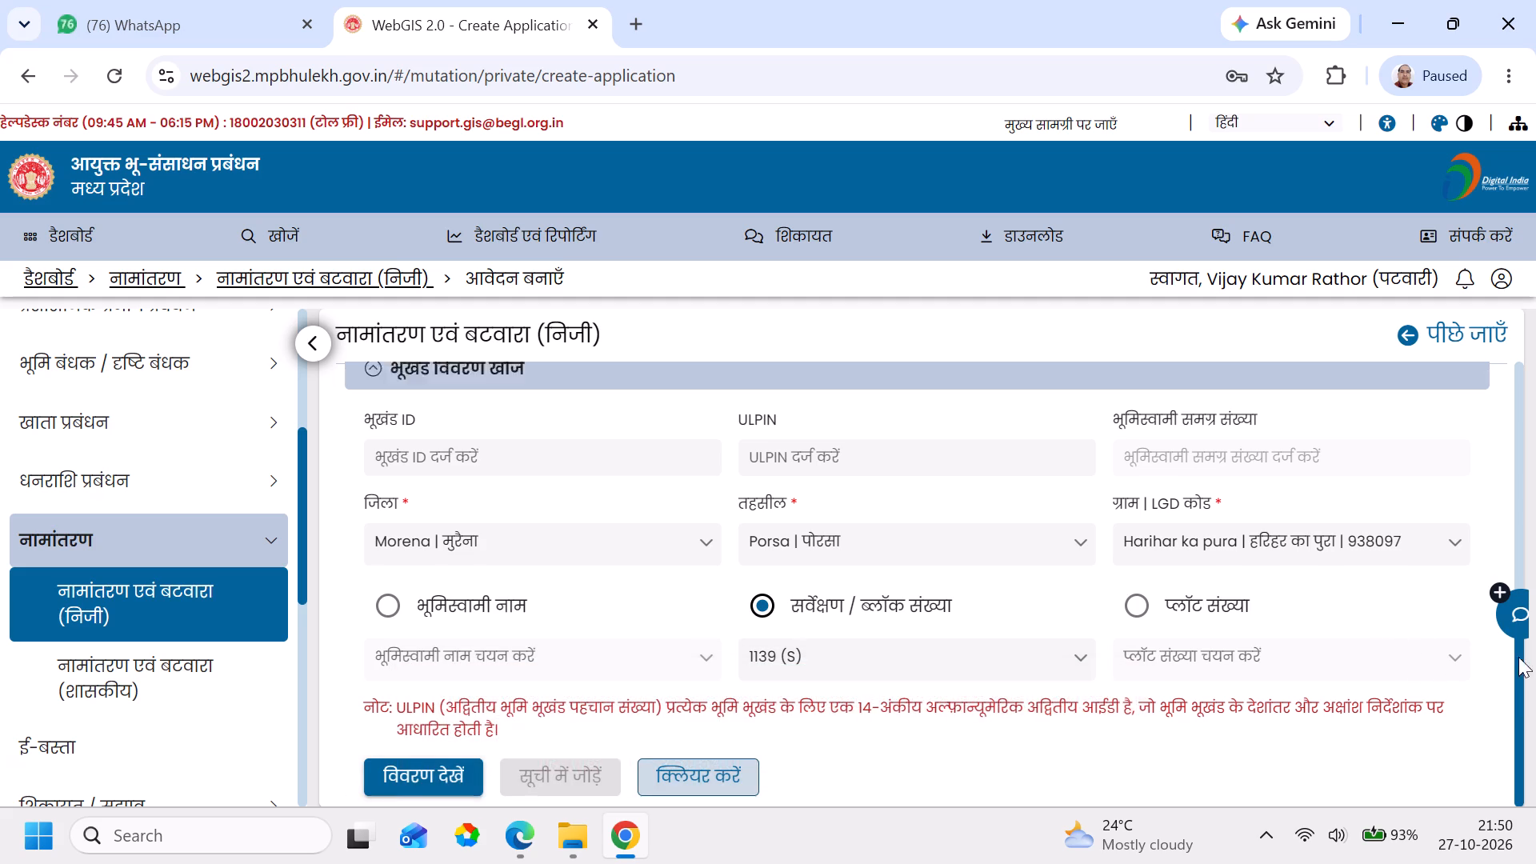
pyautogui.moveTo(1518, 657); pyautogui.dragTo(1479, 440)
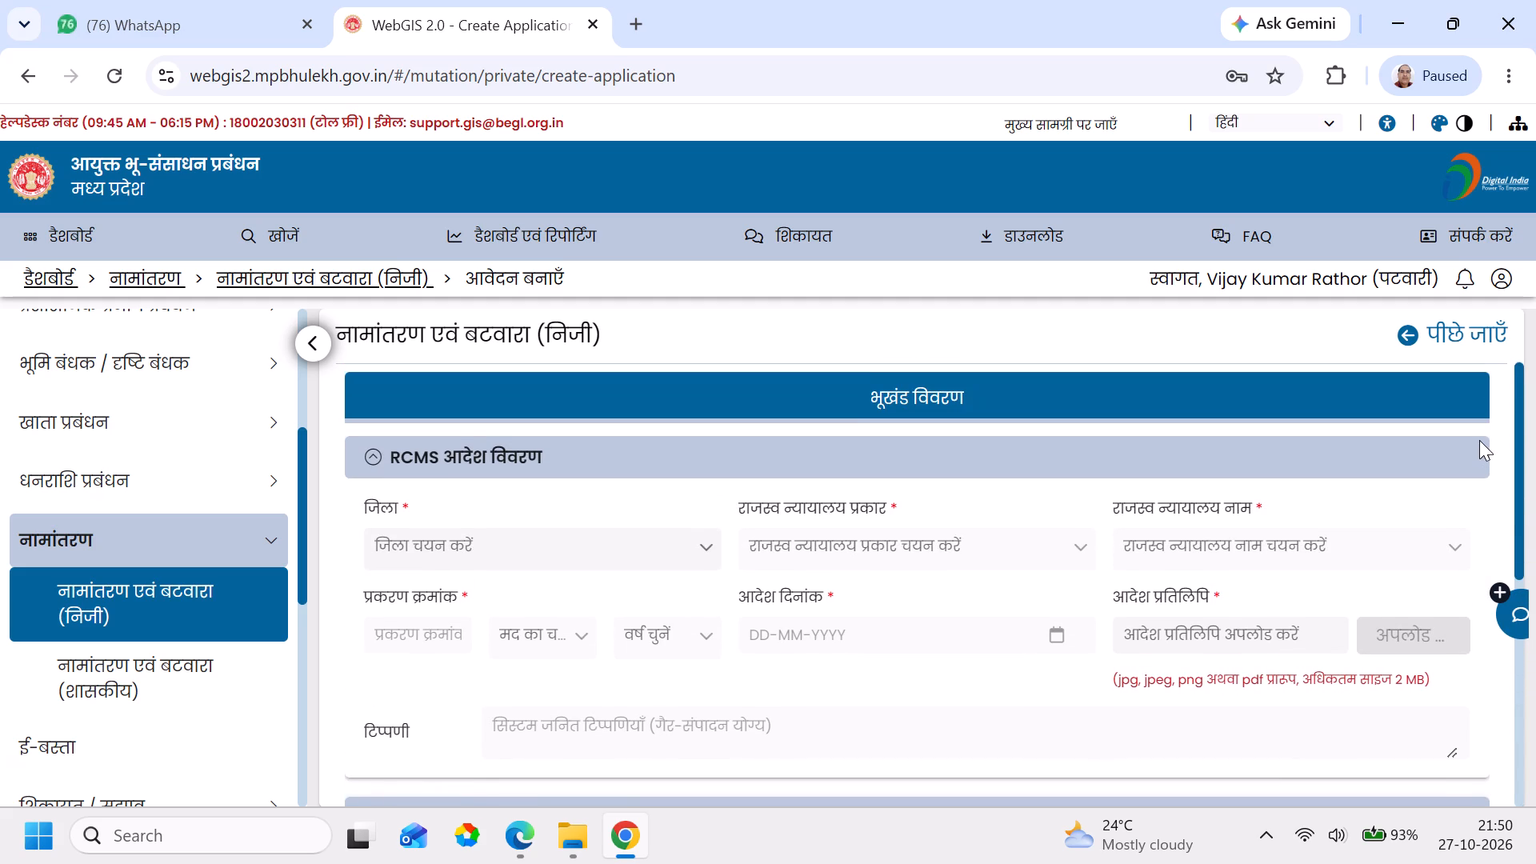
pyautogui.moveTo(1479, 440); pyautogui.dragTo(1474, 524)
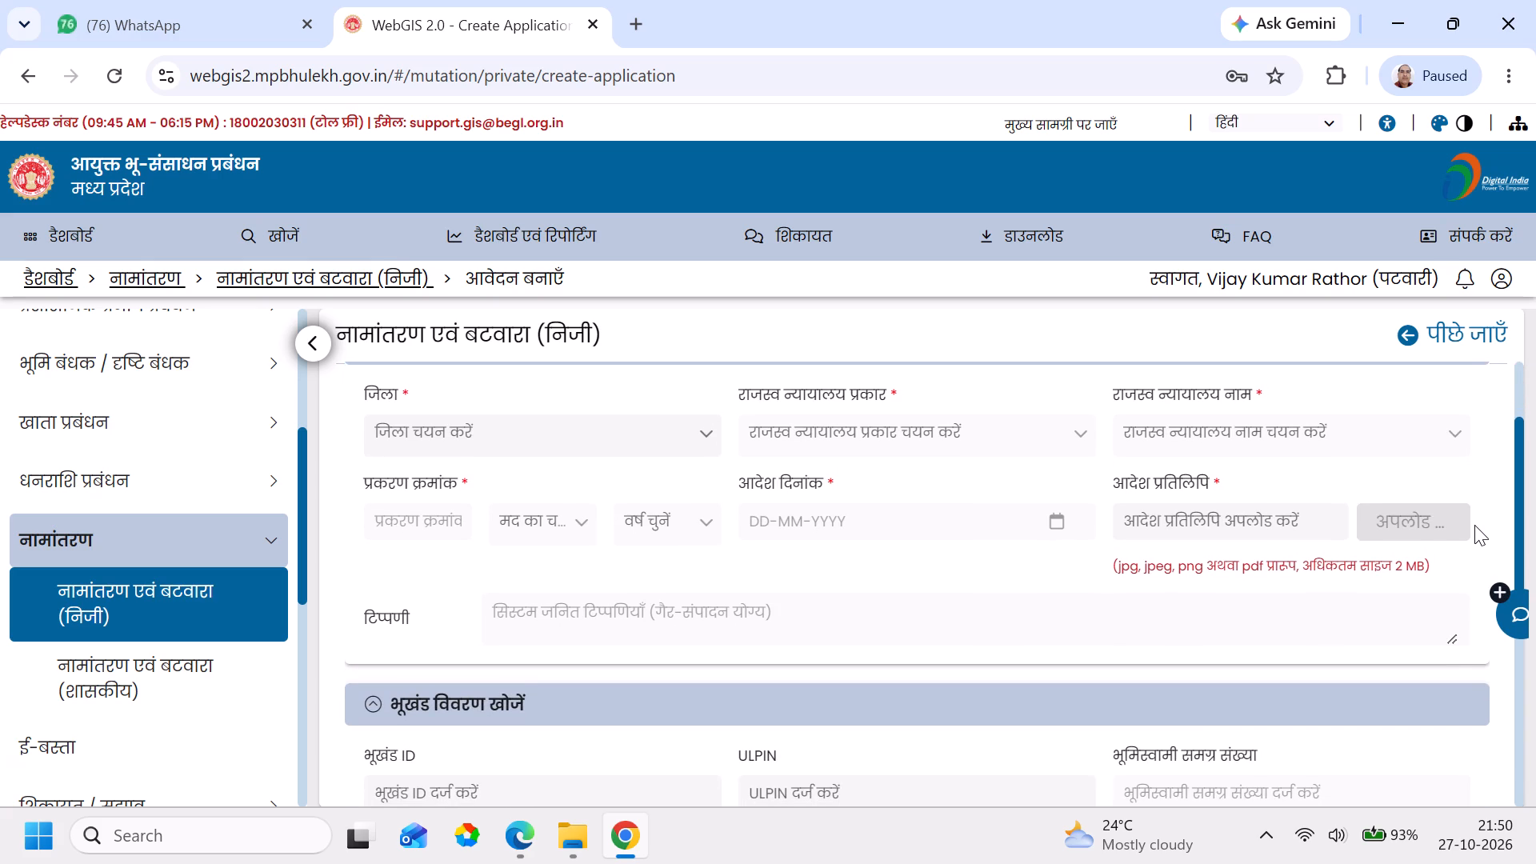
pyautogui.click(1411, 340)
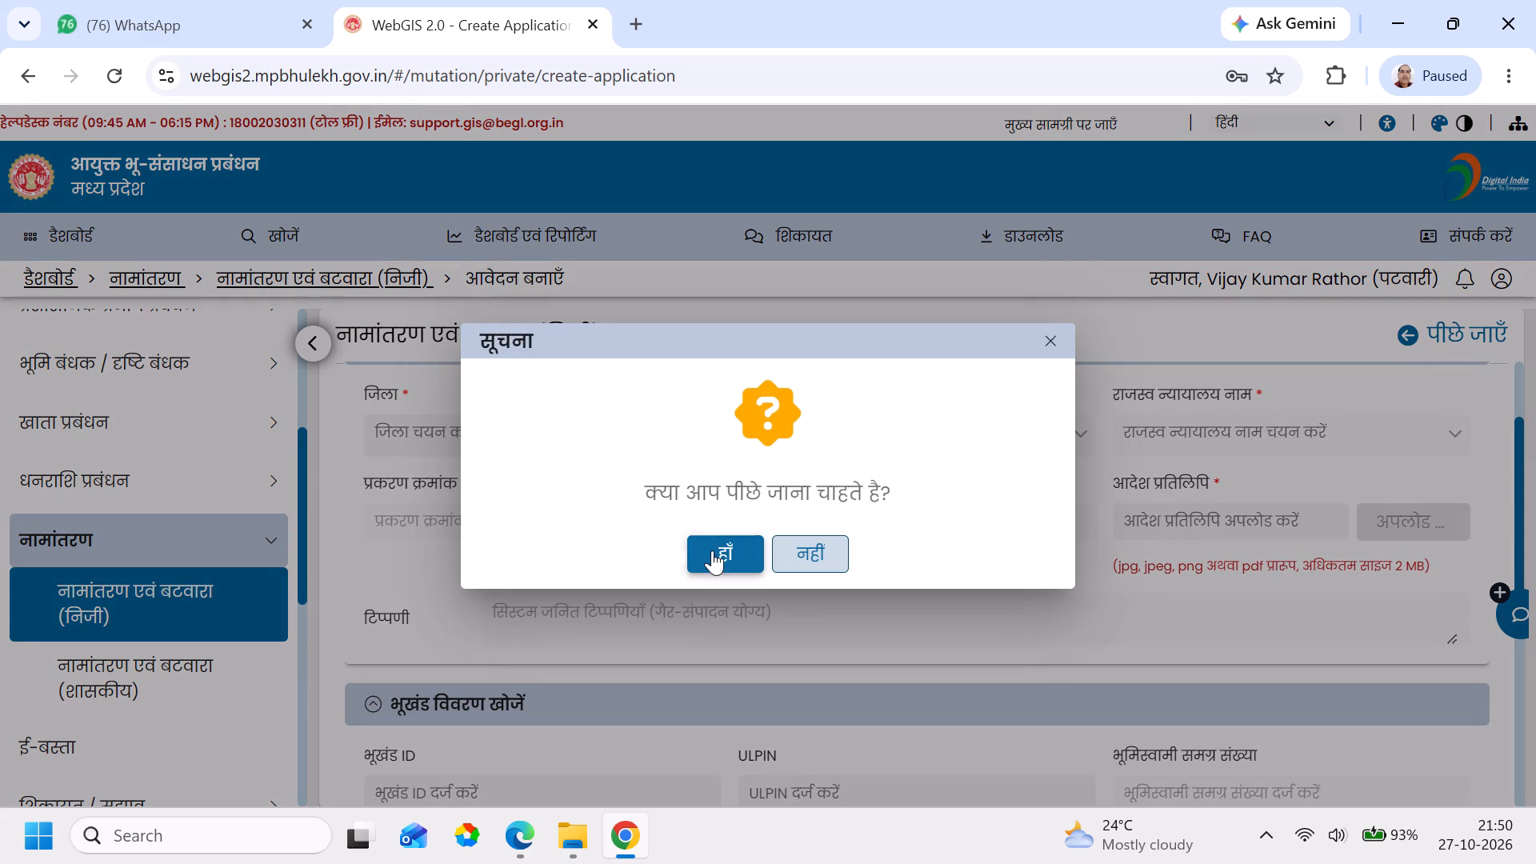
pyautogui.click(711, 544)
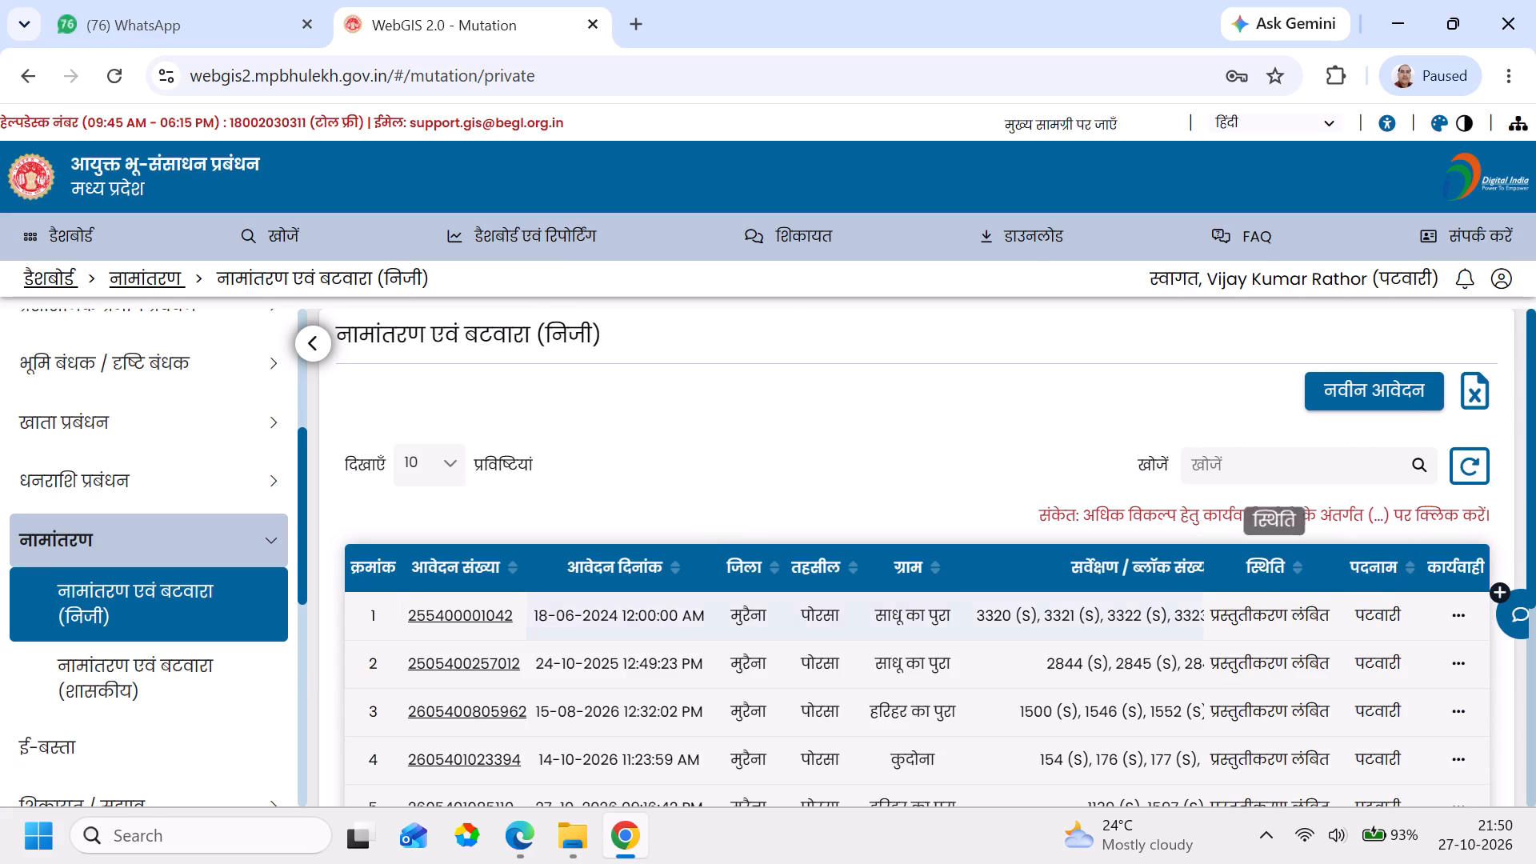
# Start a new private application with order district Morena, court type Tehsil and the Court of Naib Tehsildar, Mahua, Tehsil Porsa.
pyautogui.click(1353, 392)
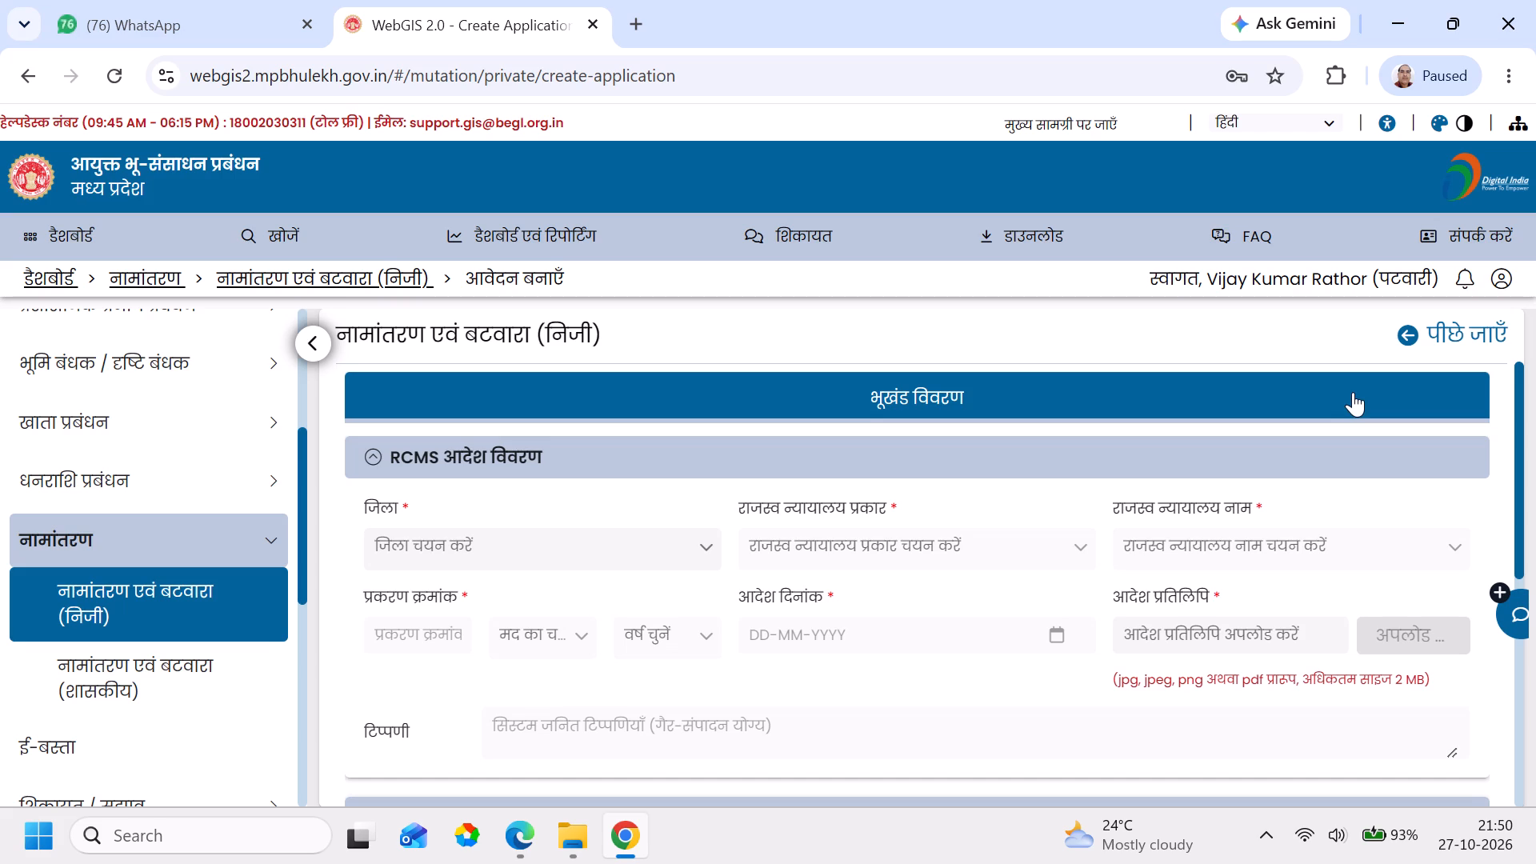
pyautogui.click(526, 541)
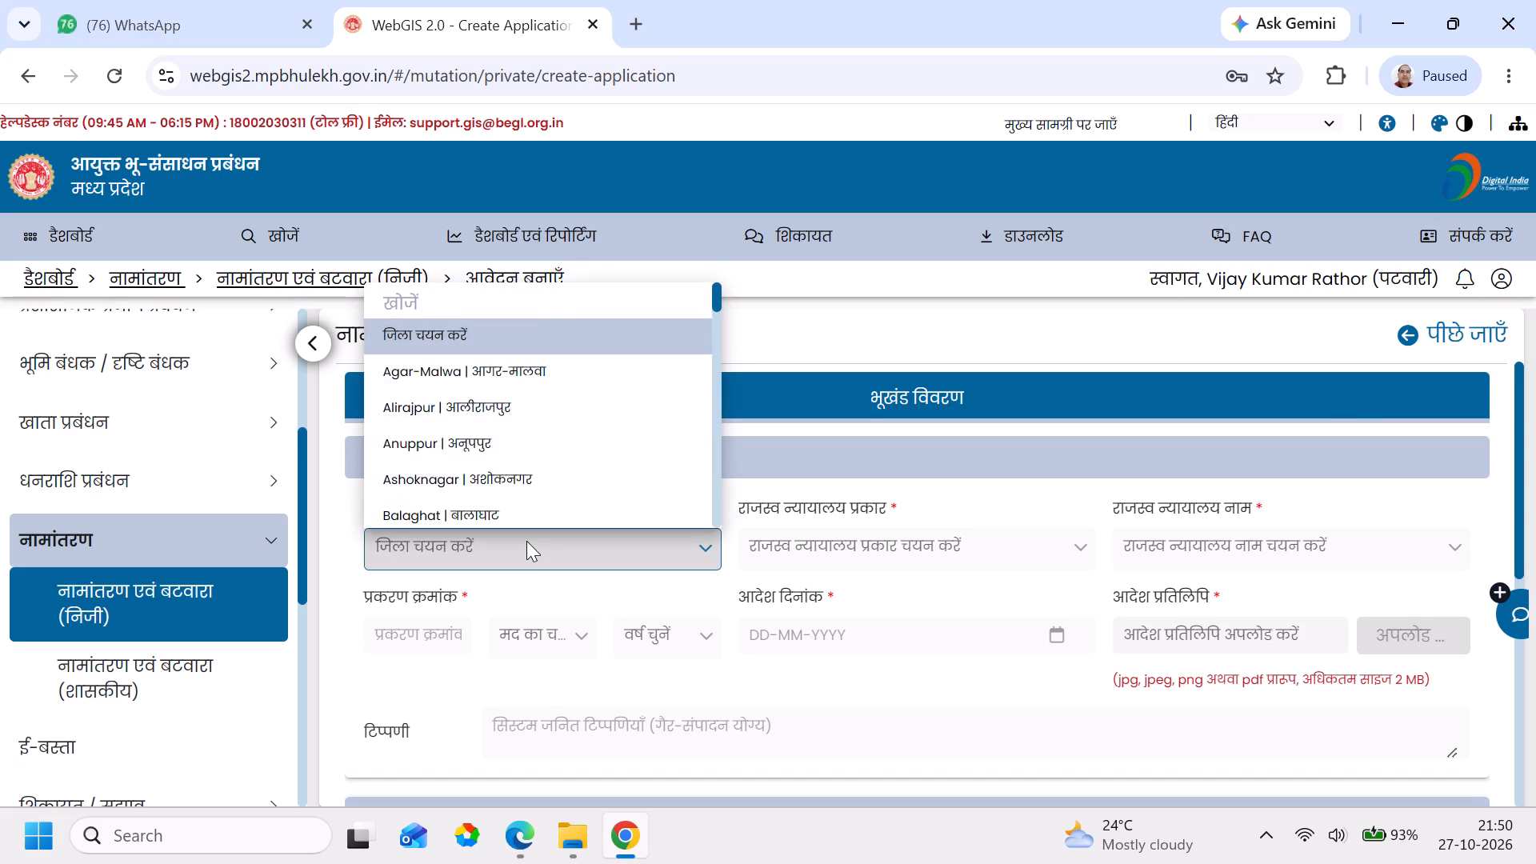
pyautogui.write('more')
pyautogui.click(414, 502)
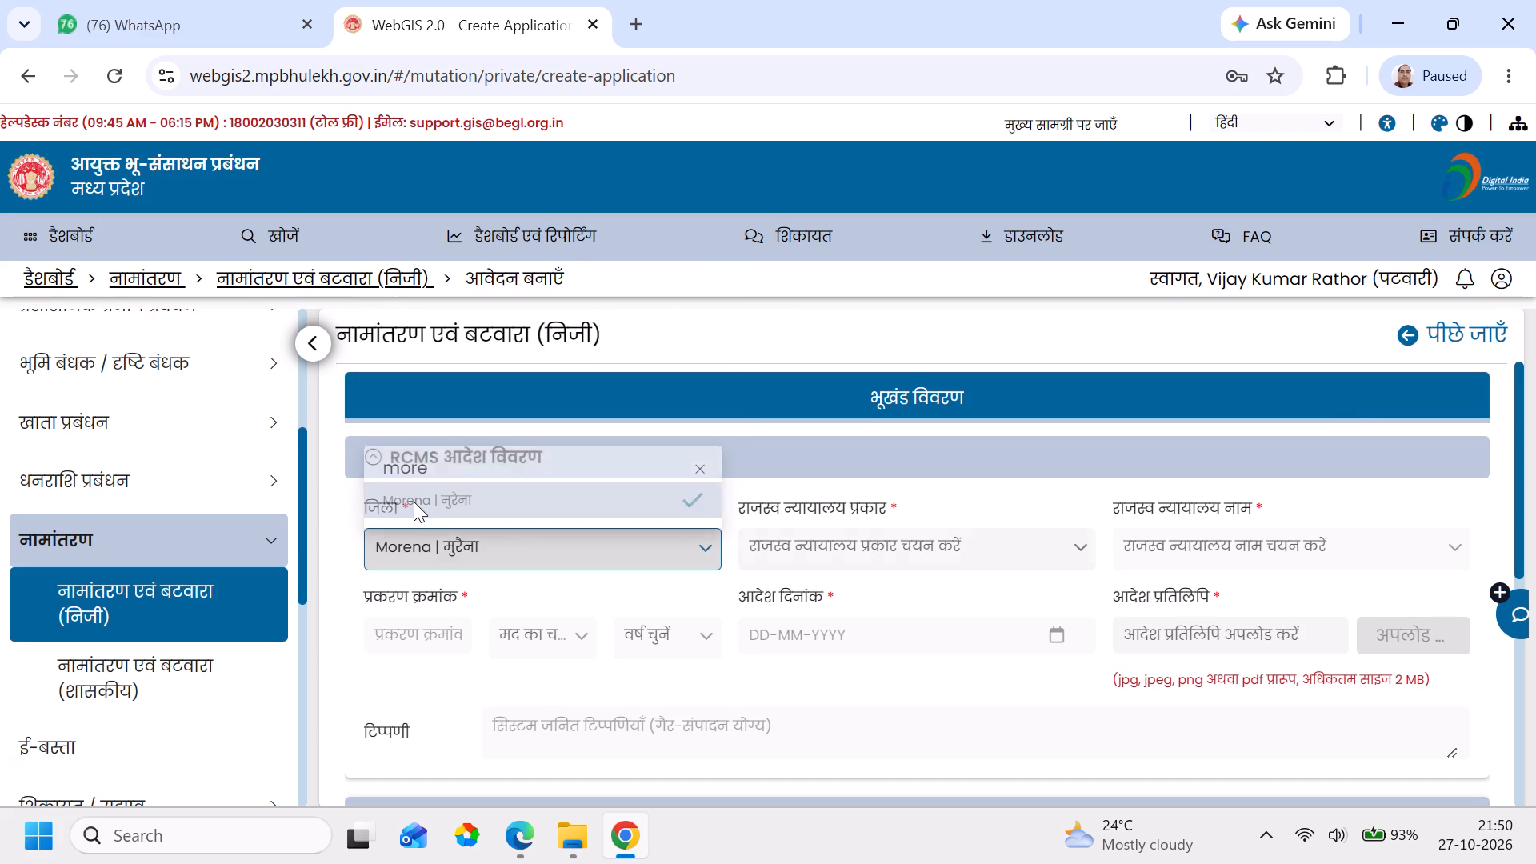
pyautogui.click(816, 546)
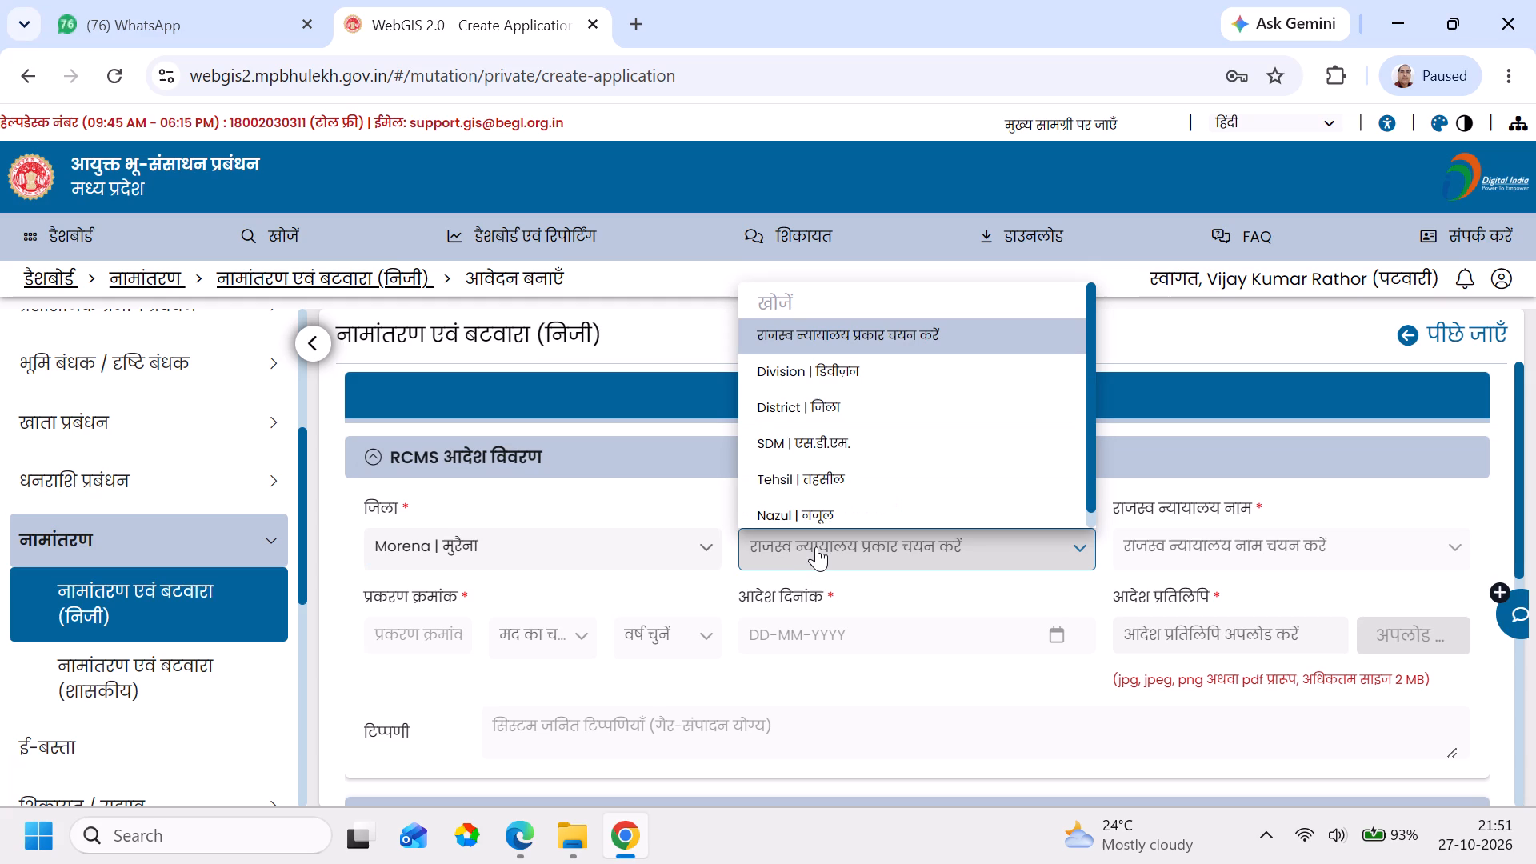
pyautogui.click(817, 481)
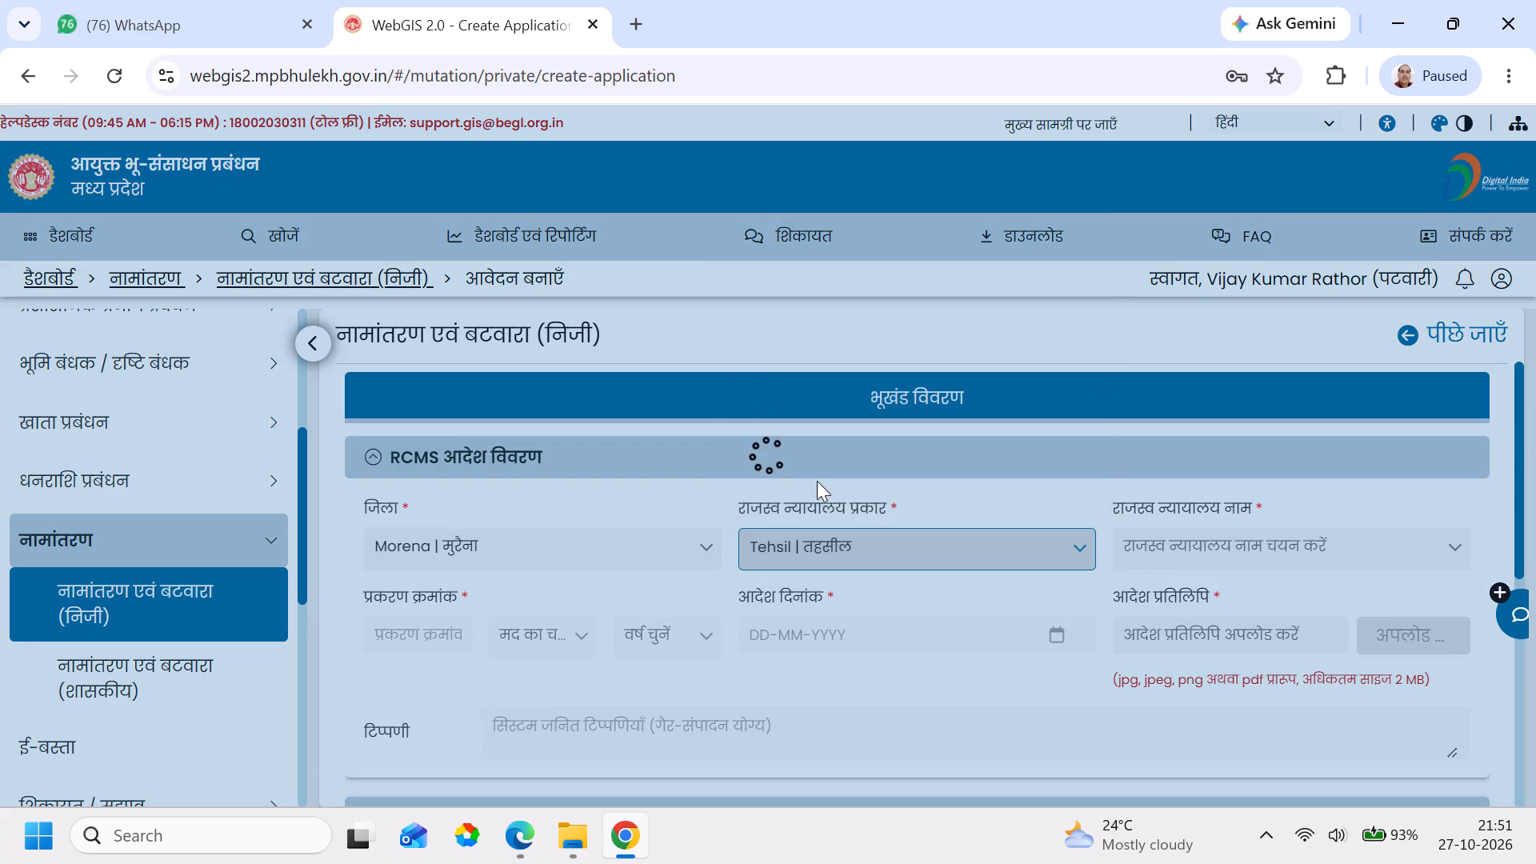
pyautogui.click(1173, 552)
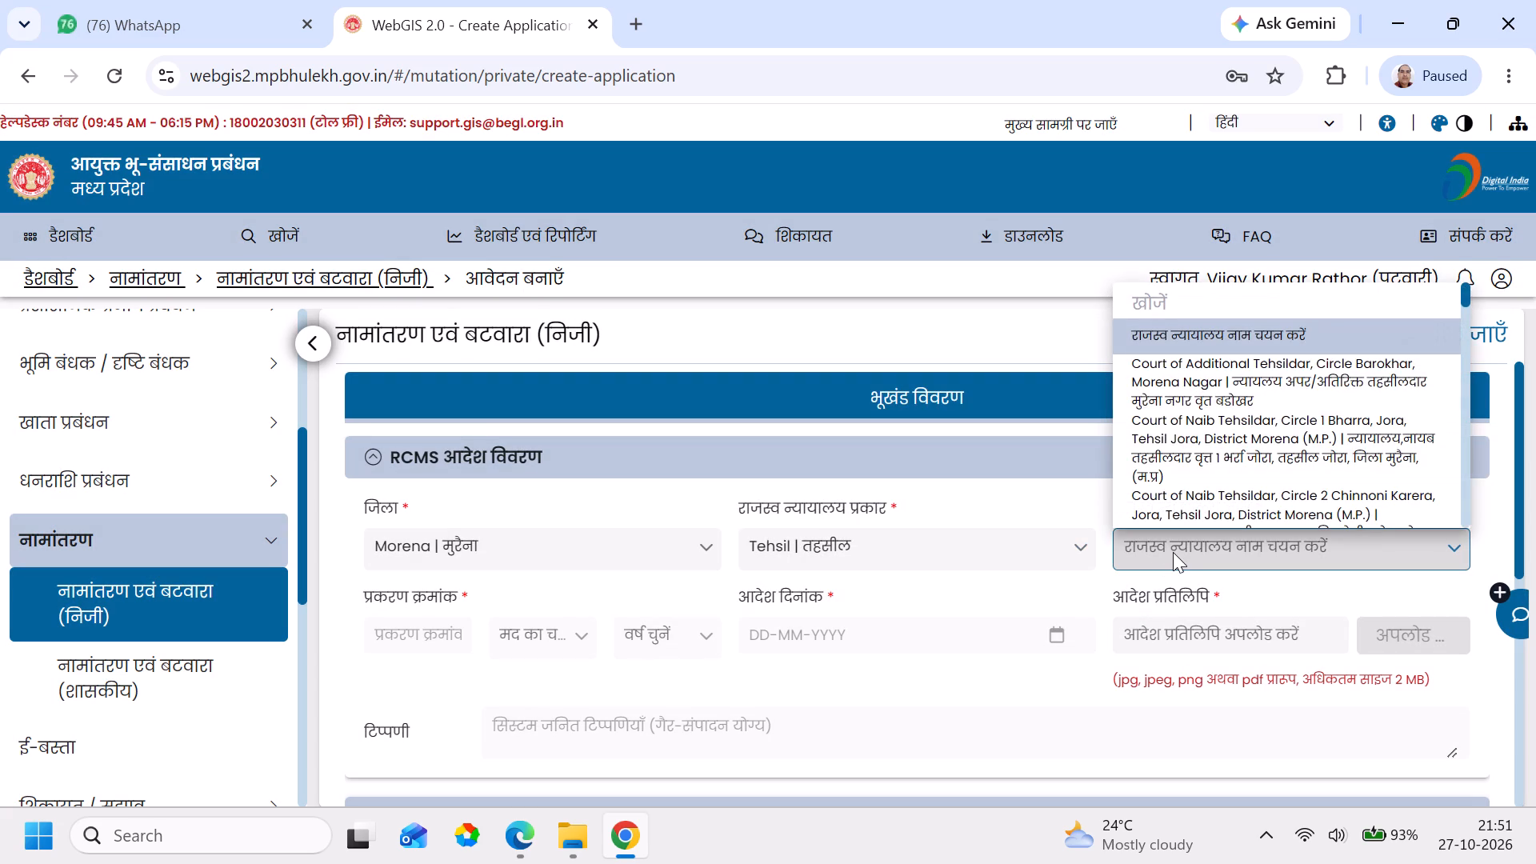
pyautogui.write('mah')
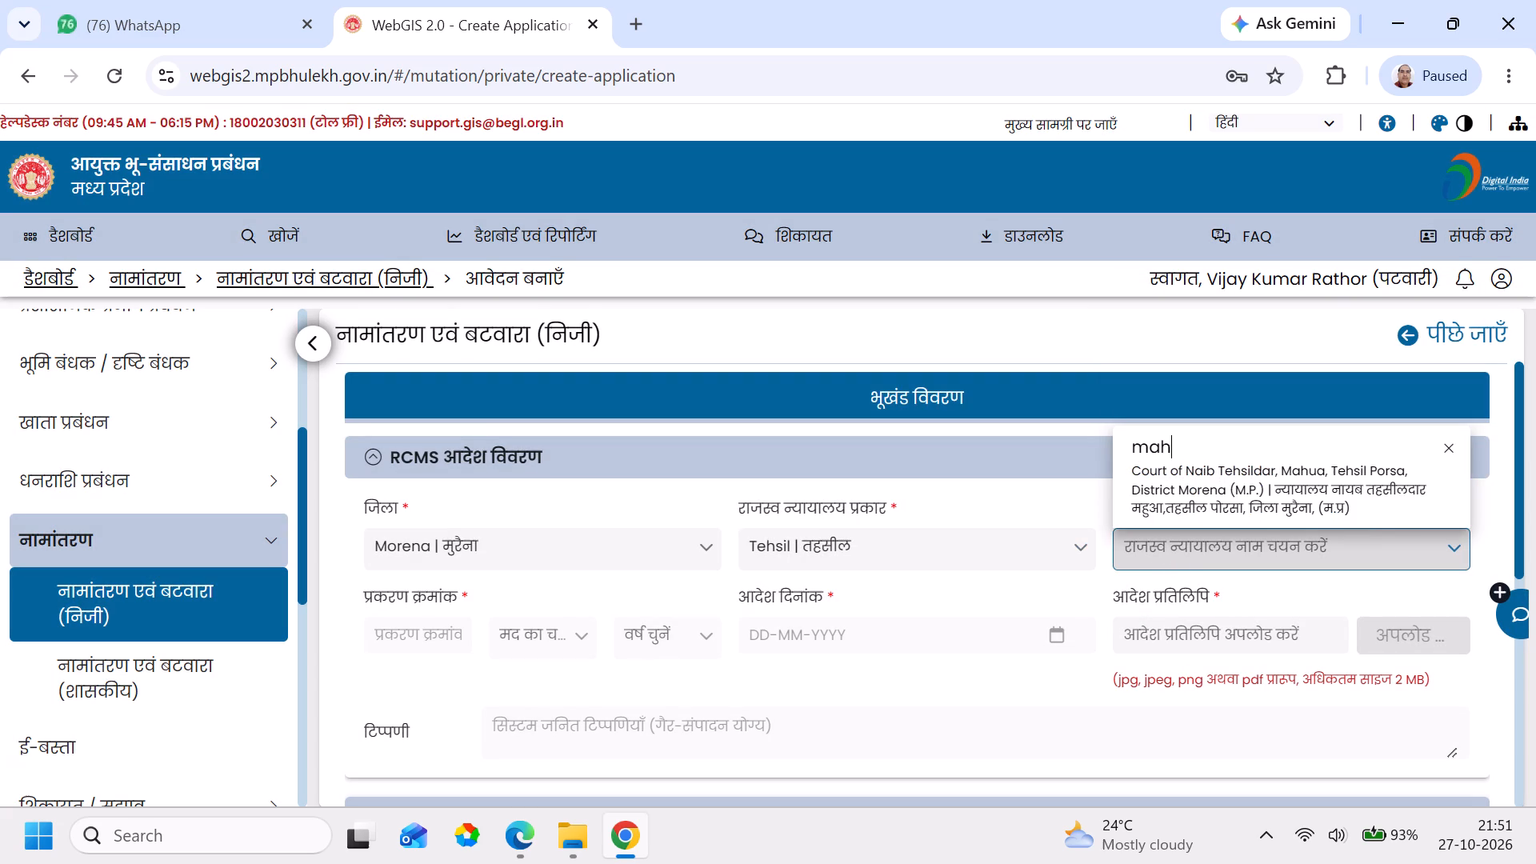
pyautogui.click(1226, 510)
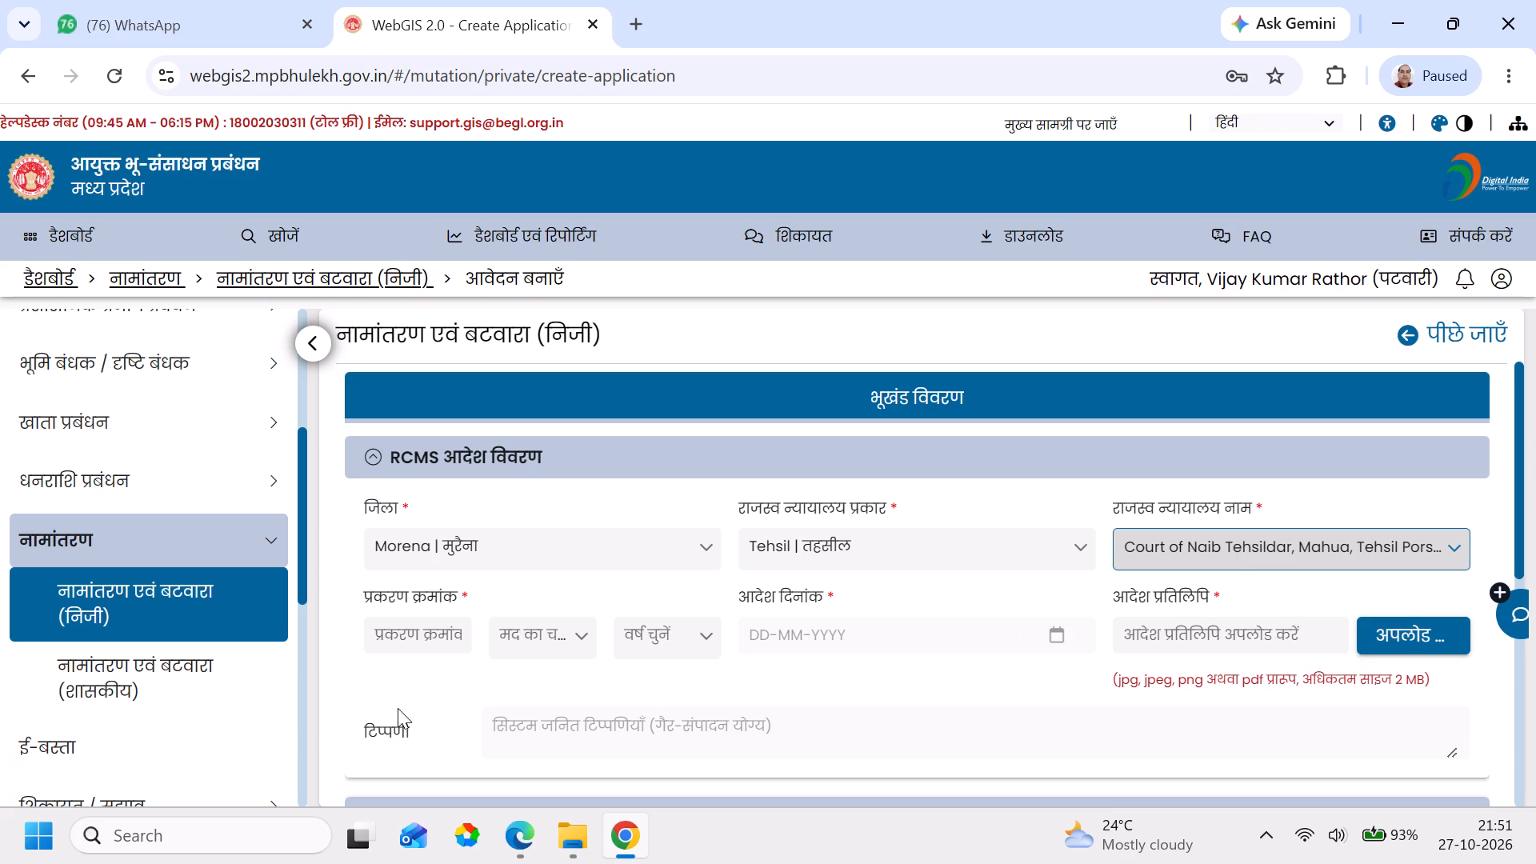
pyautogui.click(397, 647)
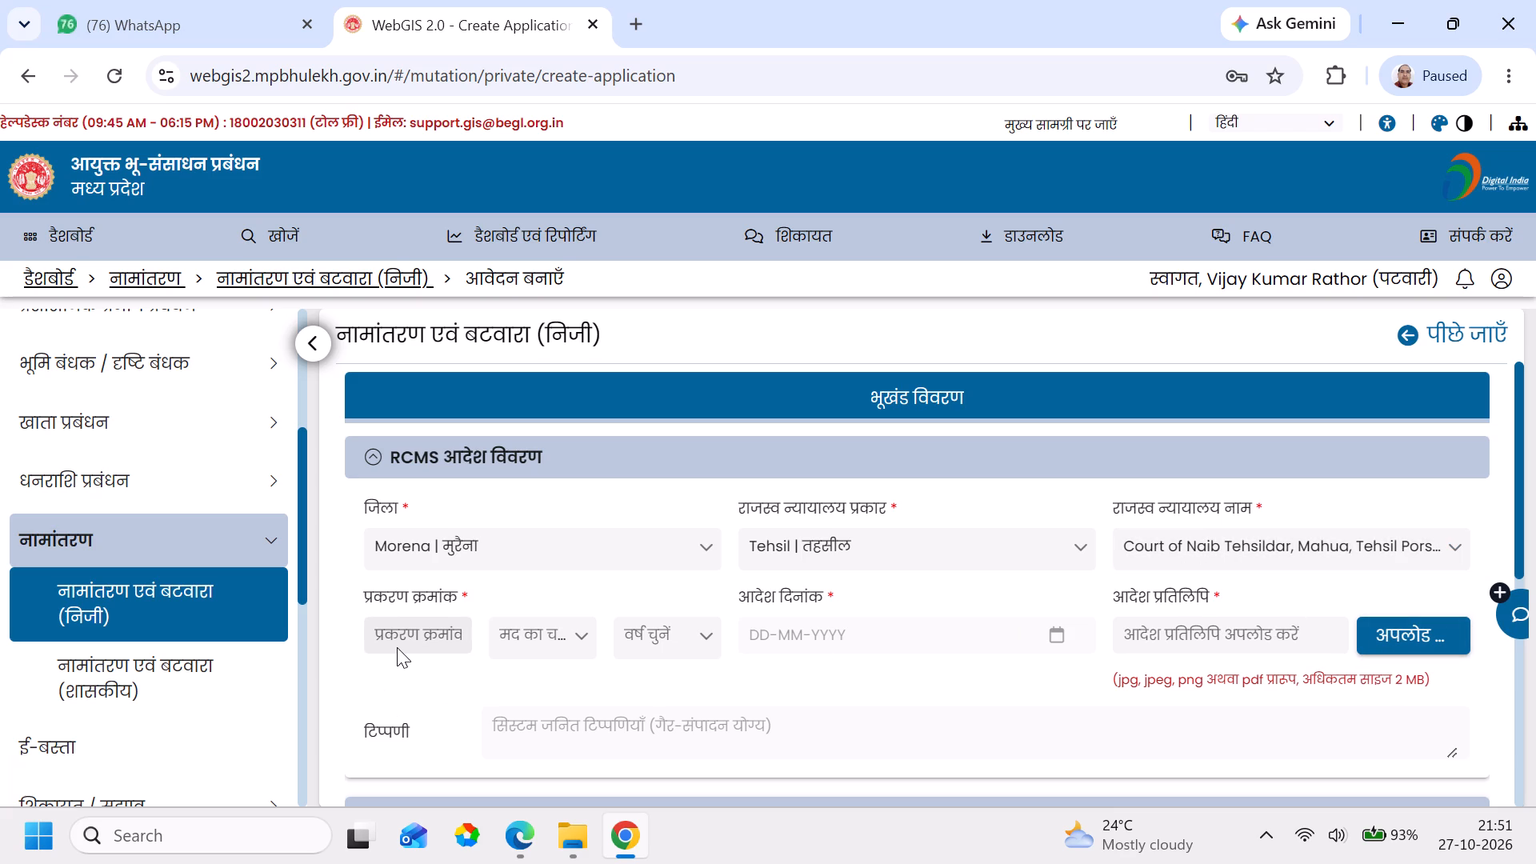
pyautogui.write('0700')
pyautogui.click(546, 638)
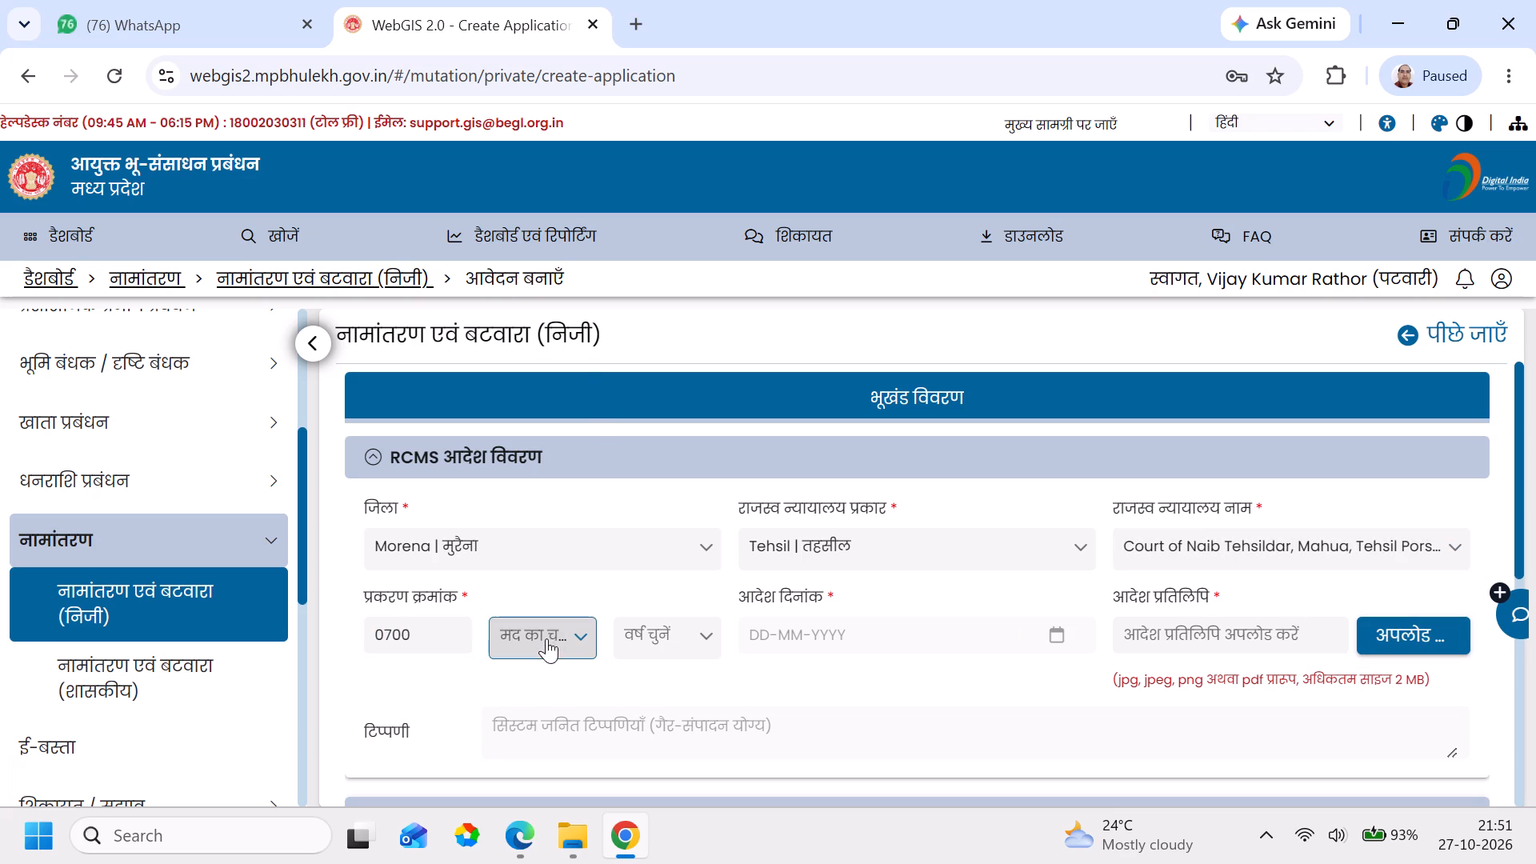
pyautogui.moveTo(546, 638); pyautogui.dragTo(646, 546)
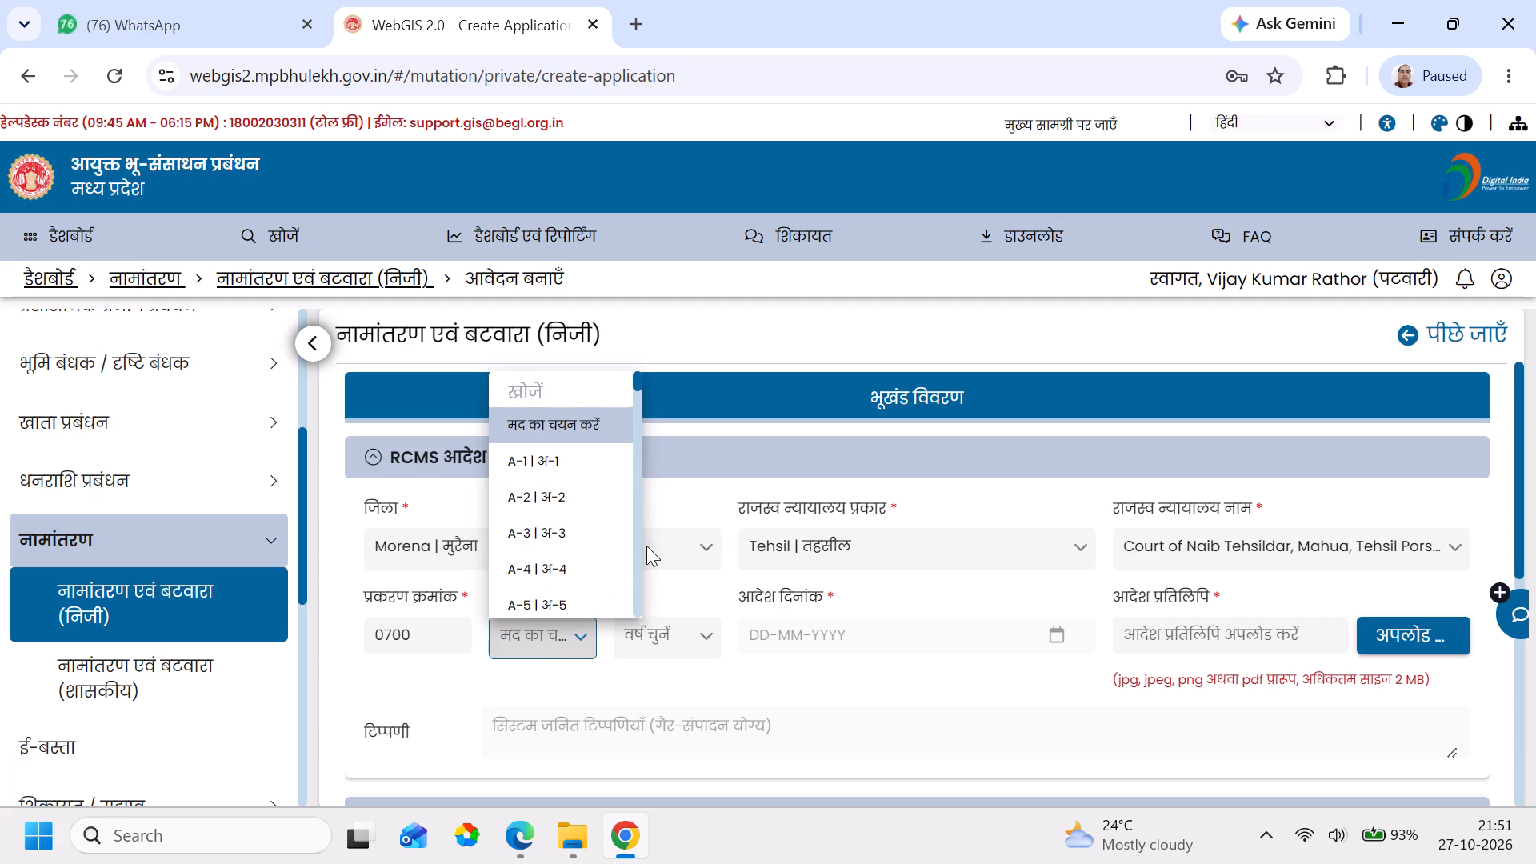
pyautogui.moveTo(646, 546); pyautogui.dragTo(637, 606)
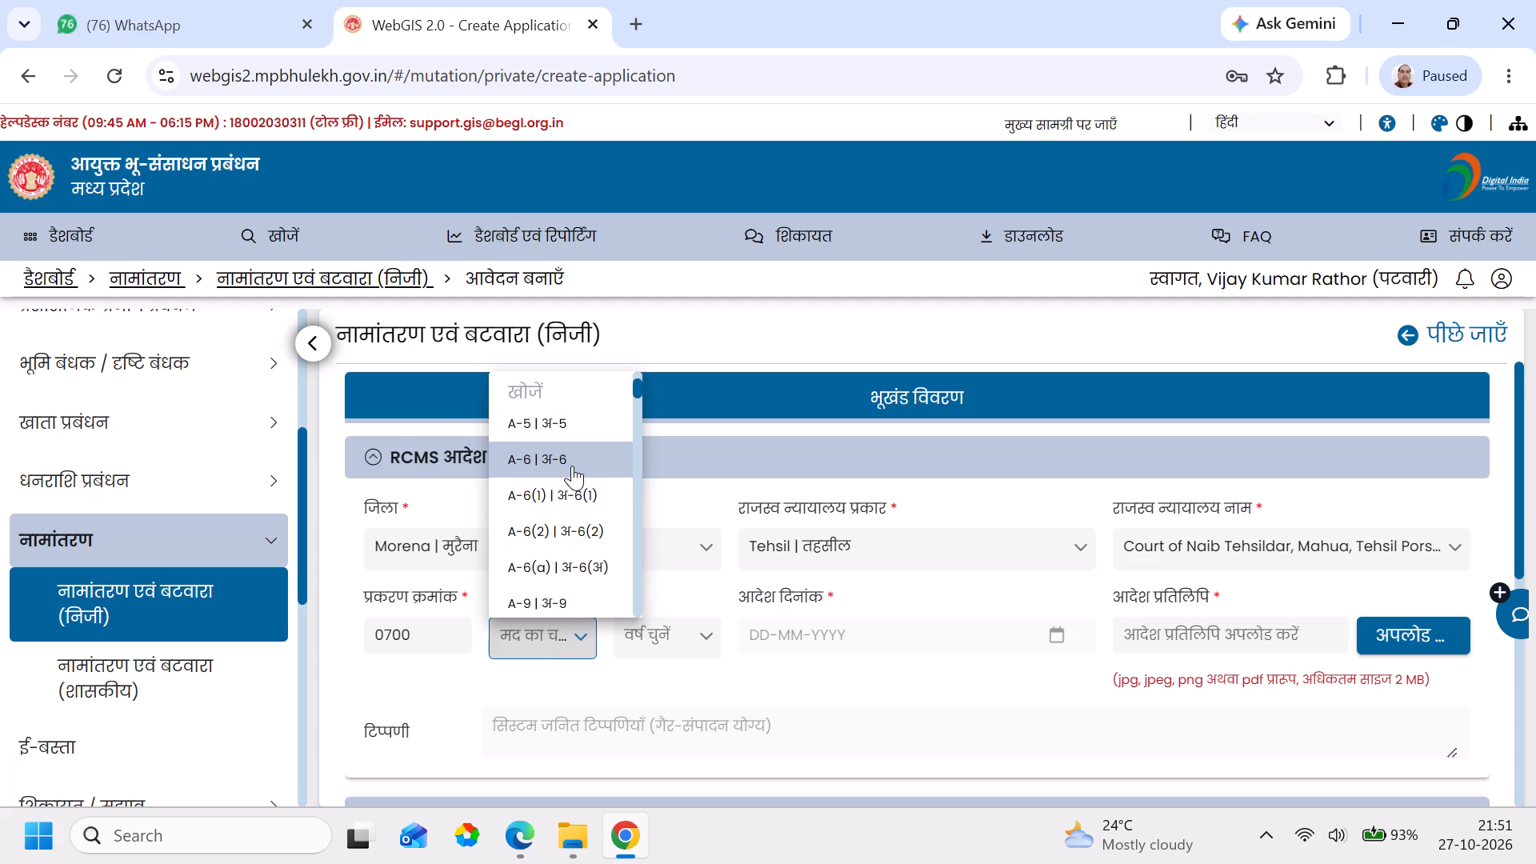
pyautogui.click(572, 466)
pyautogui.click(820, 626)
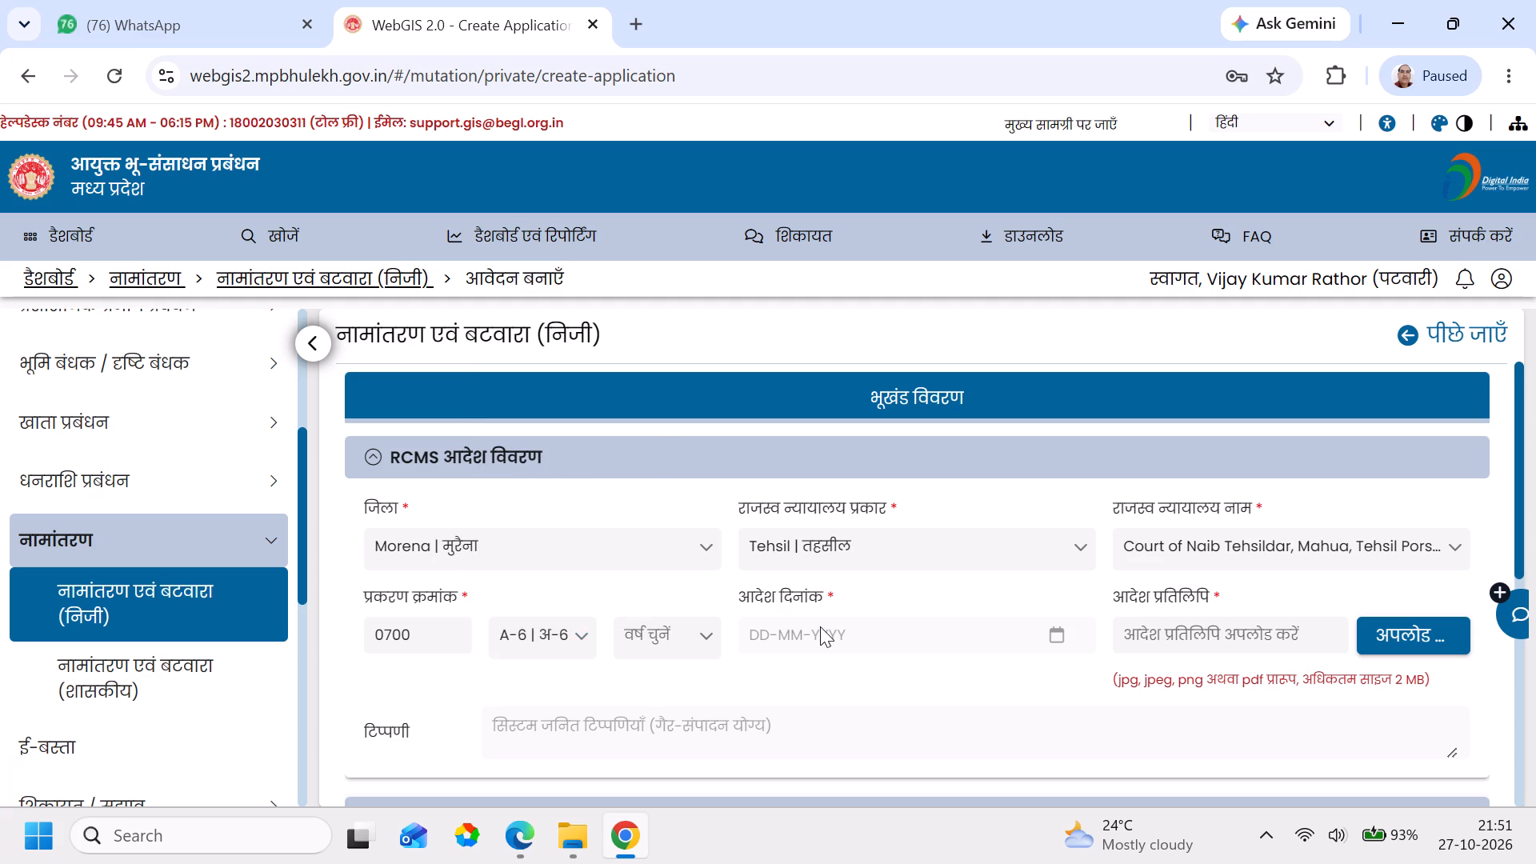
pyautogui.click(1058, 635)
pyautogui.click(676, 635)
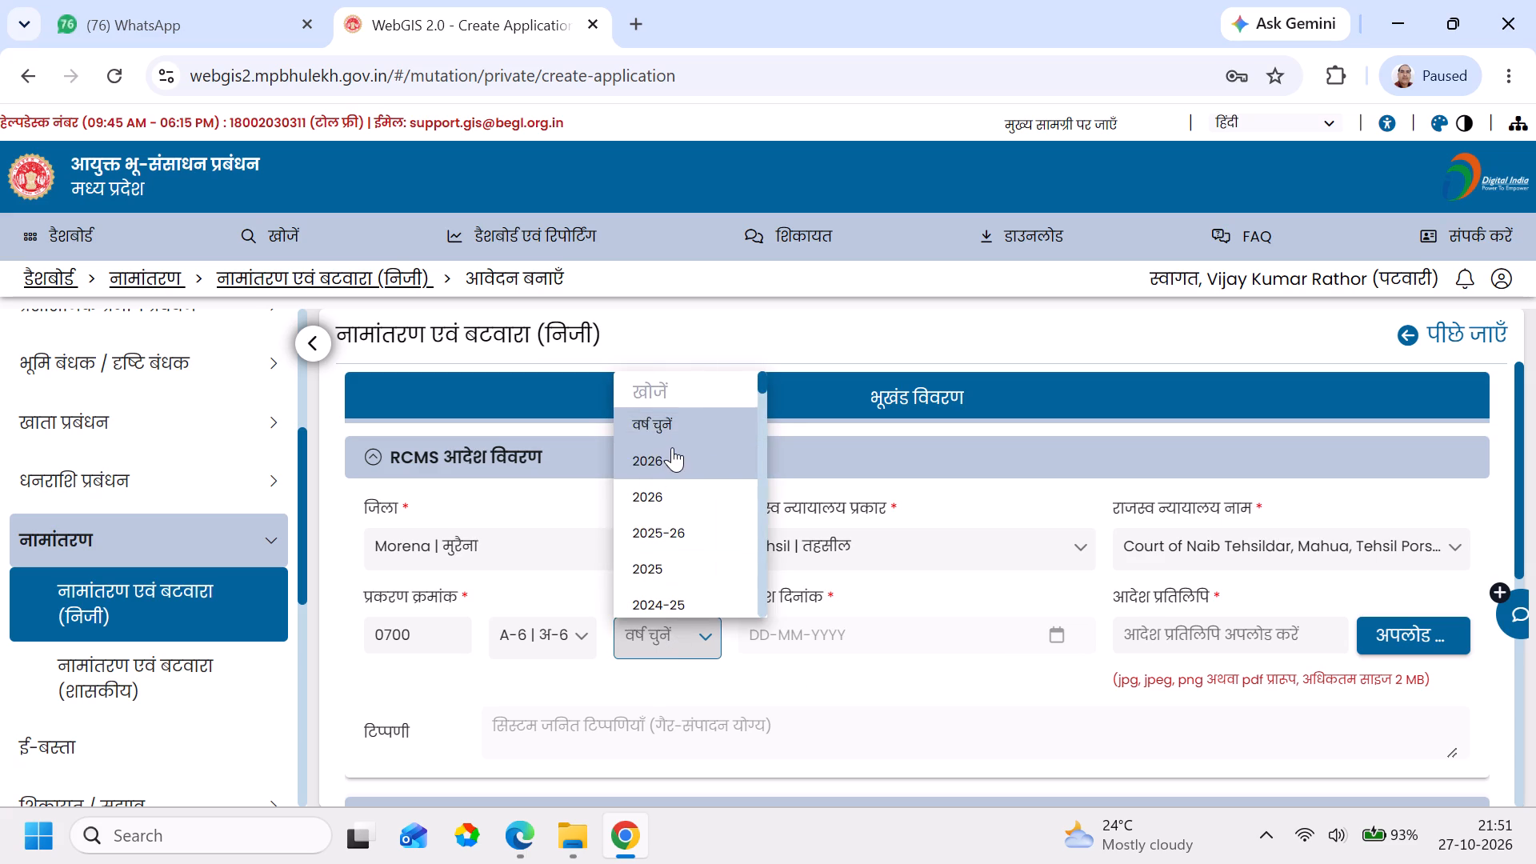
pyautogui.click(672, 447)
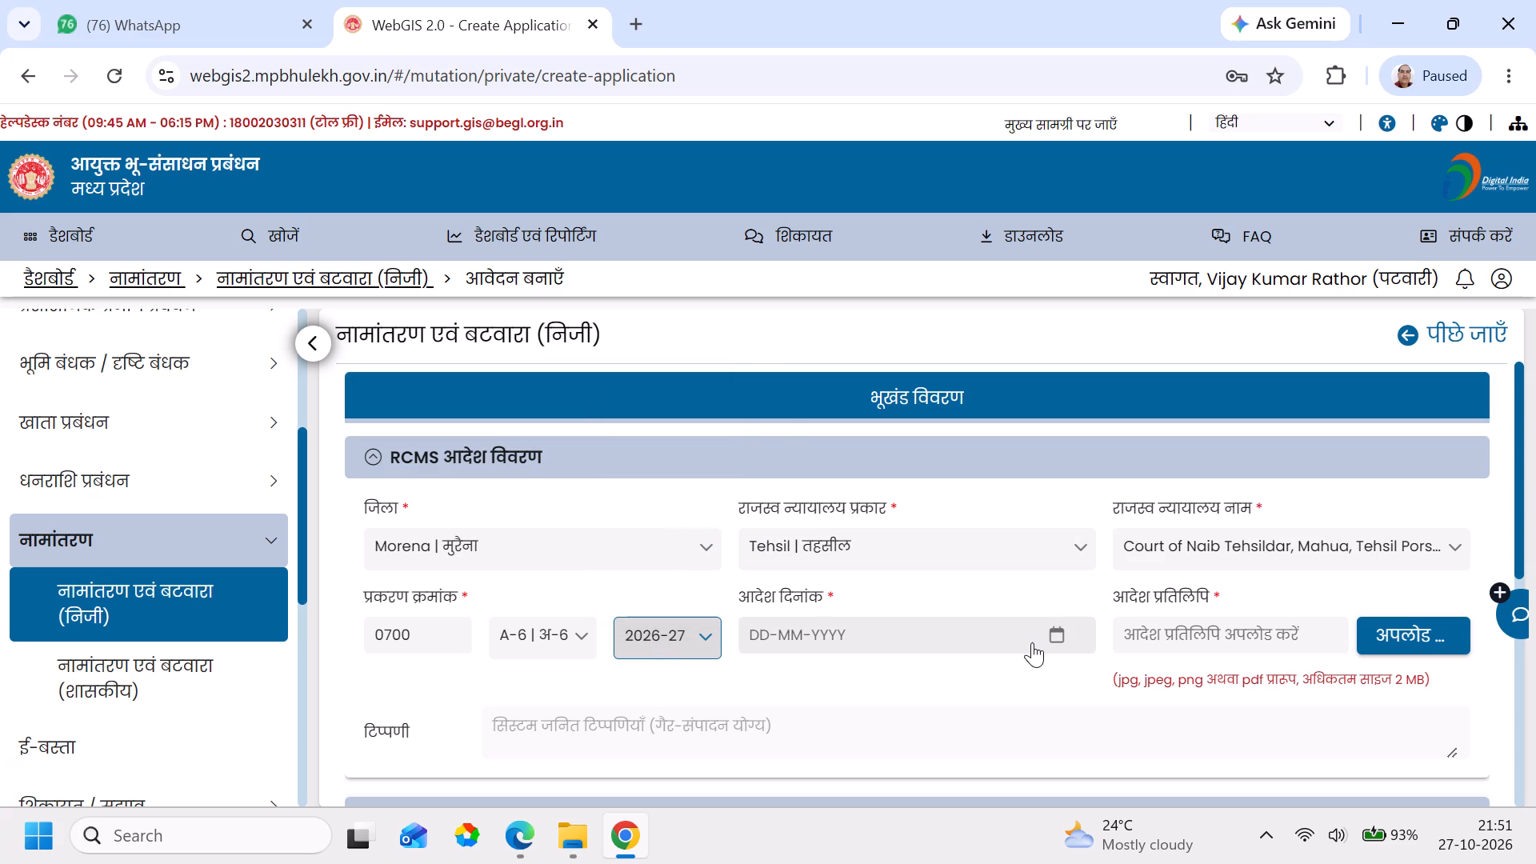
pyautogui.click(1055, 630)
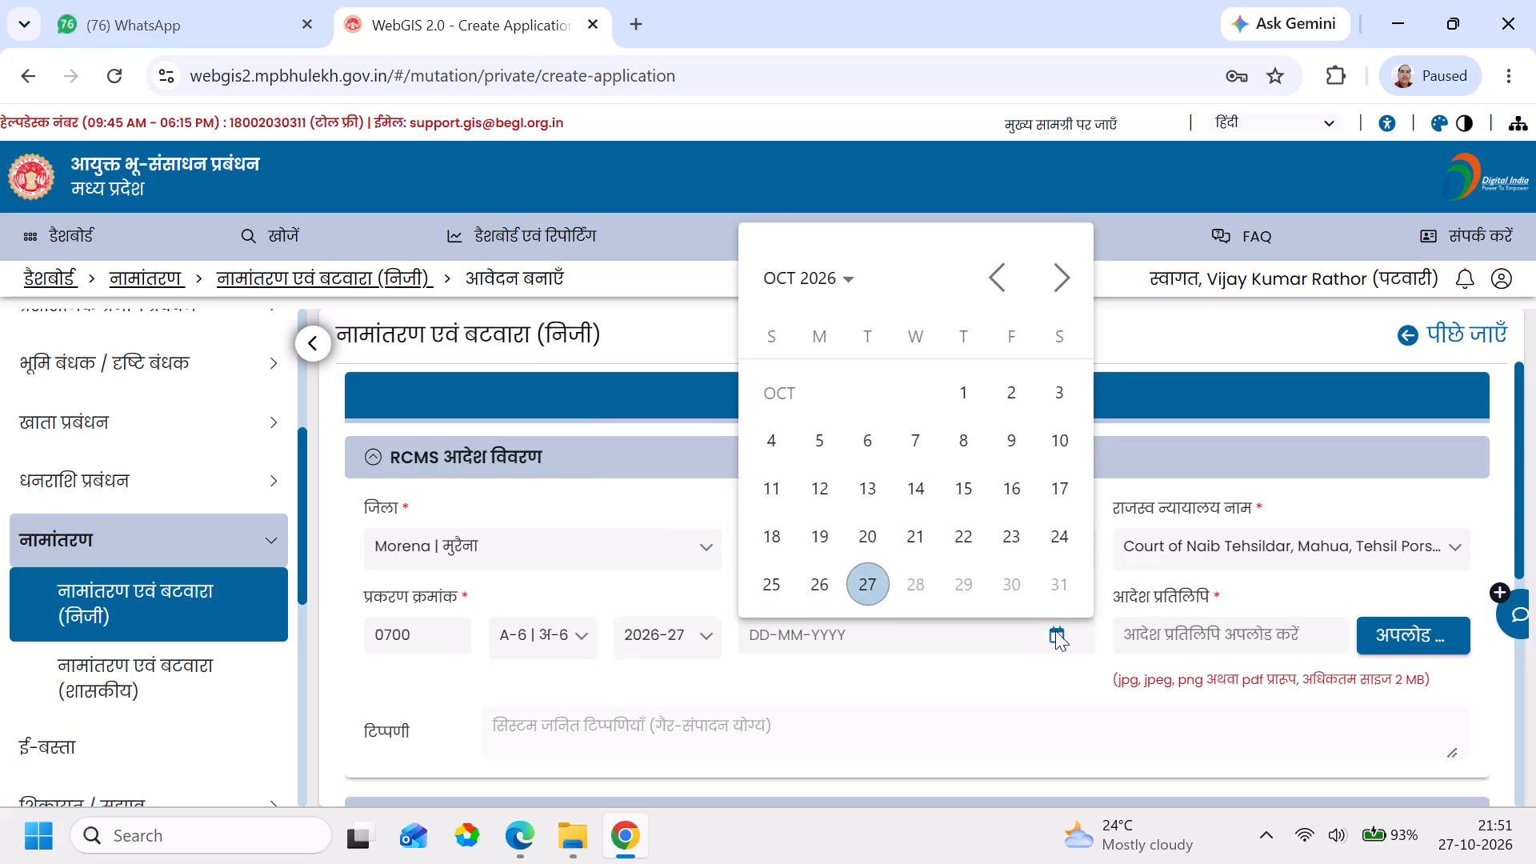
pyautogui.click(918, 535)
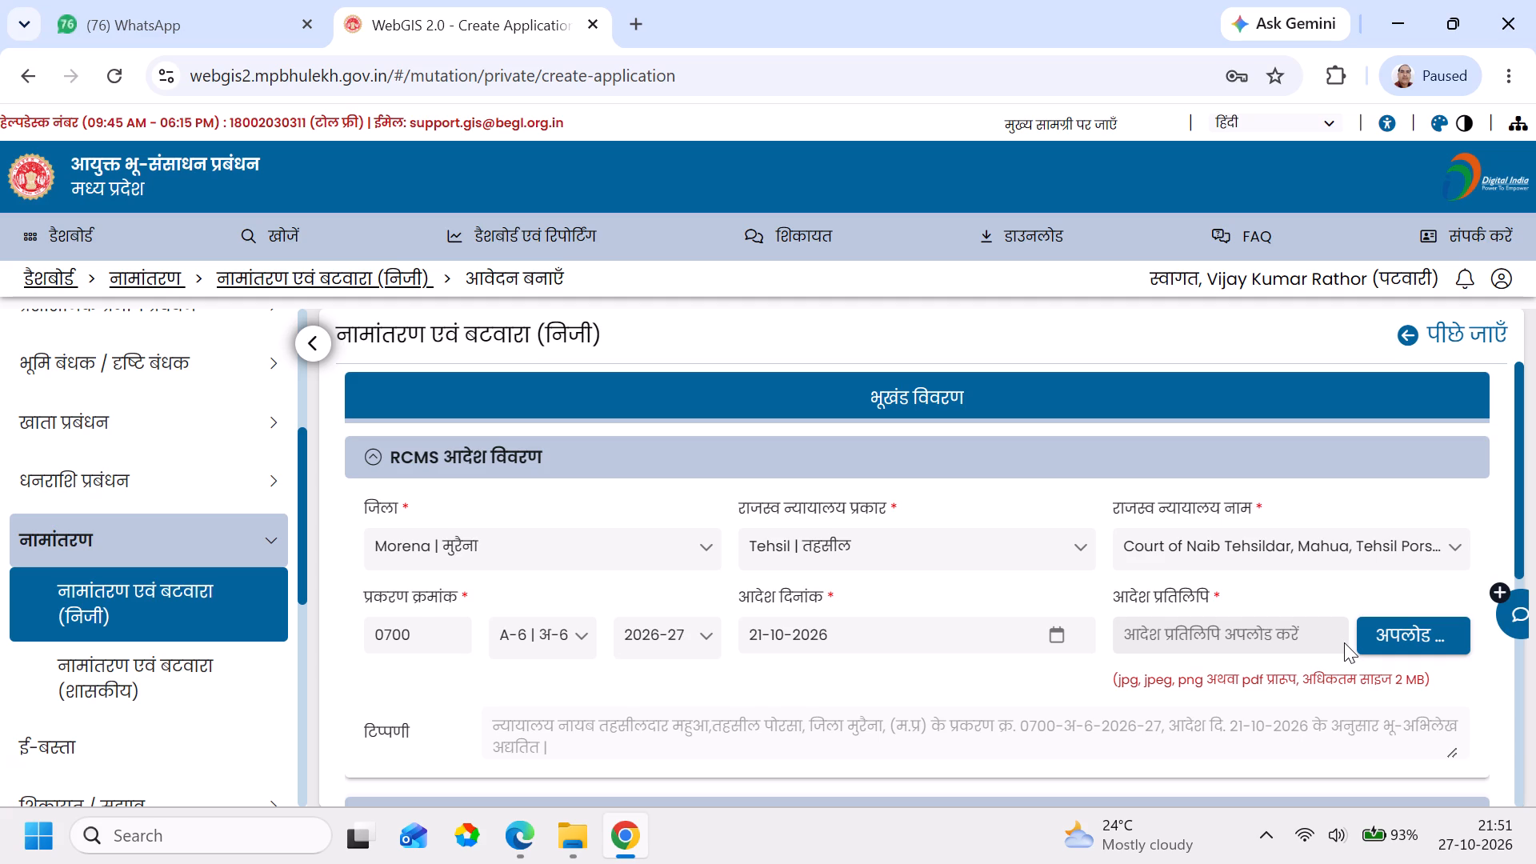
pyautogui.click(1392, 634)
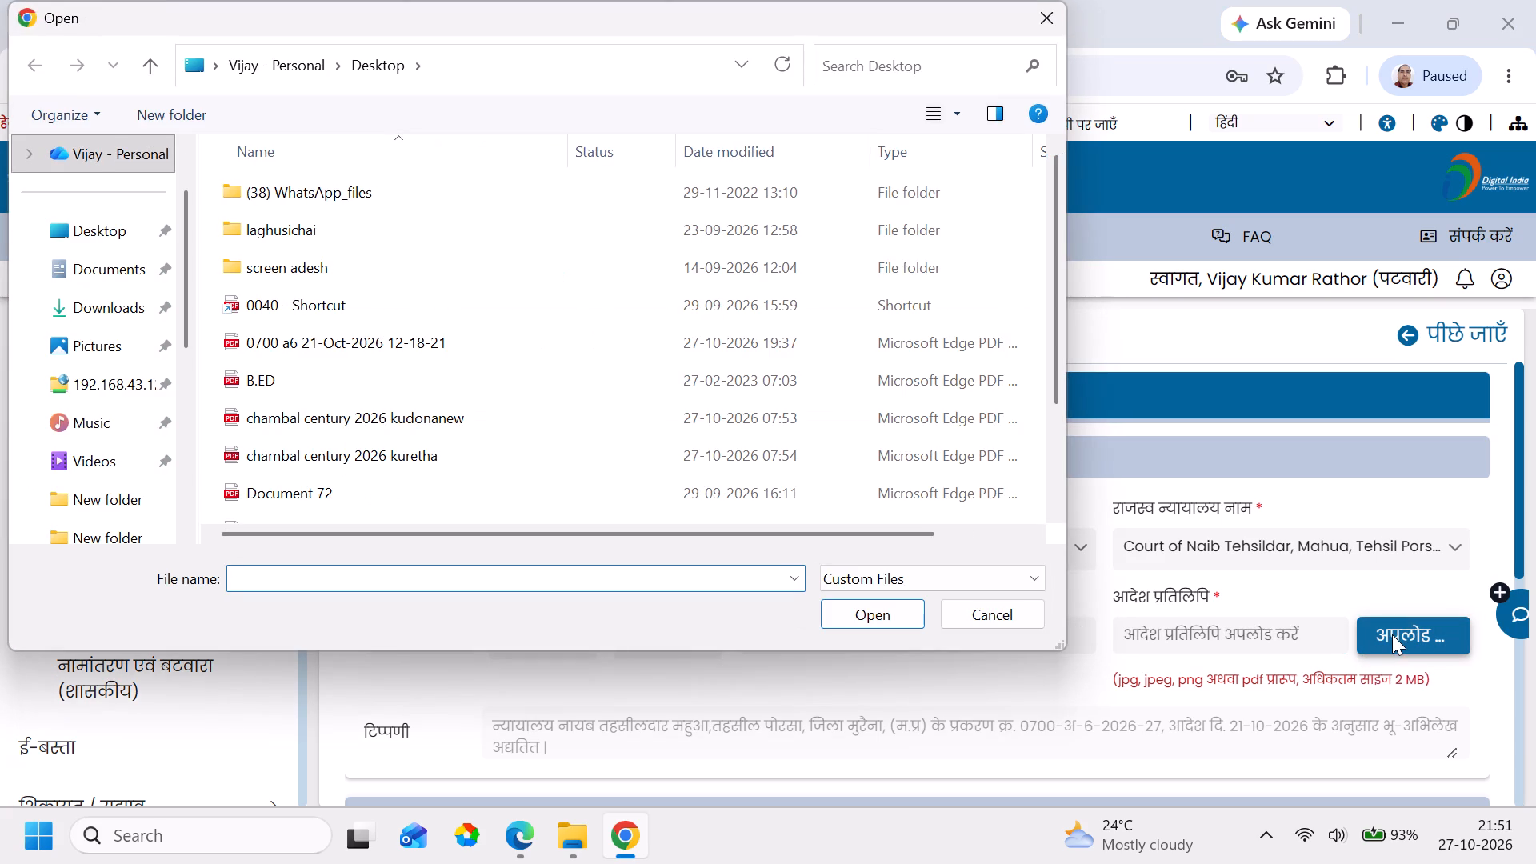
pyautogui.click(463, 346)
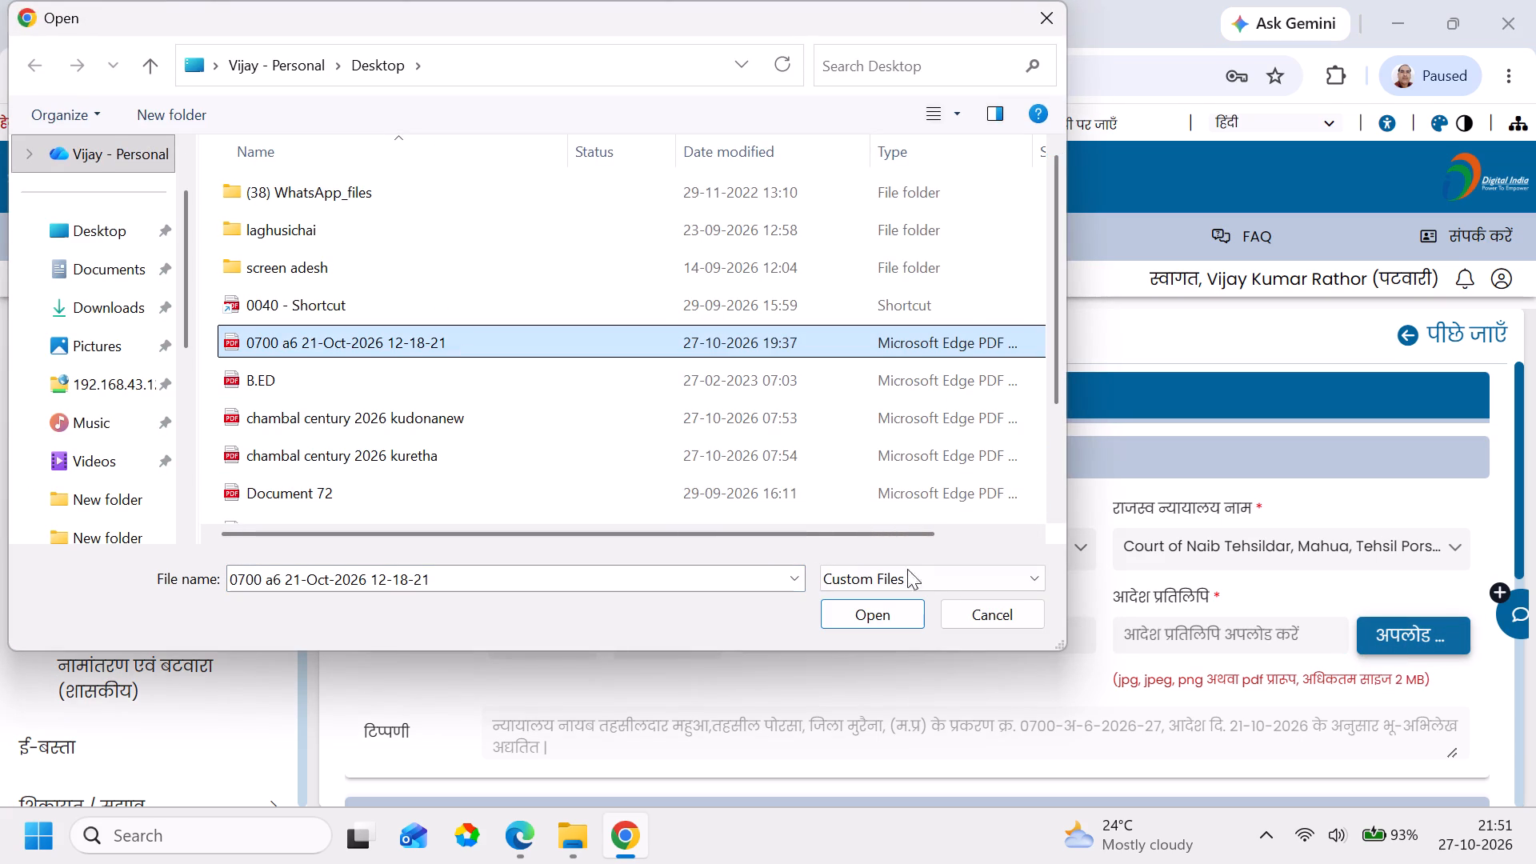
pyautogui.click(889, 614)
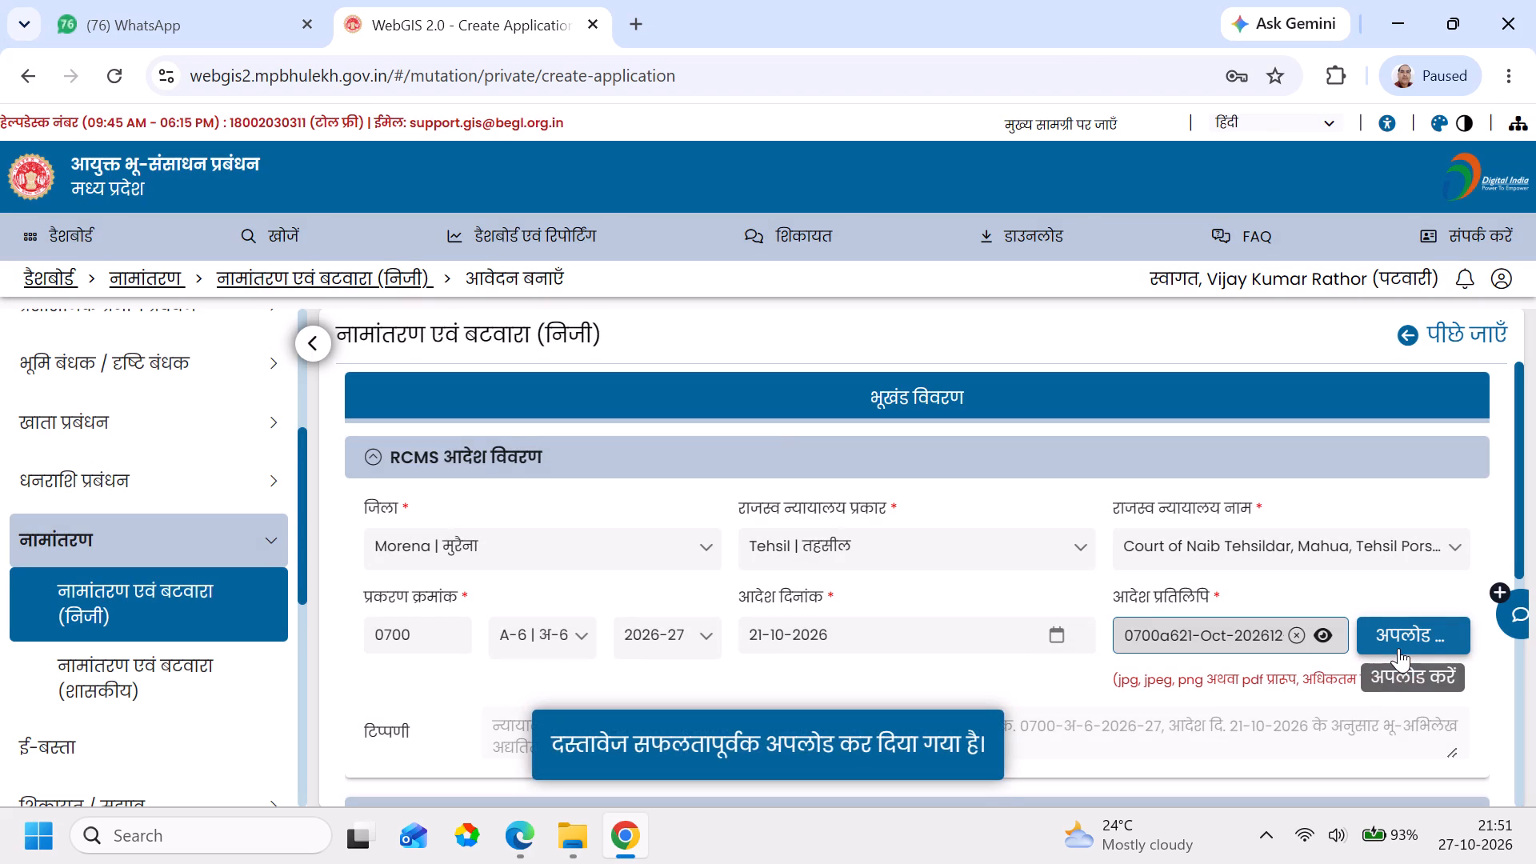
pyautogui.click(1519, 556)
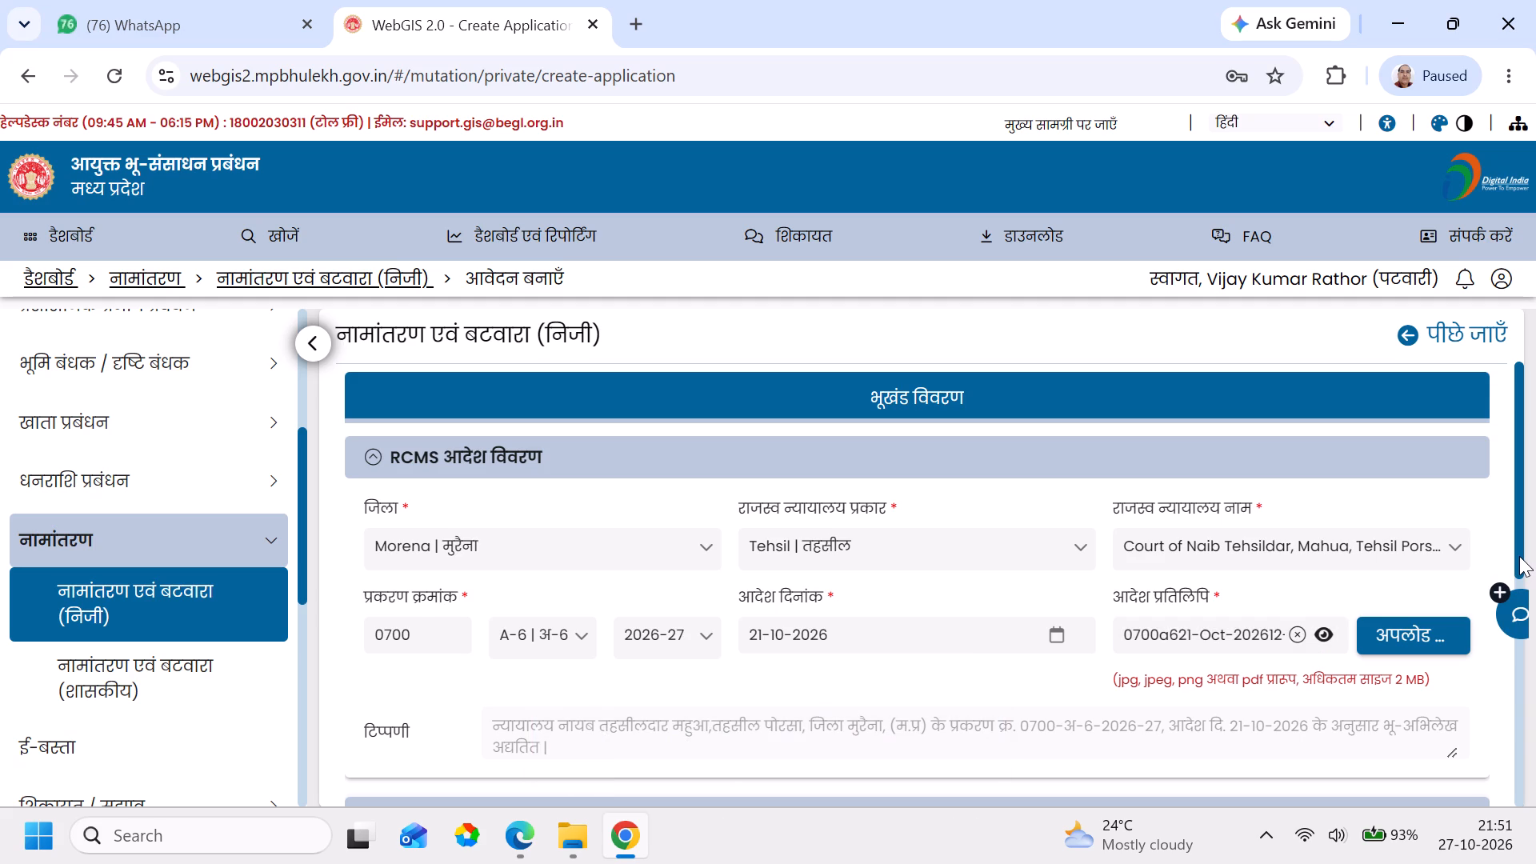
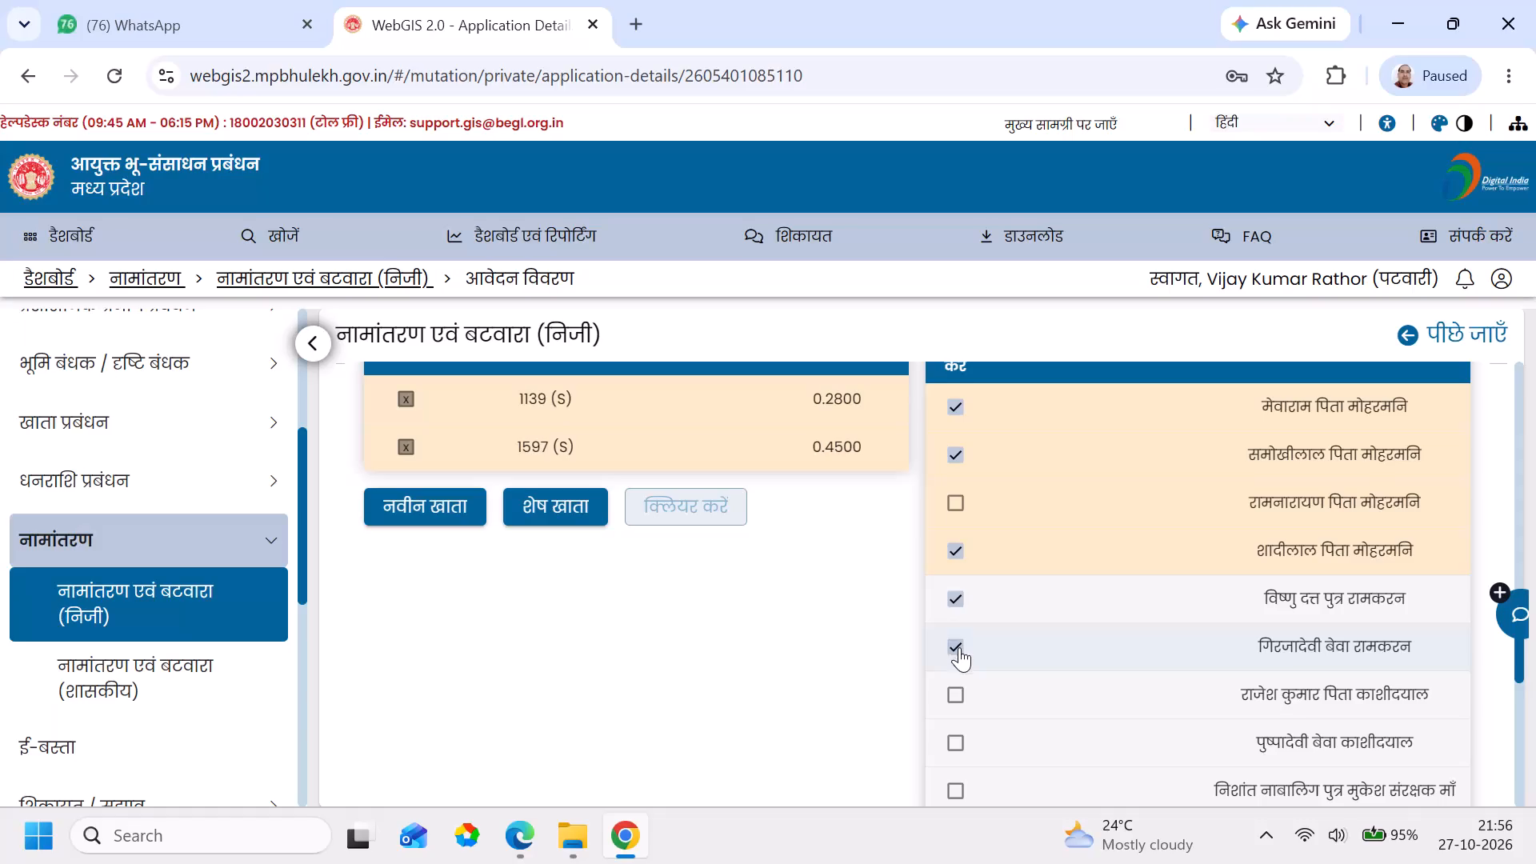
# Select the seventh through the last landowner in the added landowners list, leaving the third one unselected.
pyautogui.click(951, 692)
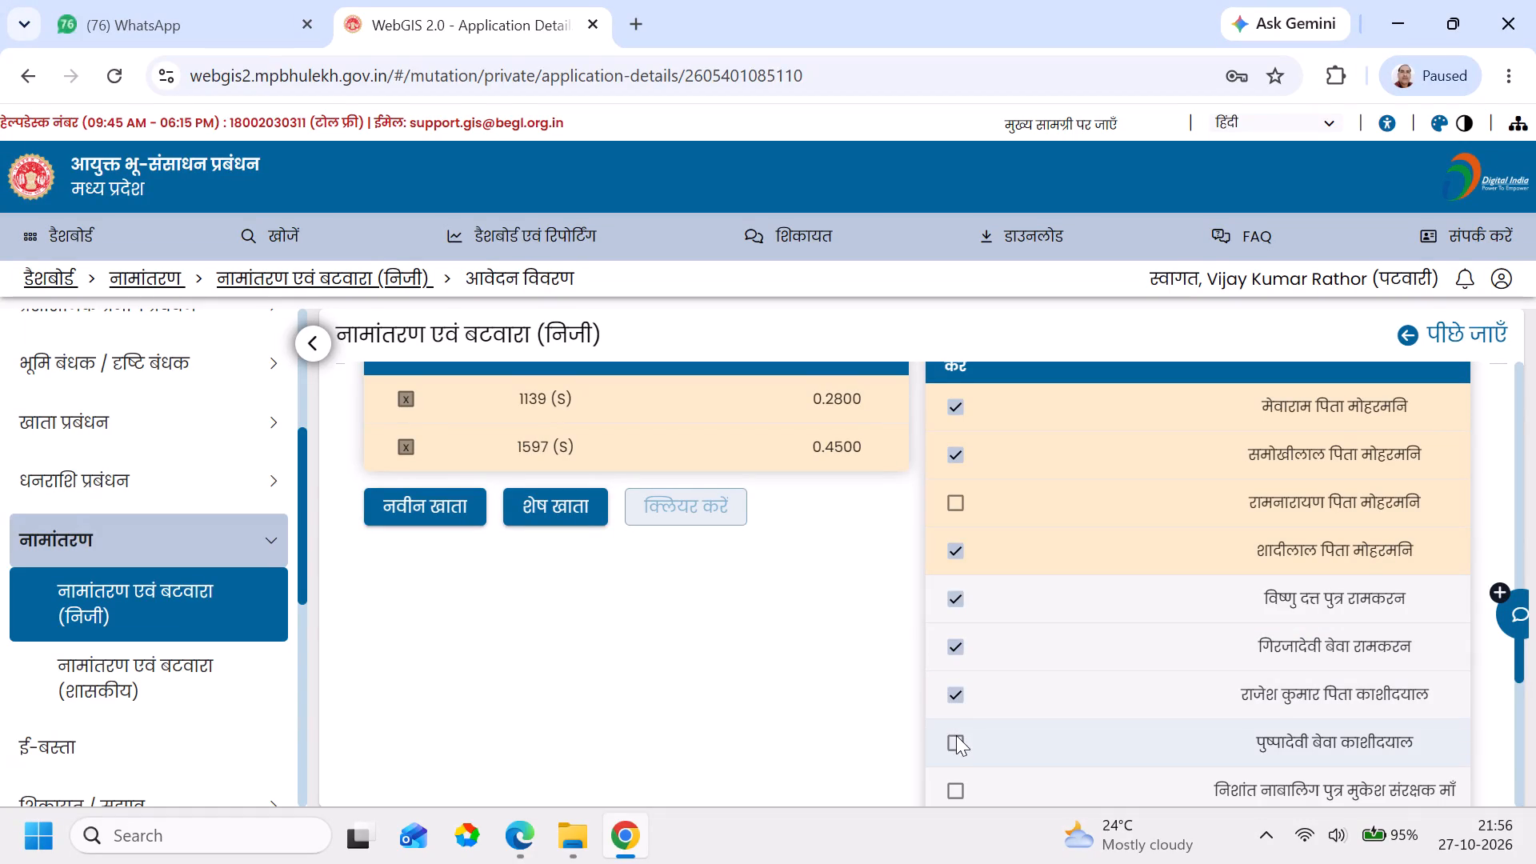
pyautogui.click(956, 737)
pyautogui.click(959, 790)
pyautogui.moveTo(1521, 671); pyautogui.dragTo(1513, 734)
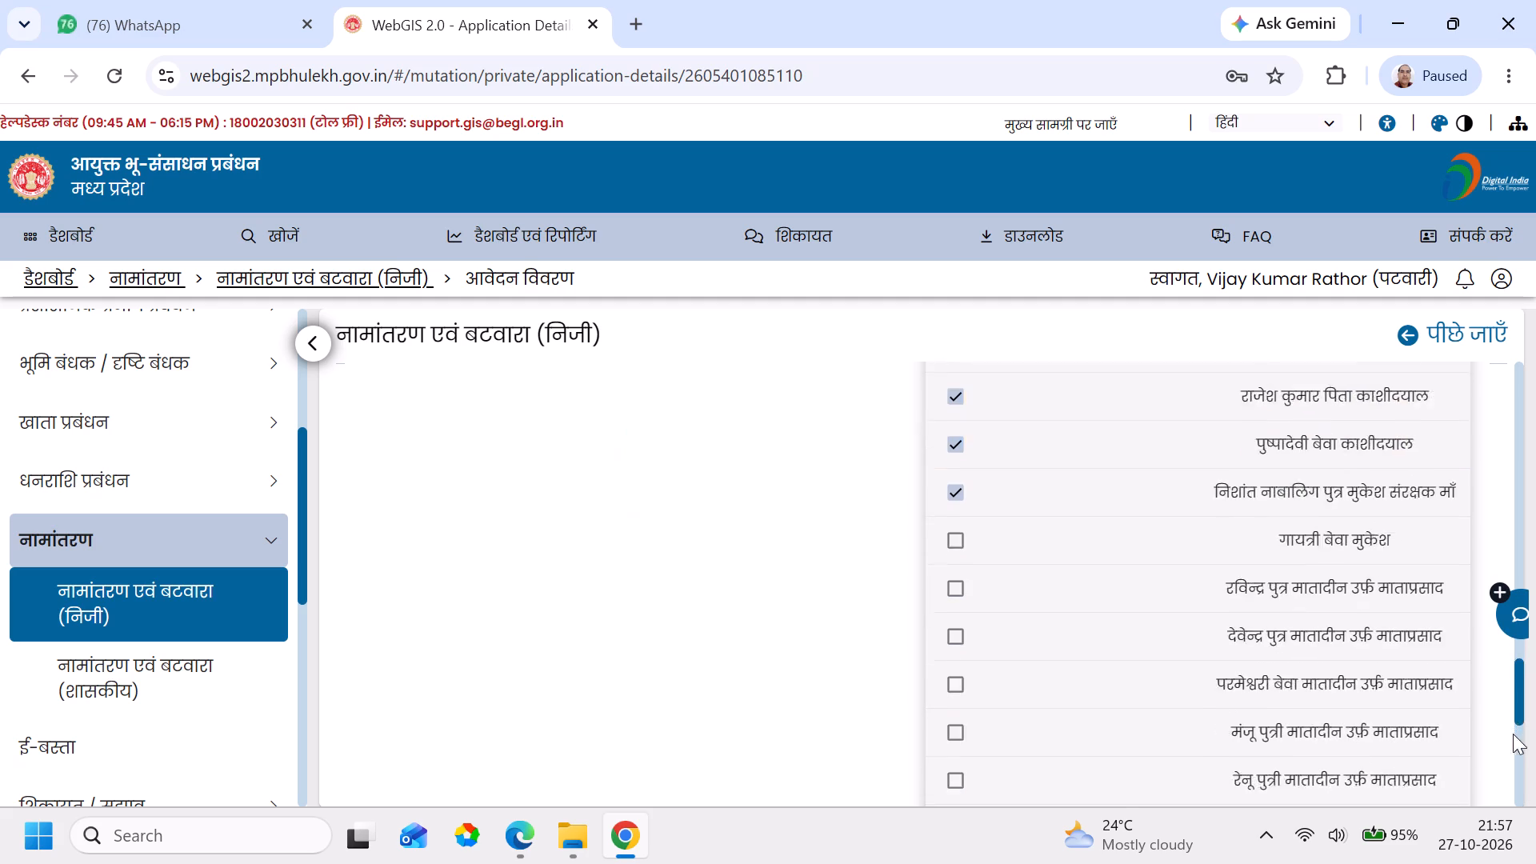
pyautogui.moveTo(1513, 734); pyautogui.dragTo(1512, 732)
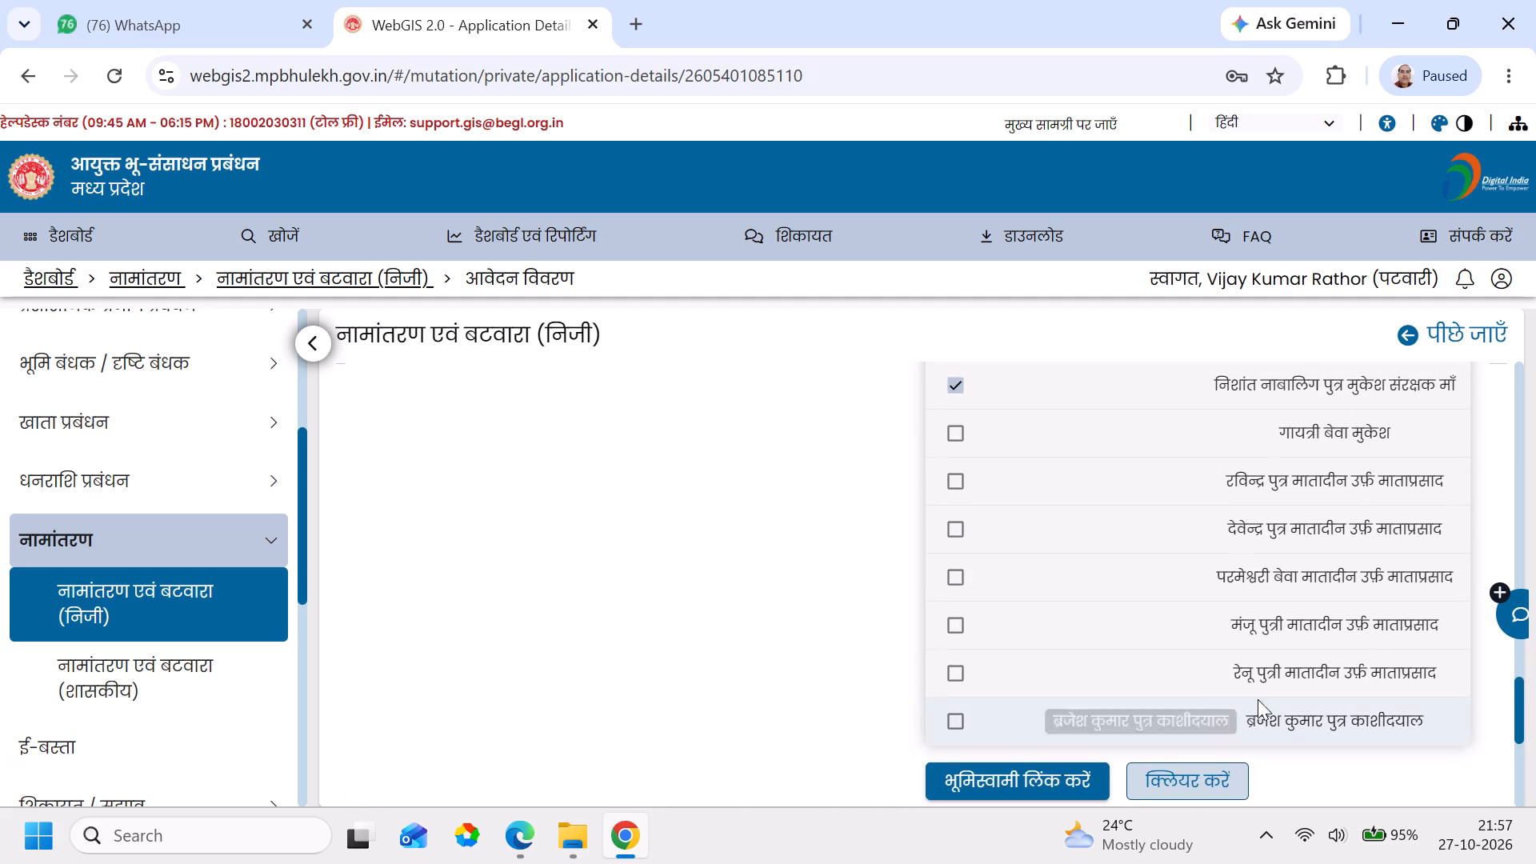
pyautogui.click(952, 431)
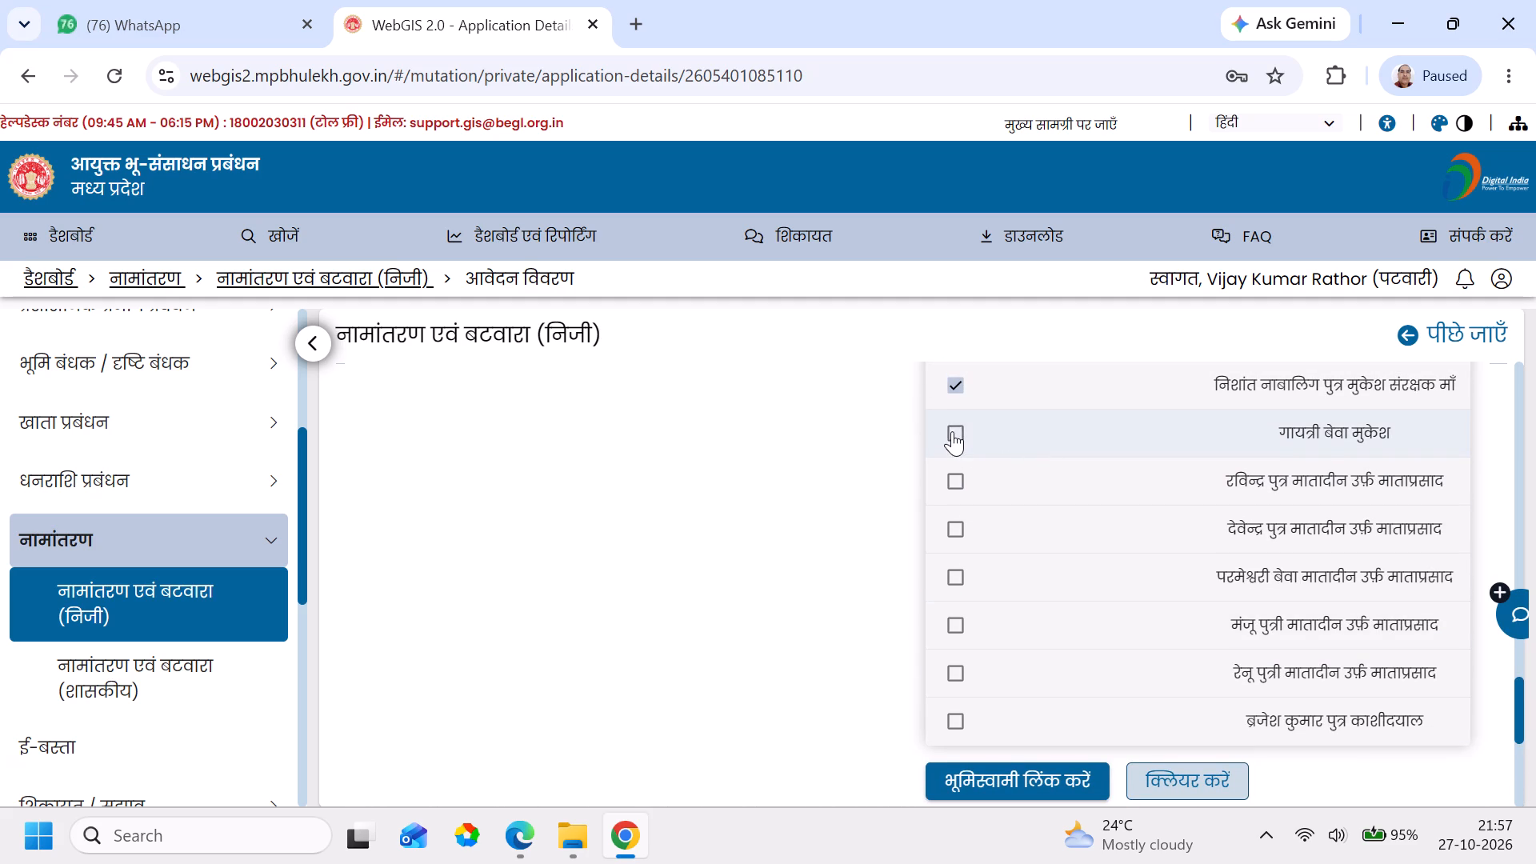
pyautogui.click(954, 482)
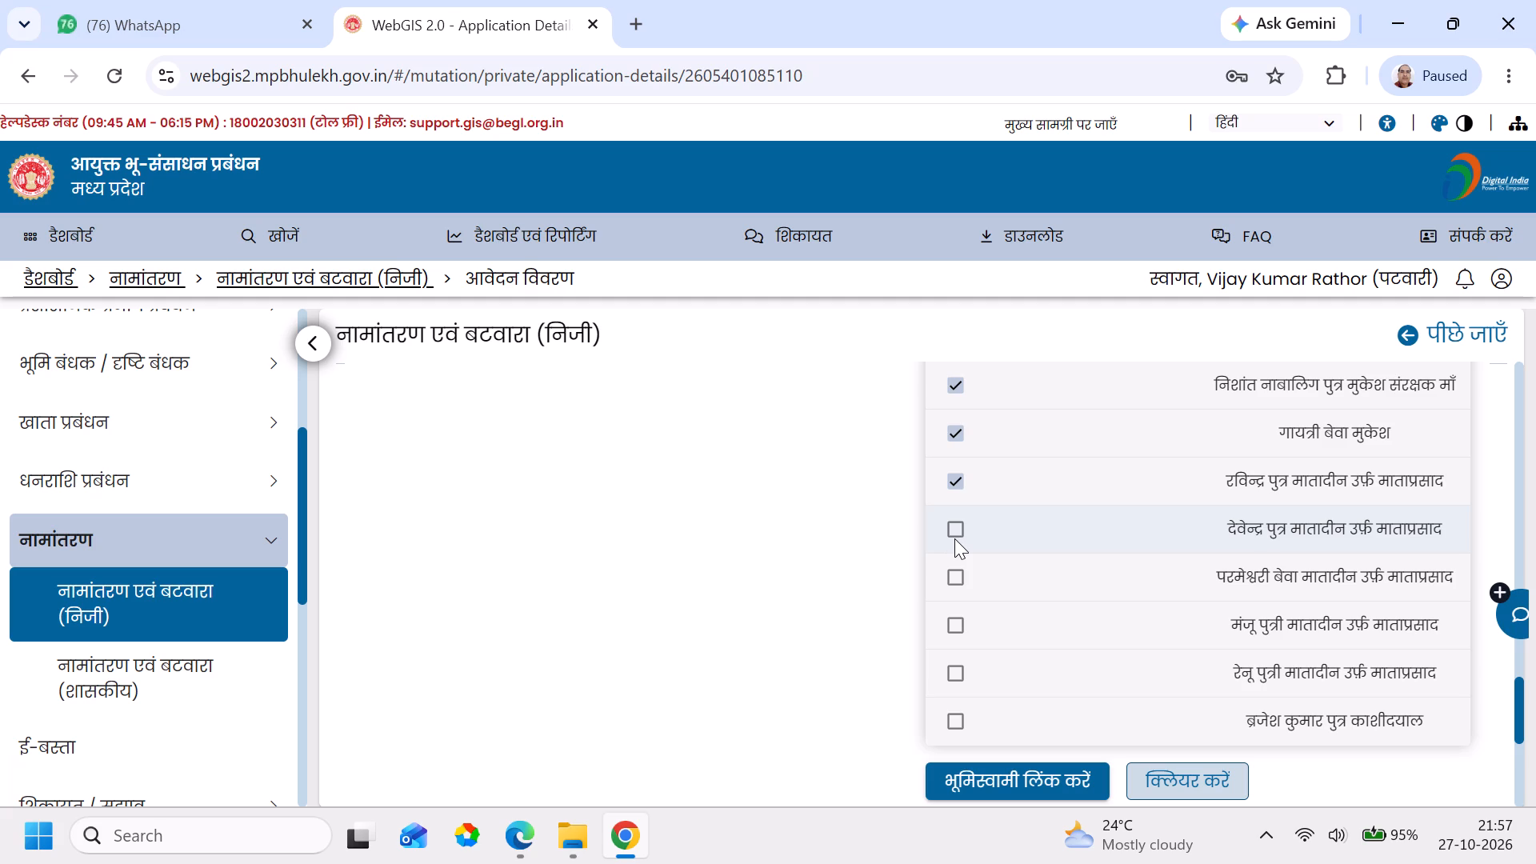
pyautogui.click(954, 538)
pyautogui.click(954, 530)
pyautogui.click(953, 579)
pyautogui.click(954, 624)
pyautogui.click(954, 671)
pyautogui.click(953, 719)
# Review the selections throughout the added landowners list.
pyautogui.click(1520, 369)
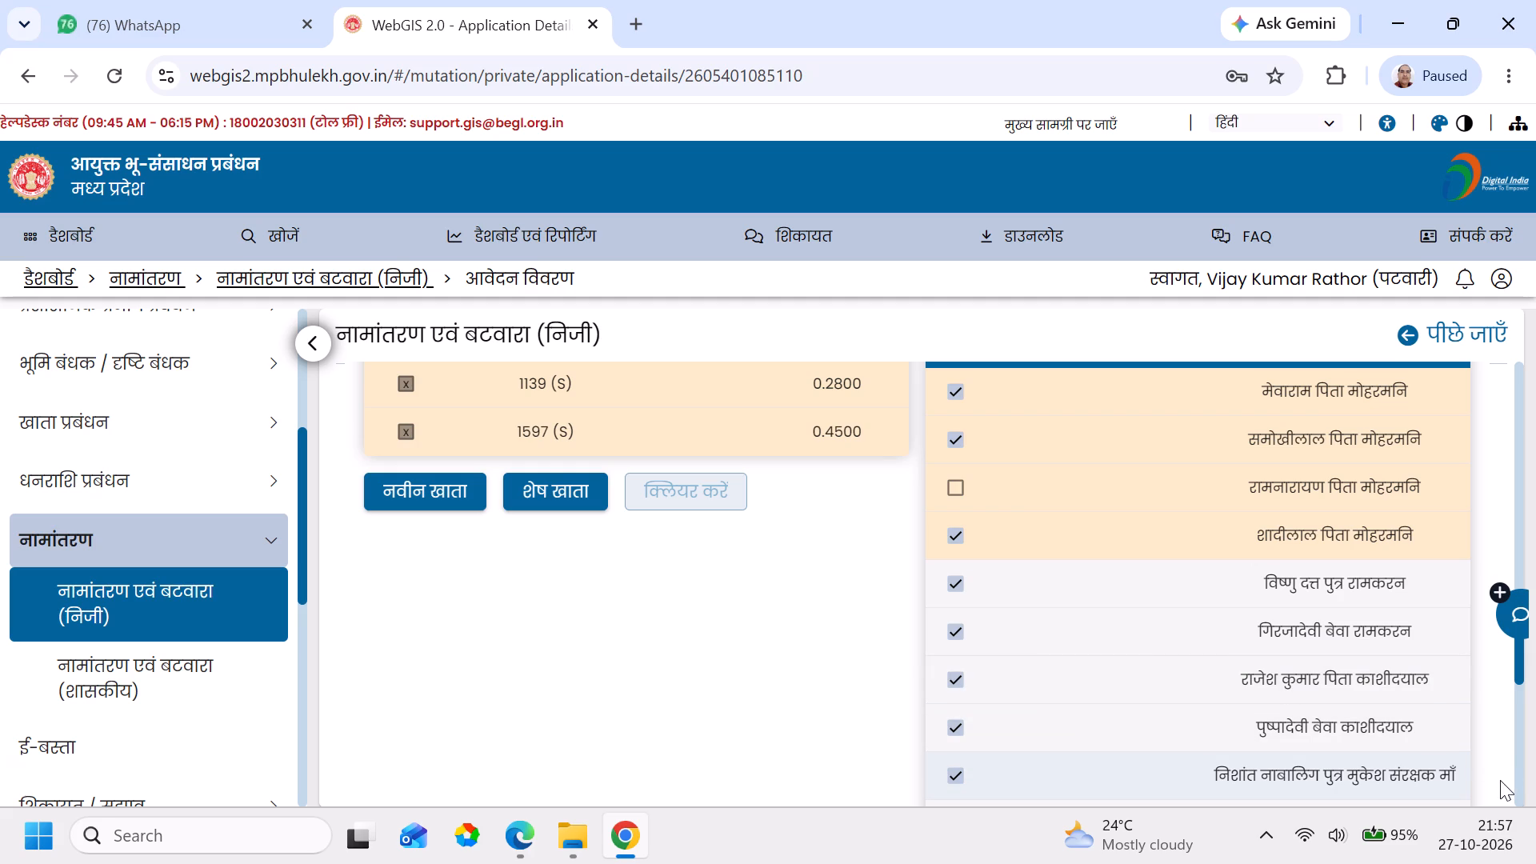
pyautogui.click(1518, 800)
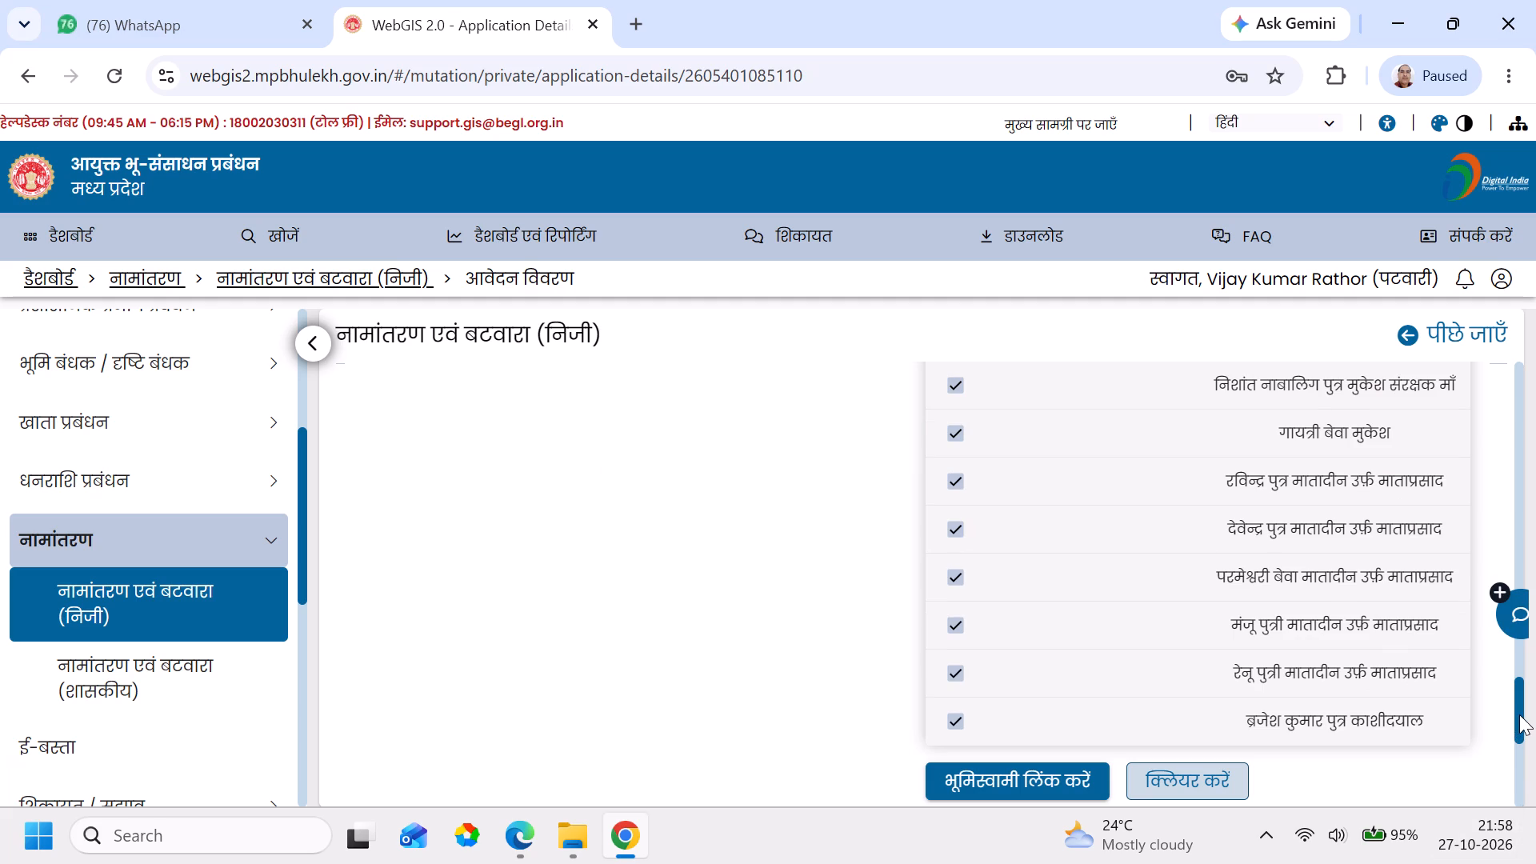
pyautogui.moveTo(1519, 714); pyautogui.dragTo(1518, 681)
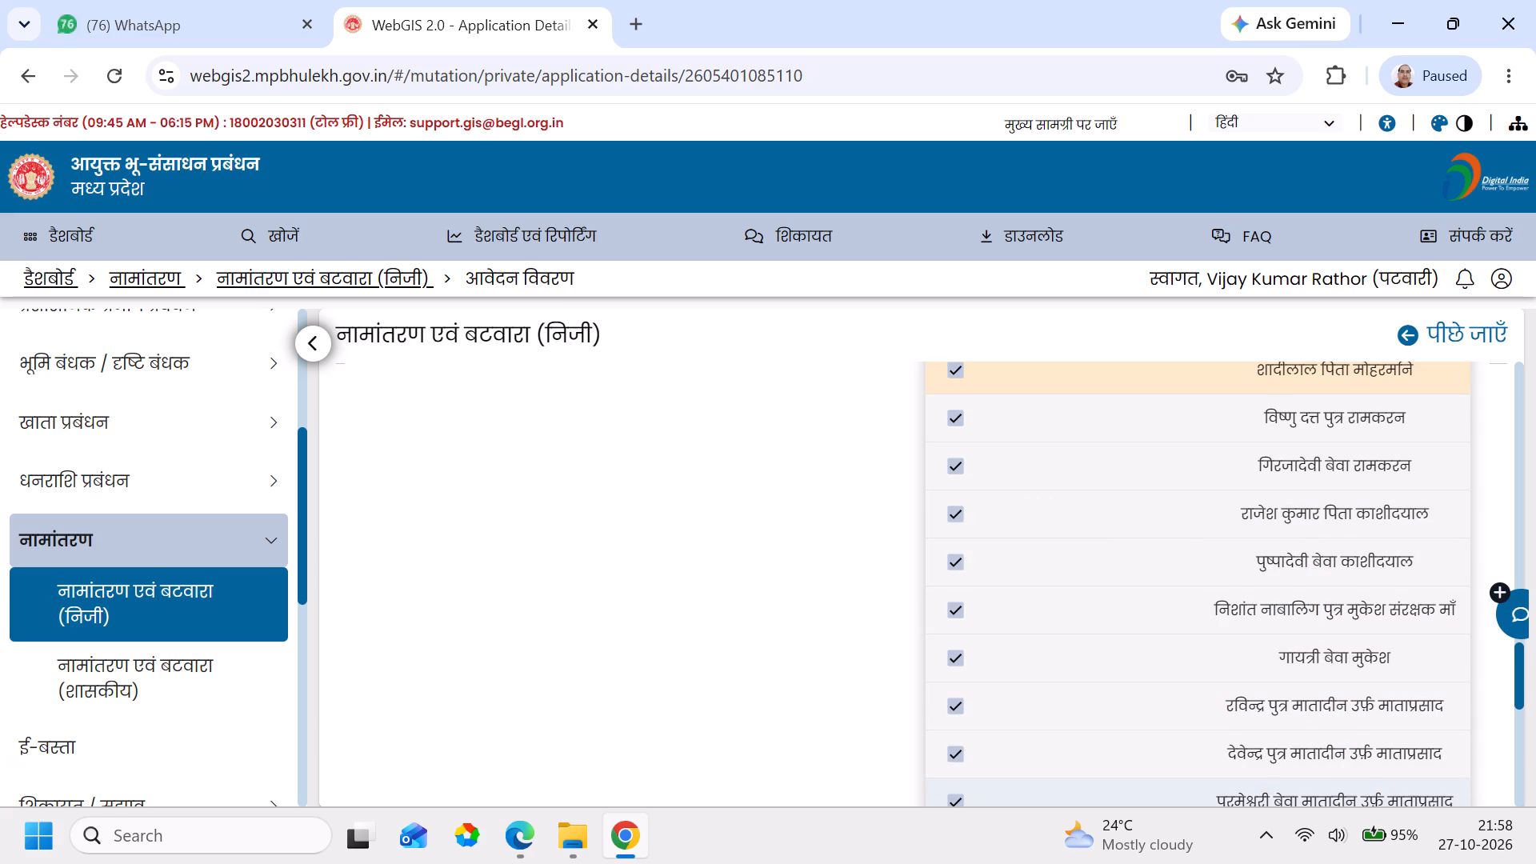
pyautogui.press('Down')
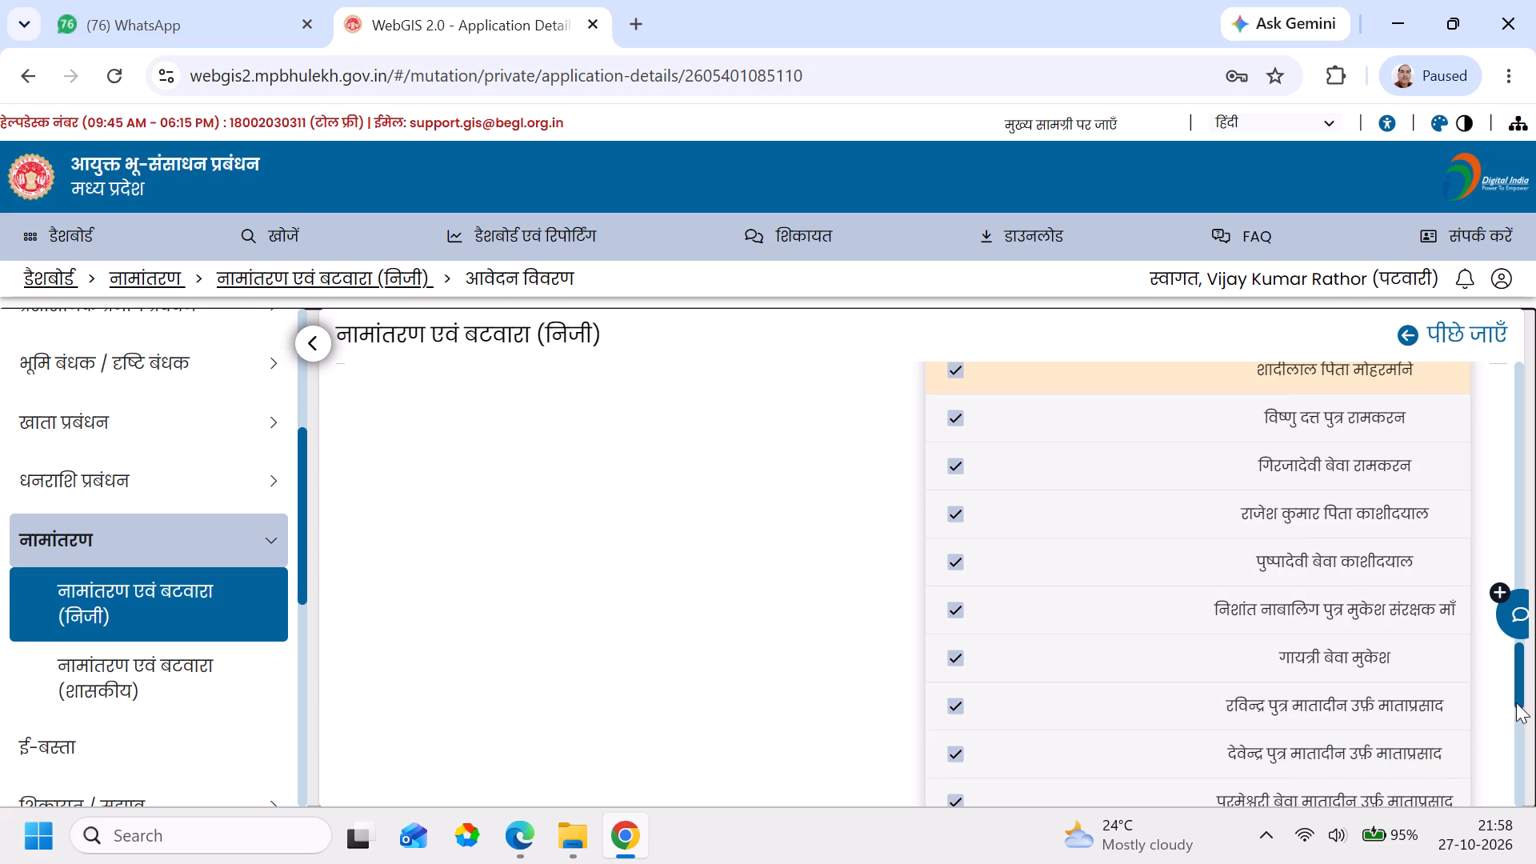
pyautogui.moveTo(1514, 693); pyautogui.dragTo(1510, 724)
pyautogui.moveTo(1510, 724); pyautogui.dragTo(1510, 735)
pyautogui.moveTo(1516, 697); pyautogui.dragTo(1511, 736)
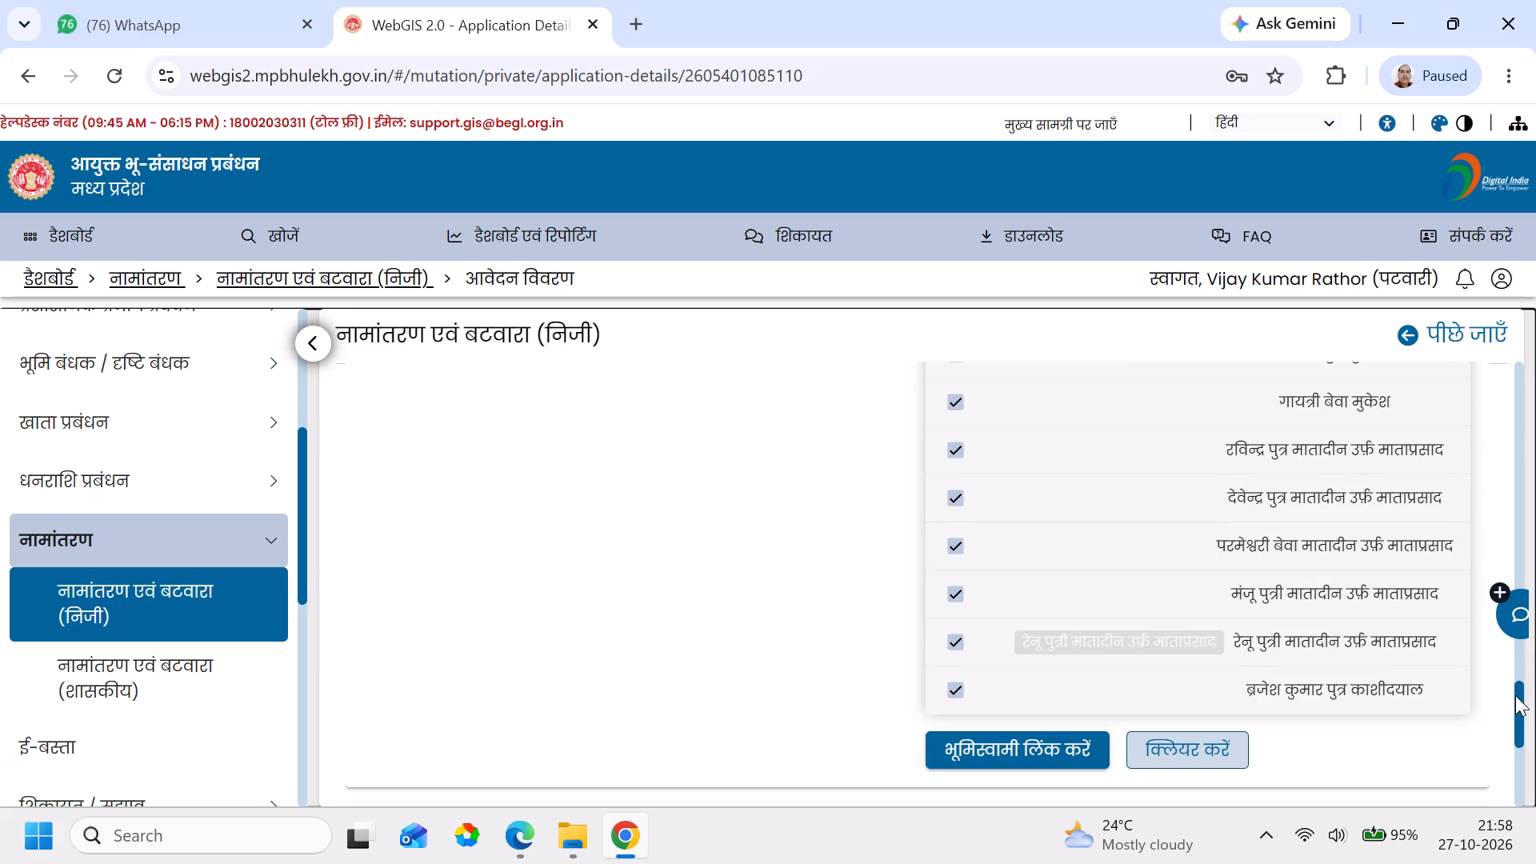
# Create a new khata for survey numbers 1139 (S) and 1597 (S).
pyautogui.moveTo(1515, 695); pyautogui.dragTo(1514, 611)
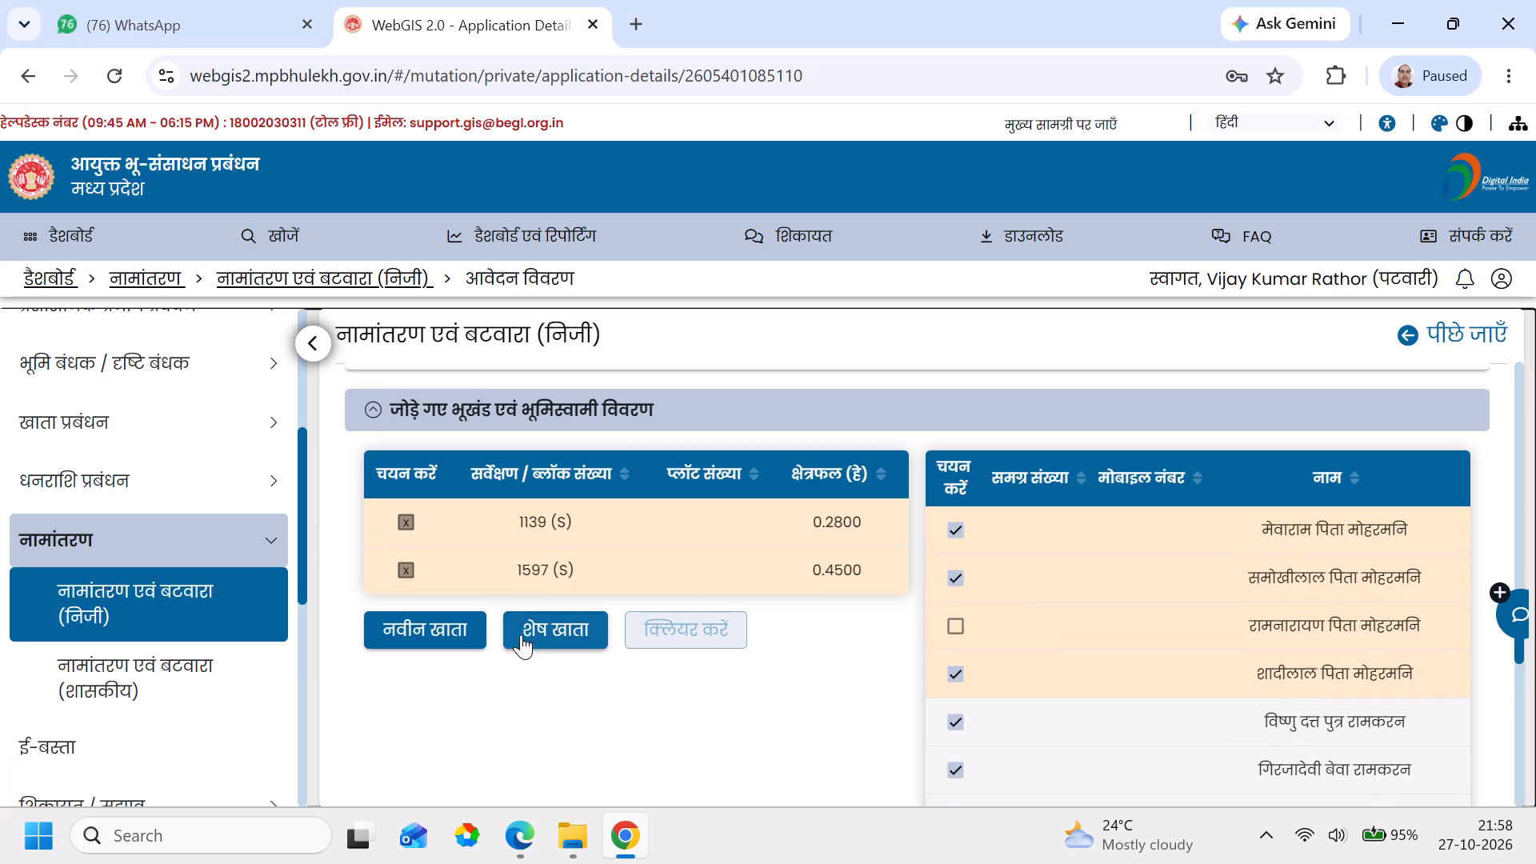
pyautogui.click(461, 632)
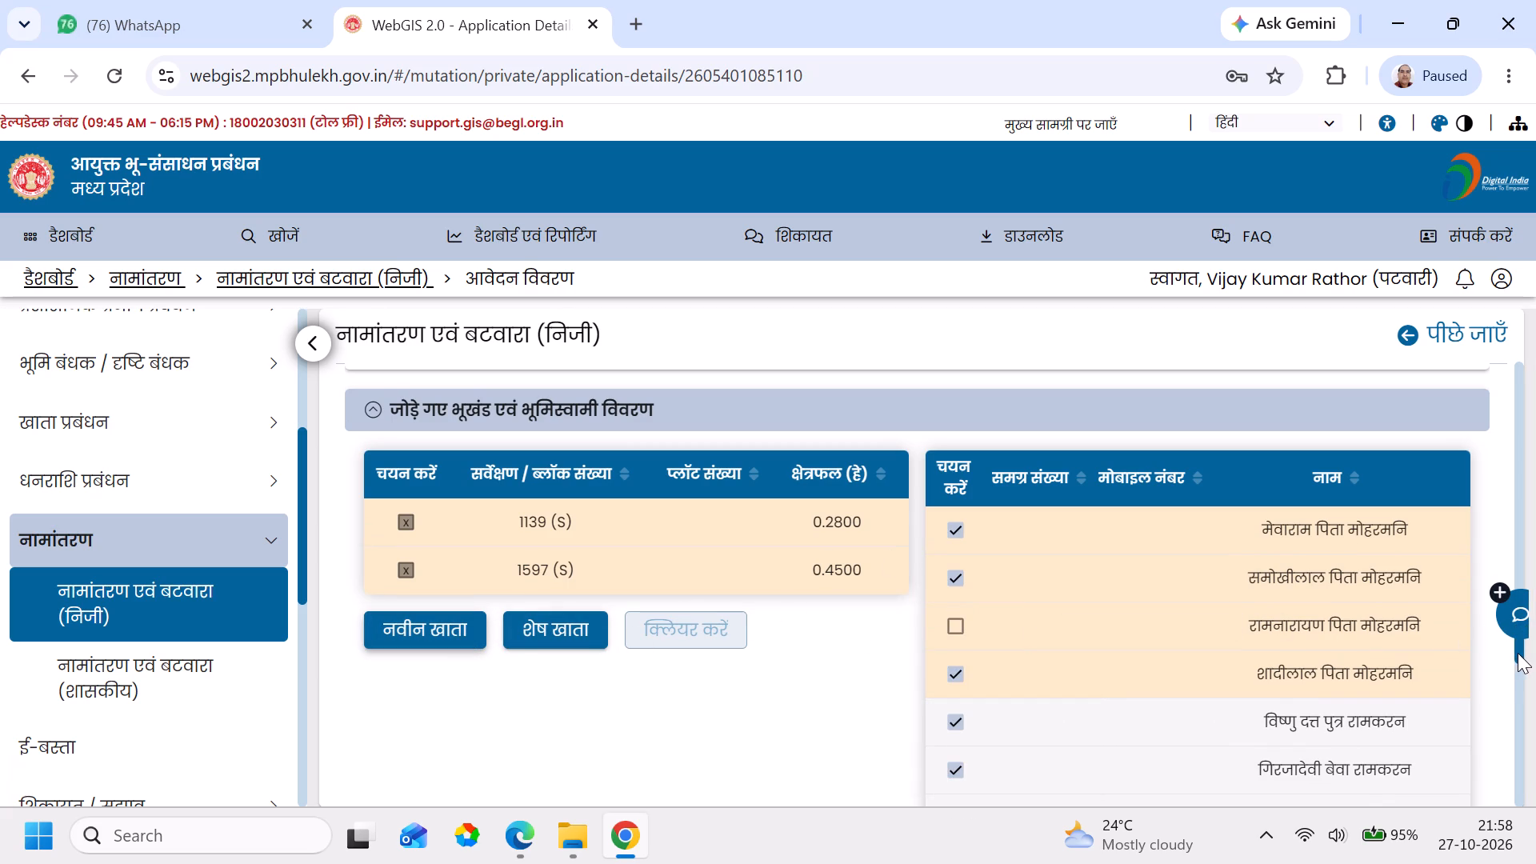
# Choose khata 1 and link the selected landowners to it.
pyautogui.moveTo(1518, 653); pyautogui.dragTo(1508, 735)
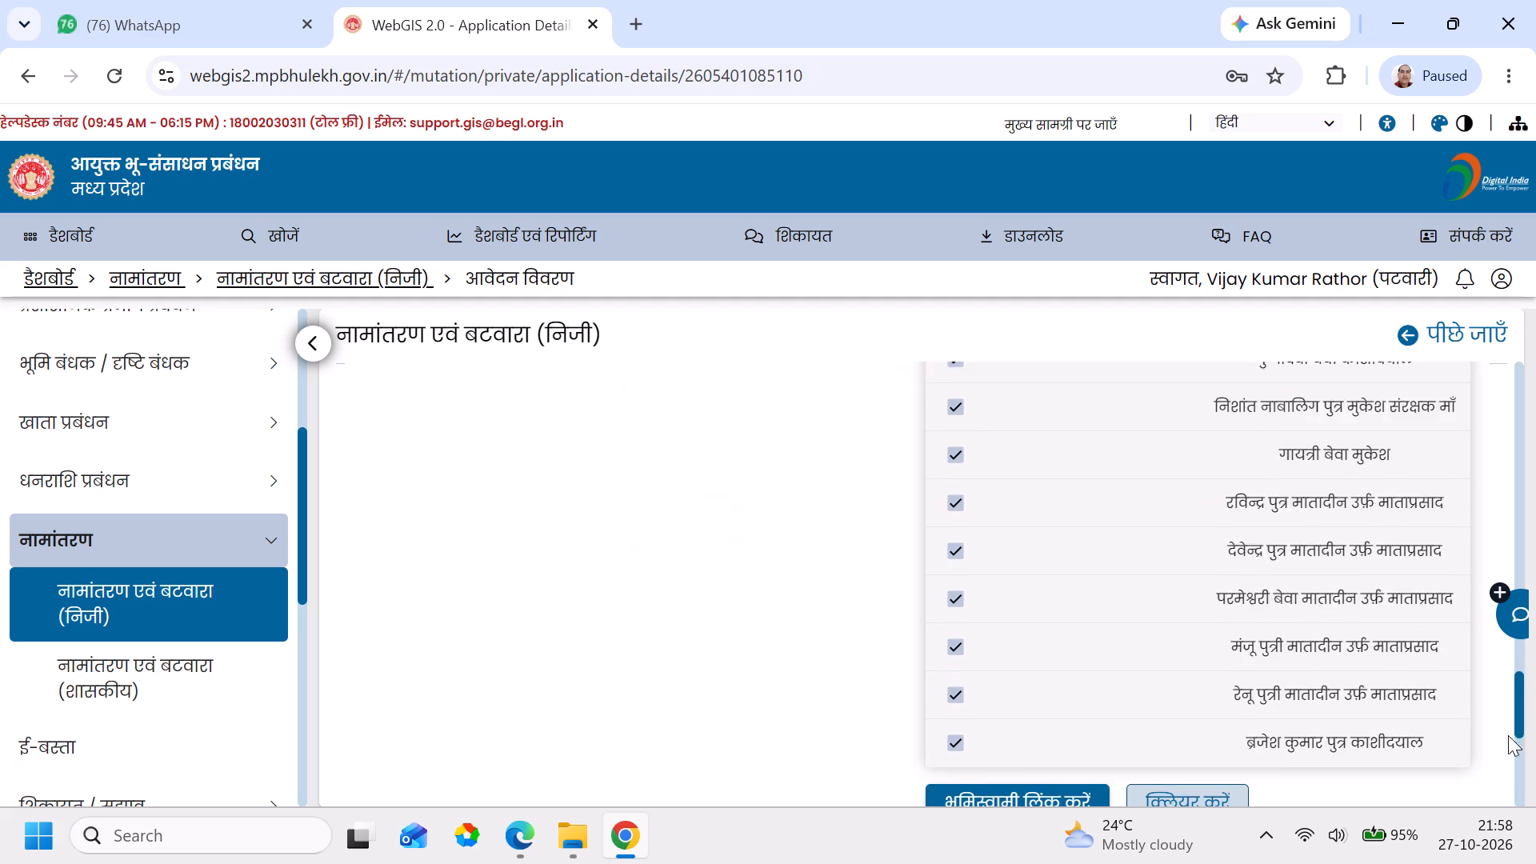
pyautogui.moveTo(1508, 735); pyautogui.dragTo(1504, 794)
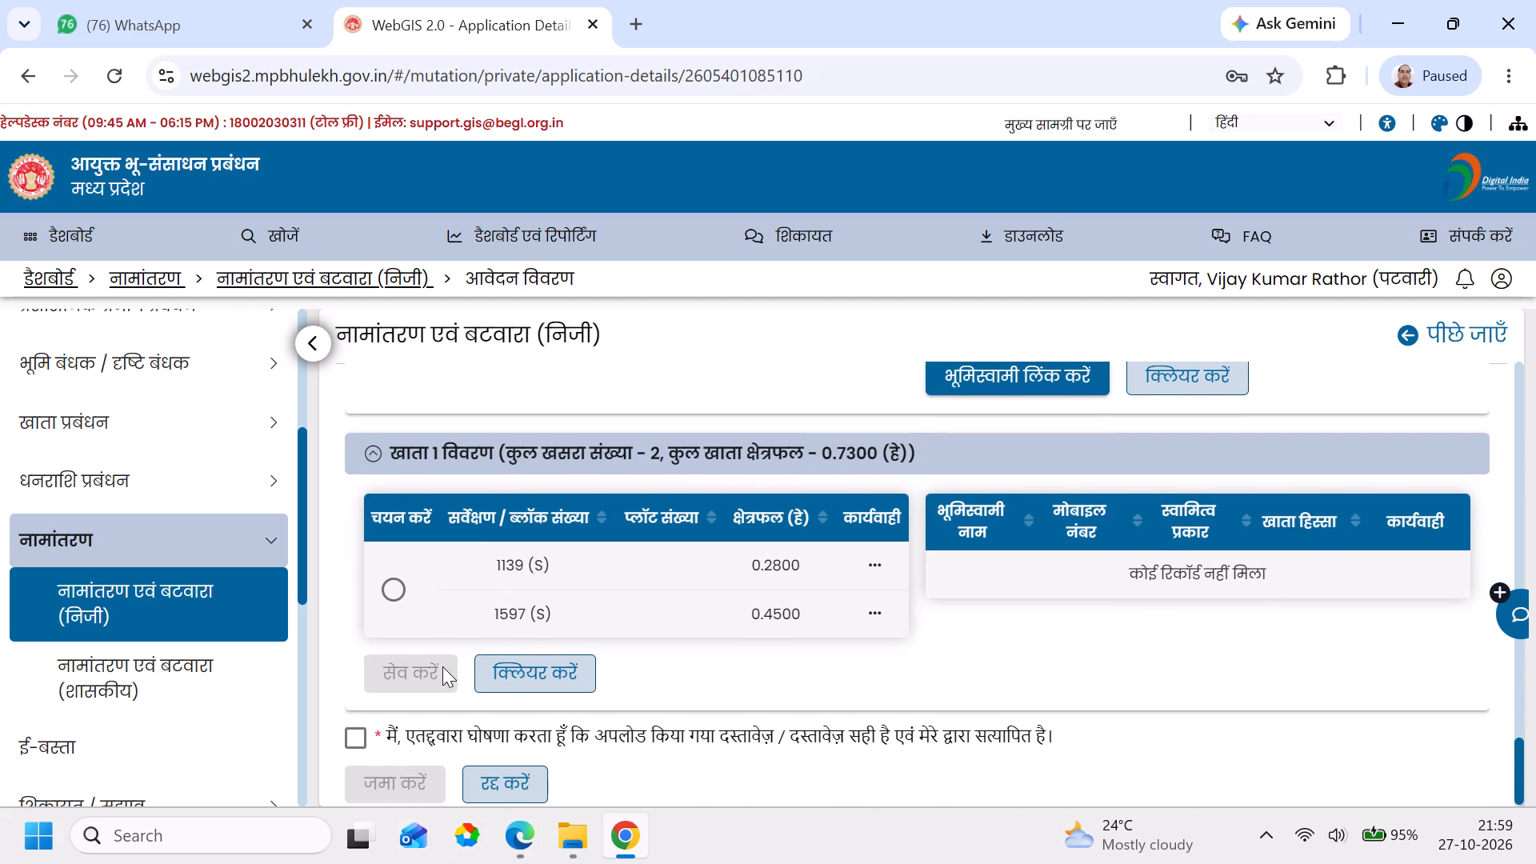
pyautogui.click(394, 593)
pyautogui.click(988, 385)
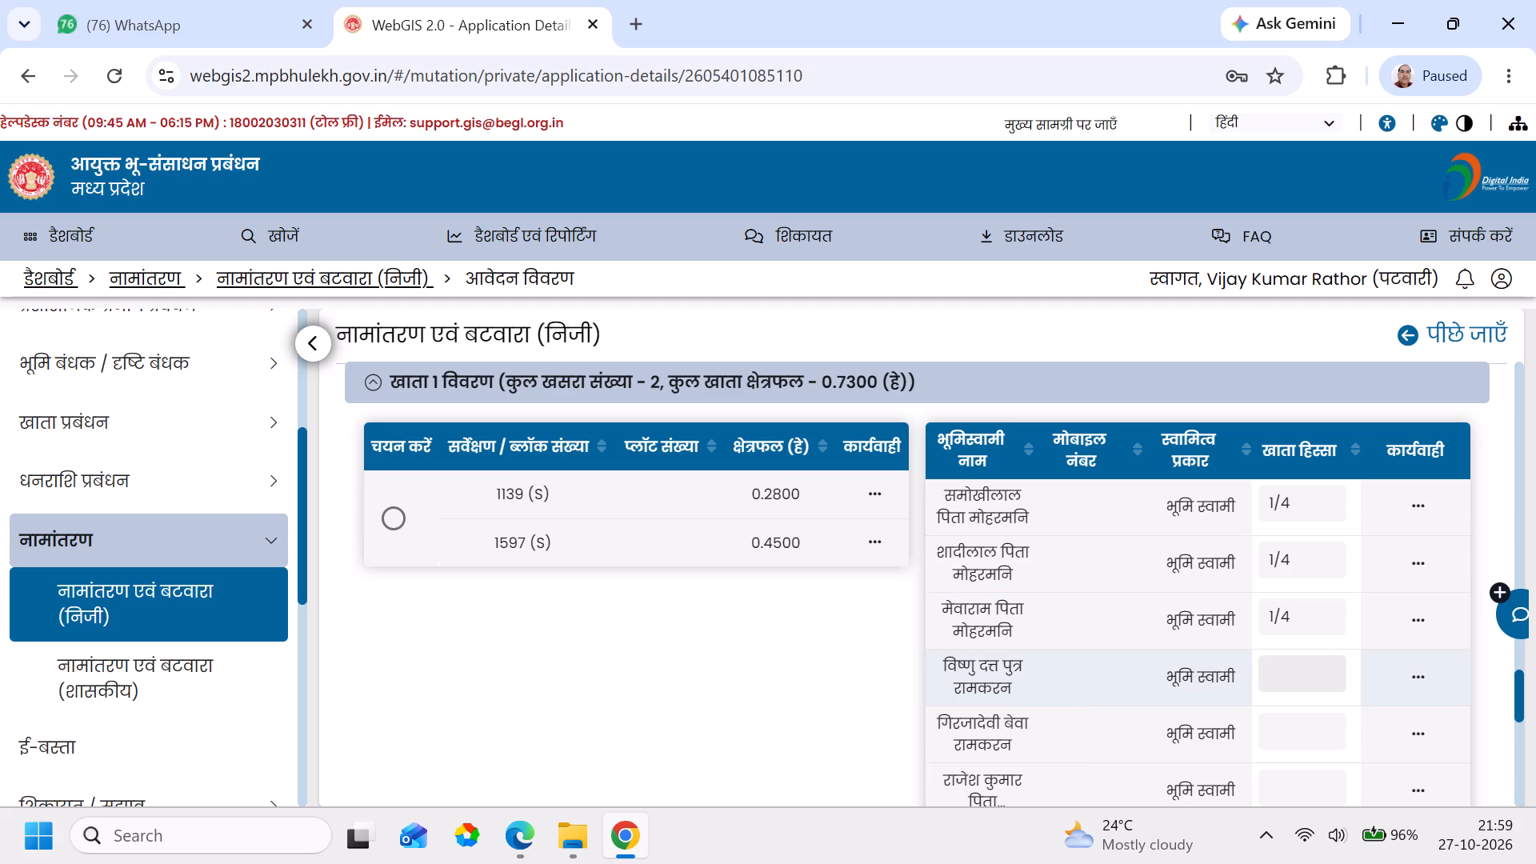
# Set the khata share to 1/24 for the fourth and fifth landowners in khata 1.
pyautogui.write('1/24')
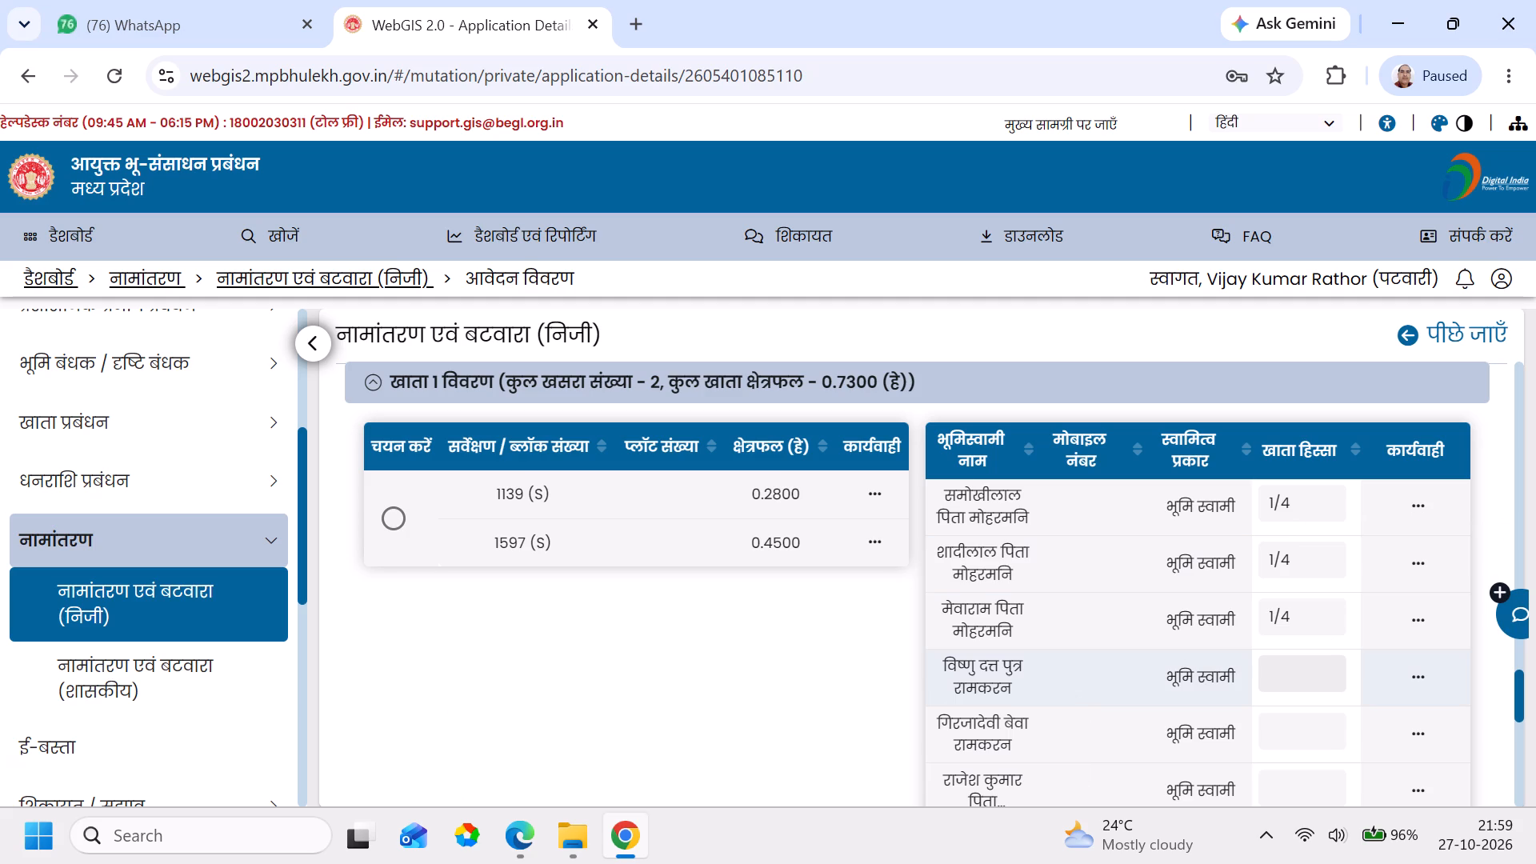
pyautogui.click(1290, 672)
pyautogui.write('1/24')
pyautogui.write('1/24')
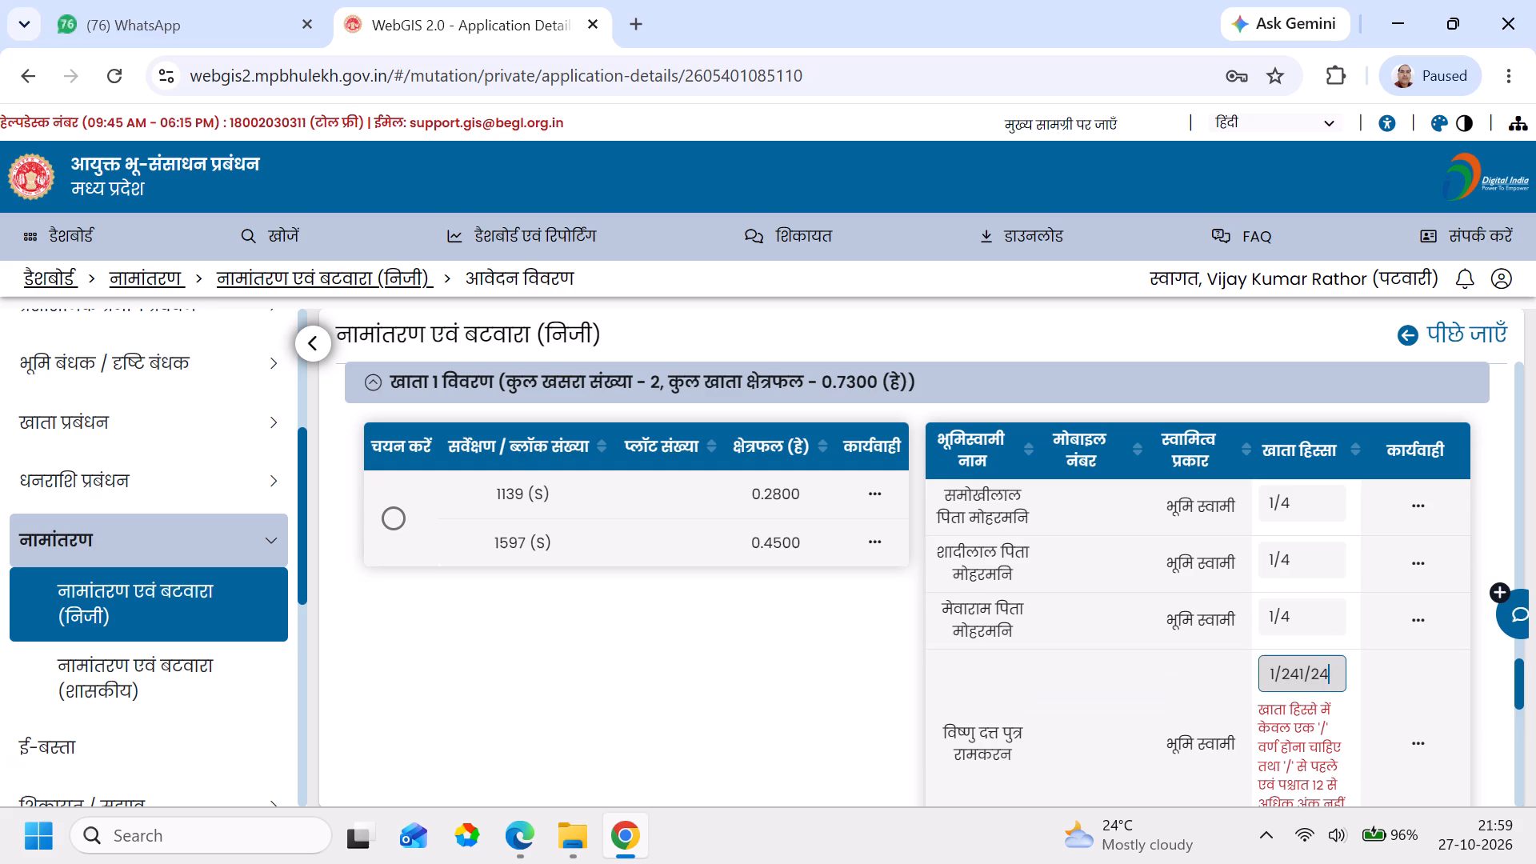
pyautogui.press('BackSpace')
pyautogui.press('BackSpace')
pyautogui.press('BackSpace')
pyautogui.press('BackSpace')
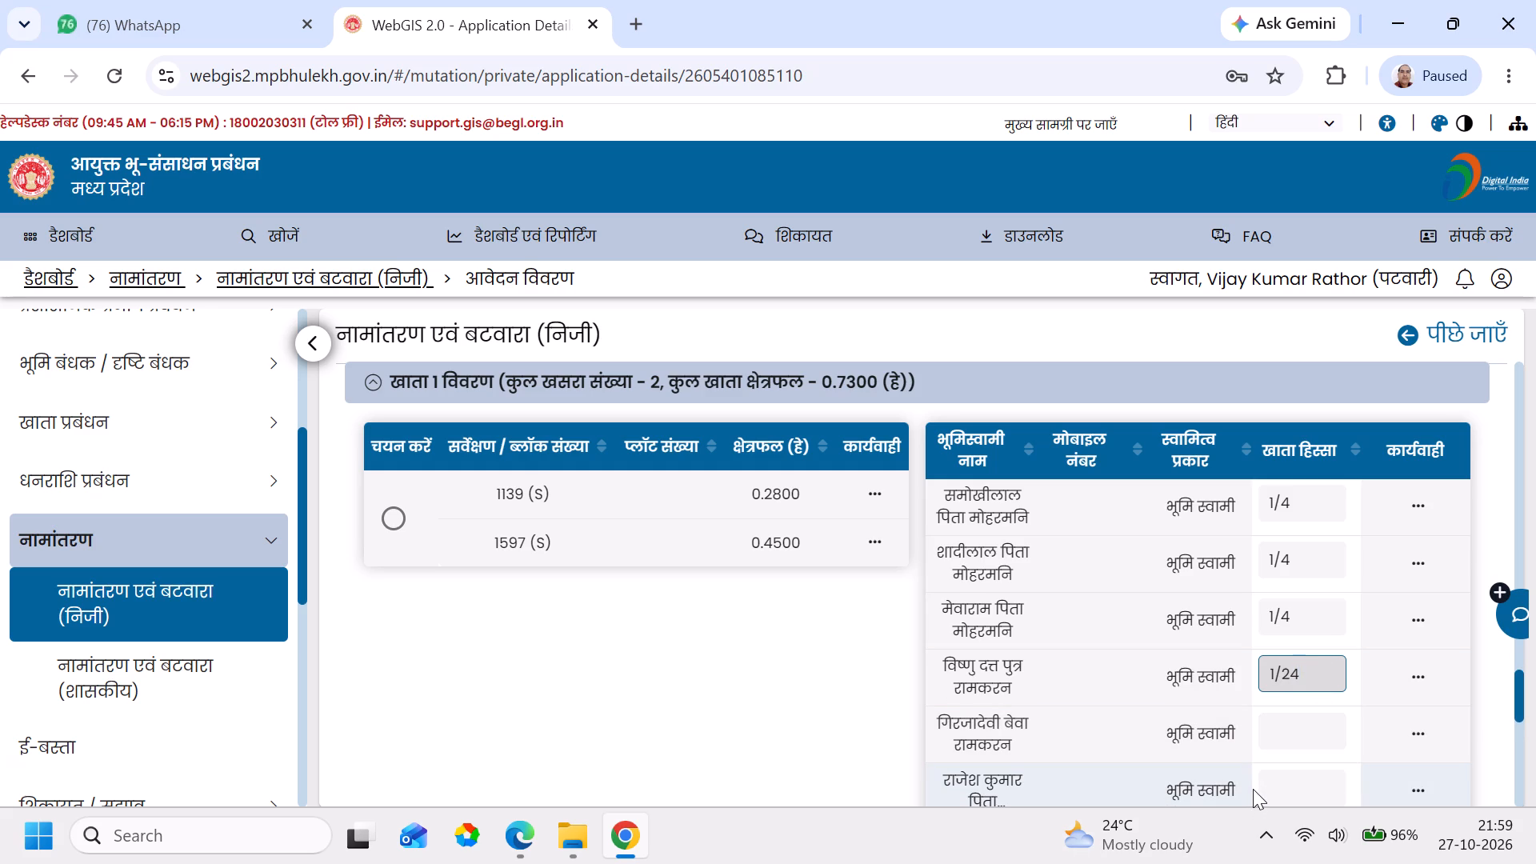
pyautogui.click(1277, 734)
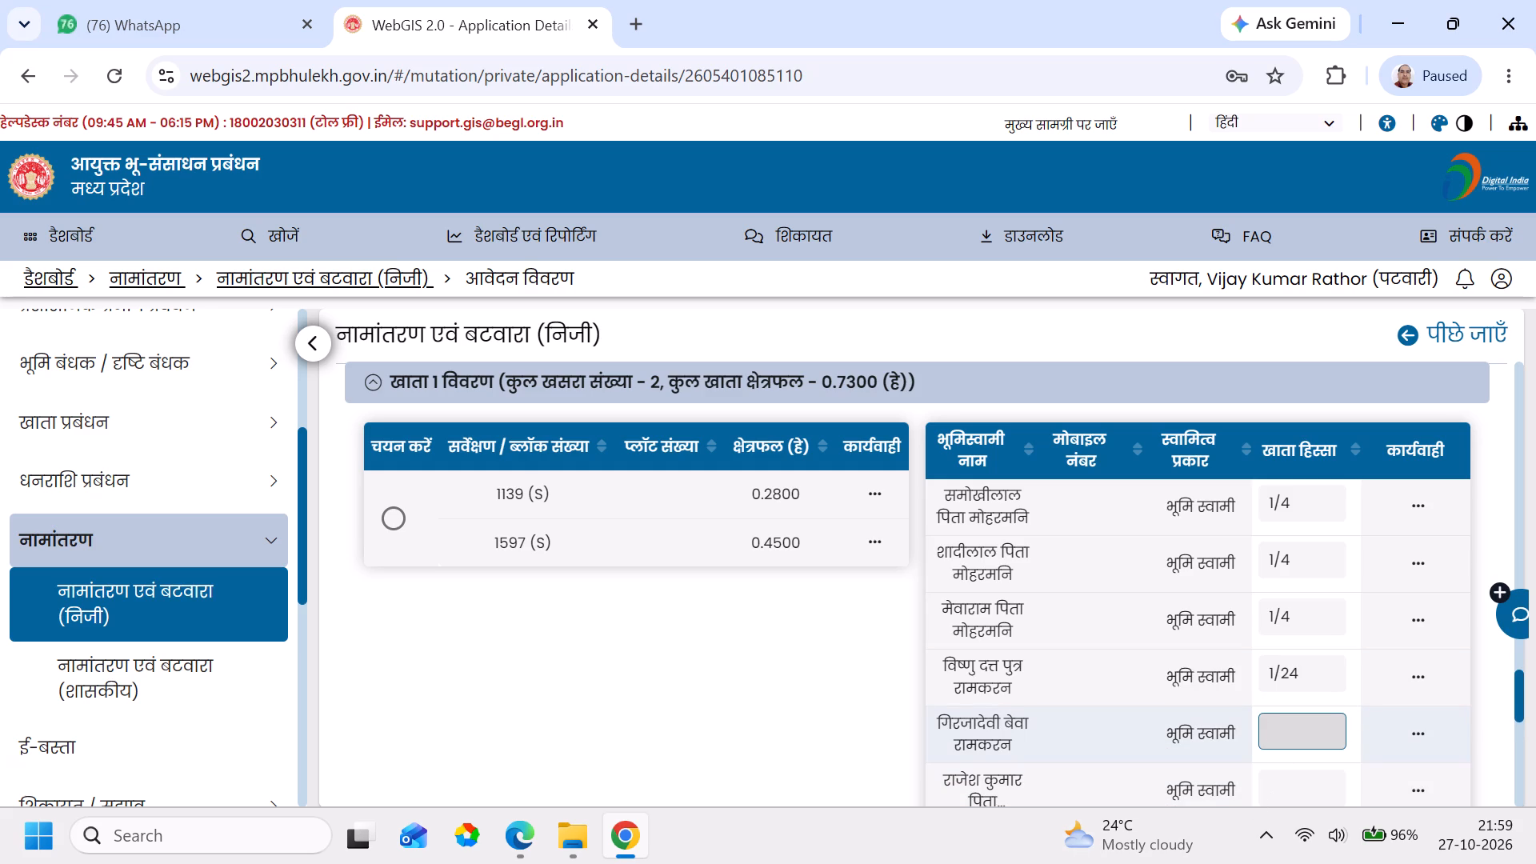
pyautogui.write('1/24')
# Set the khata share to 1/48 for the sixth and seventh landowners in khata 1.
pyautogui.click(1515, 800)
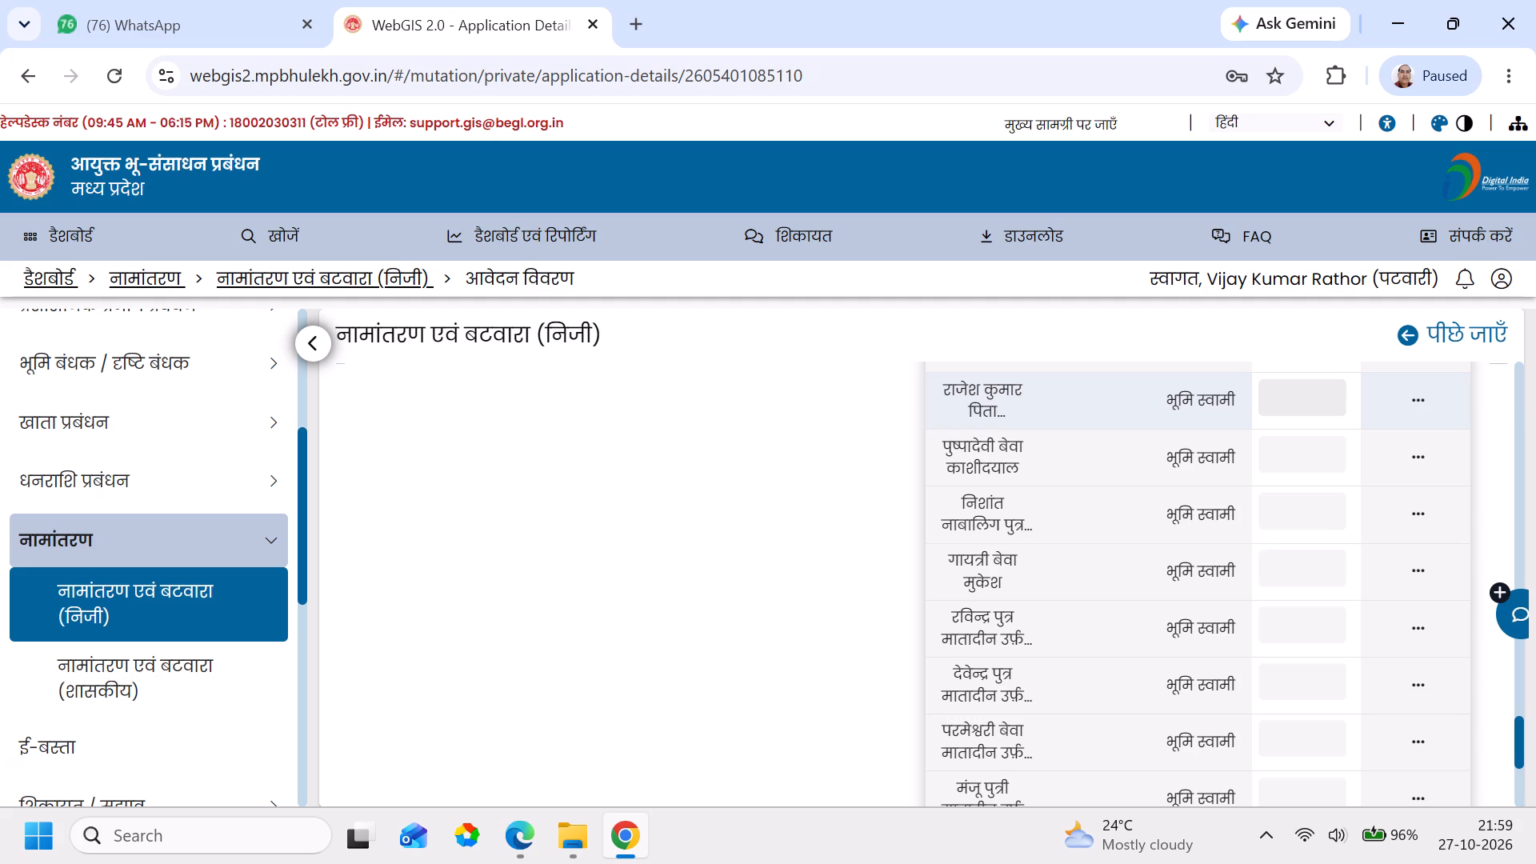
pyautogui.write('1/48')
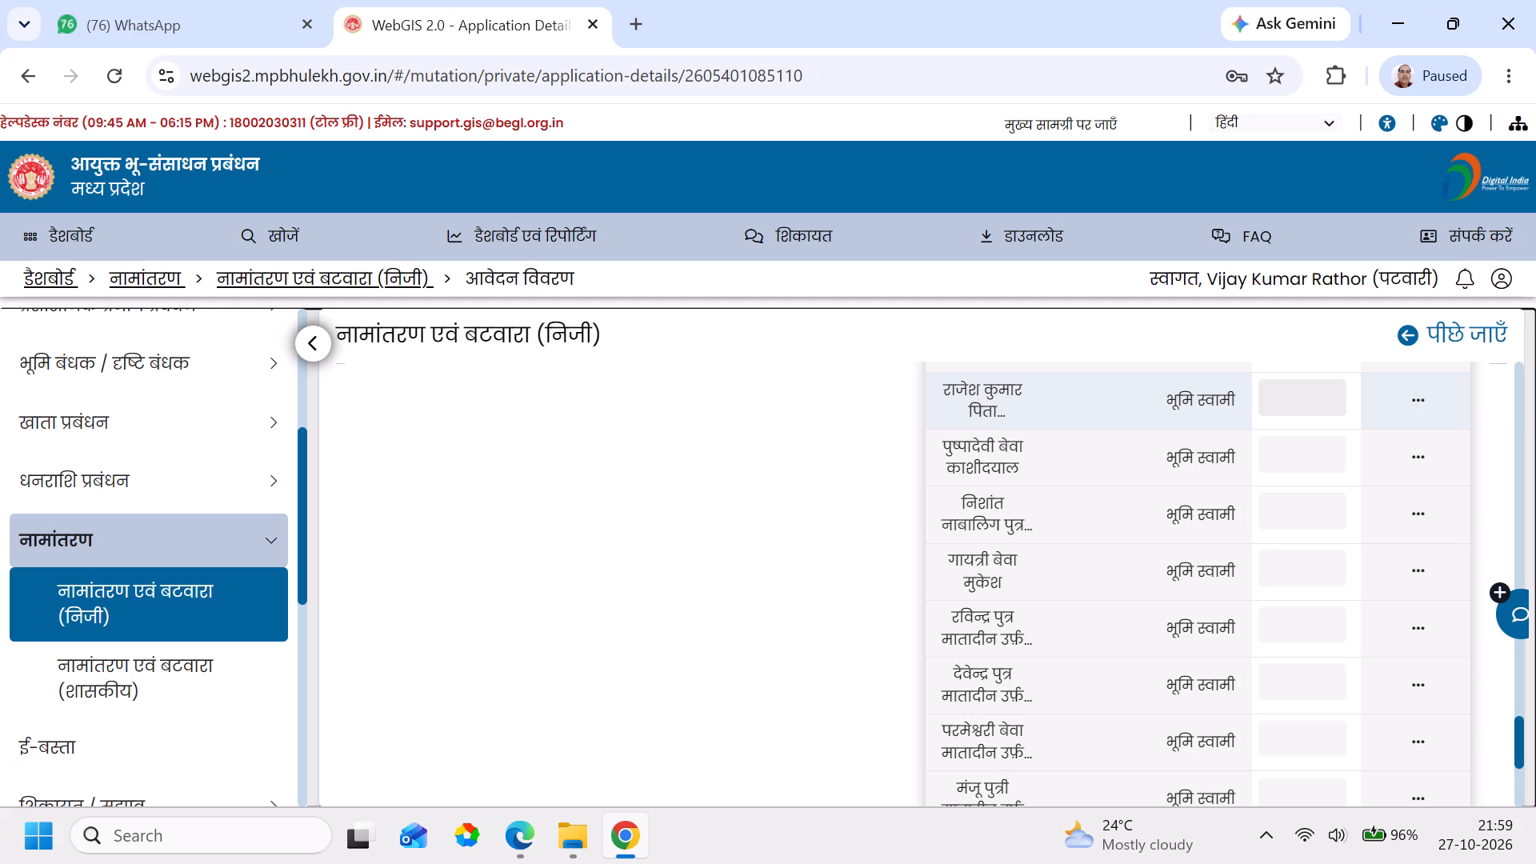
pyautogui.click(1280, 401)
pyautogui.write('1/48')
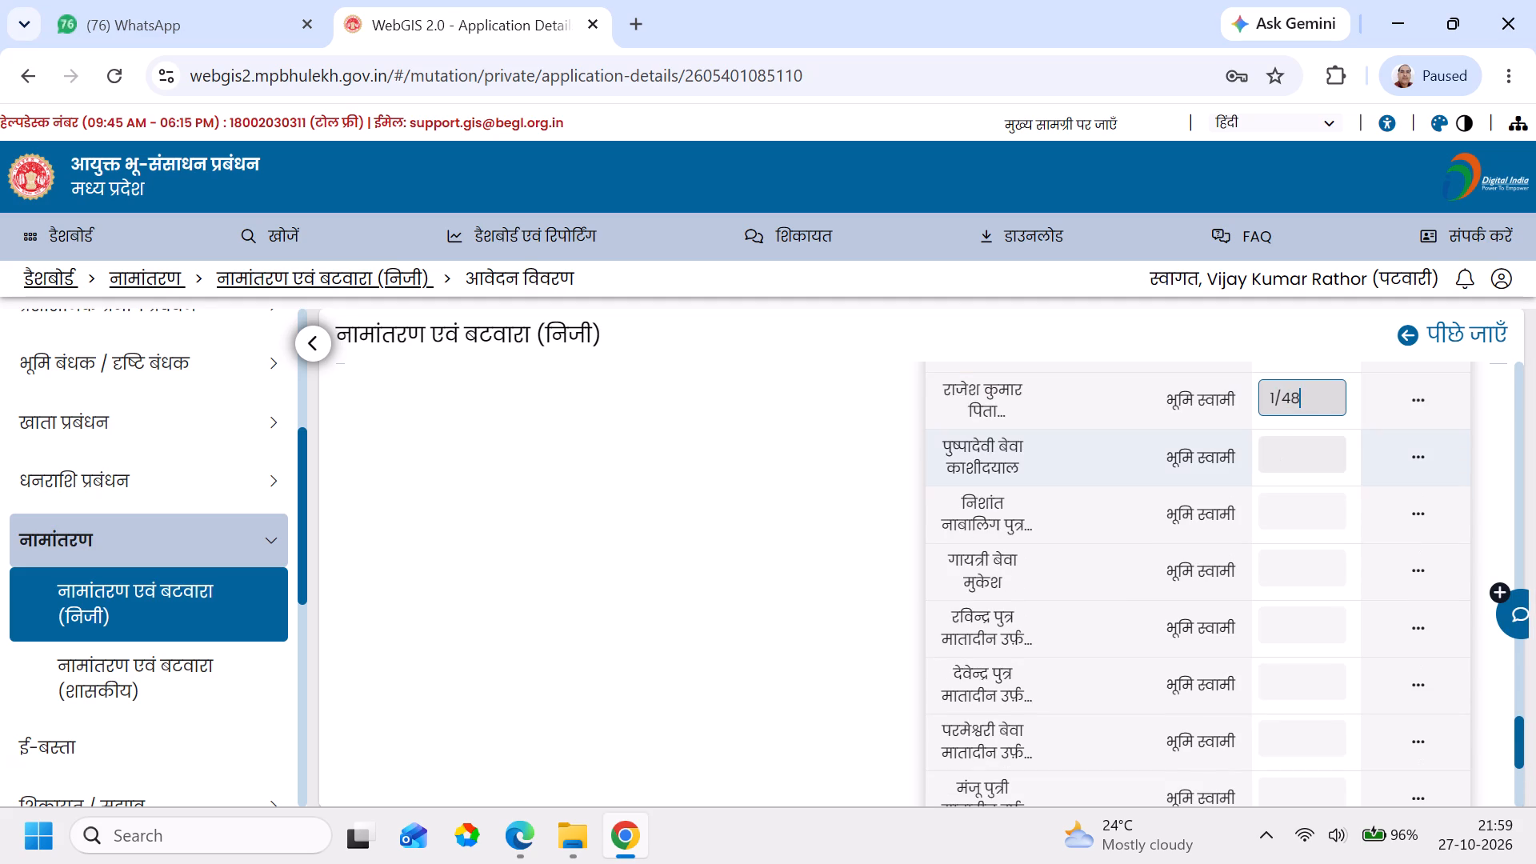
pyautogui.click(1311, 459)
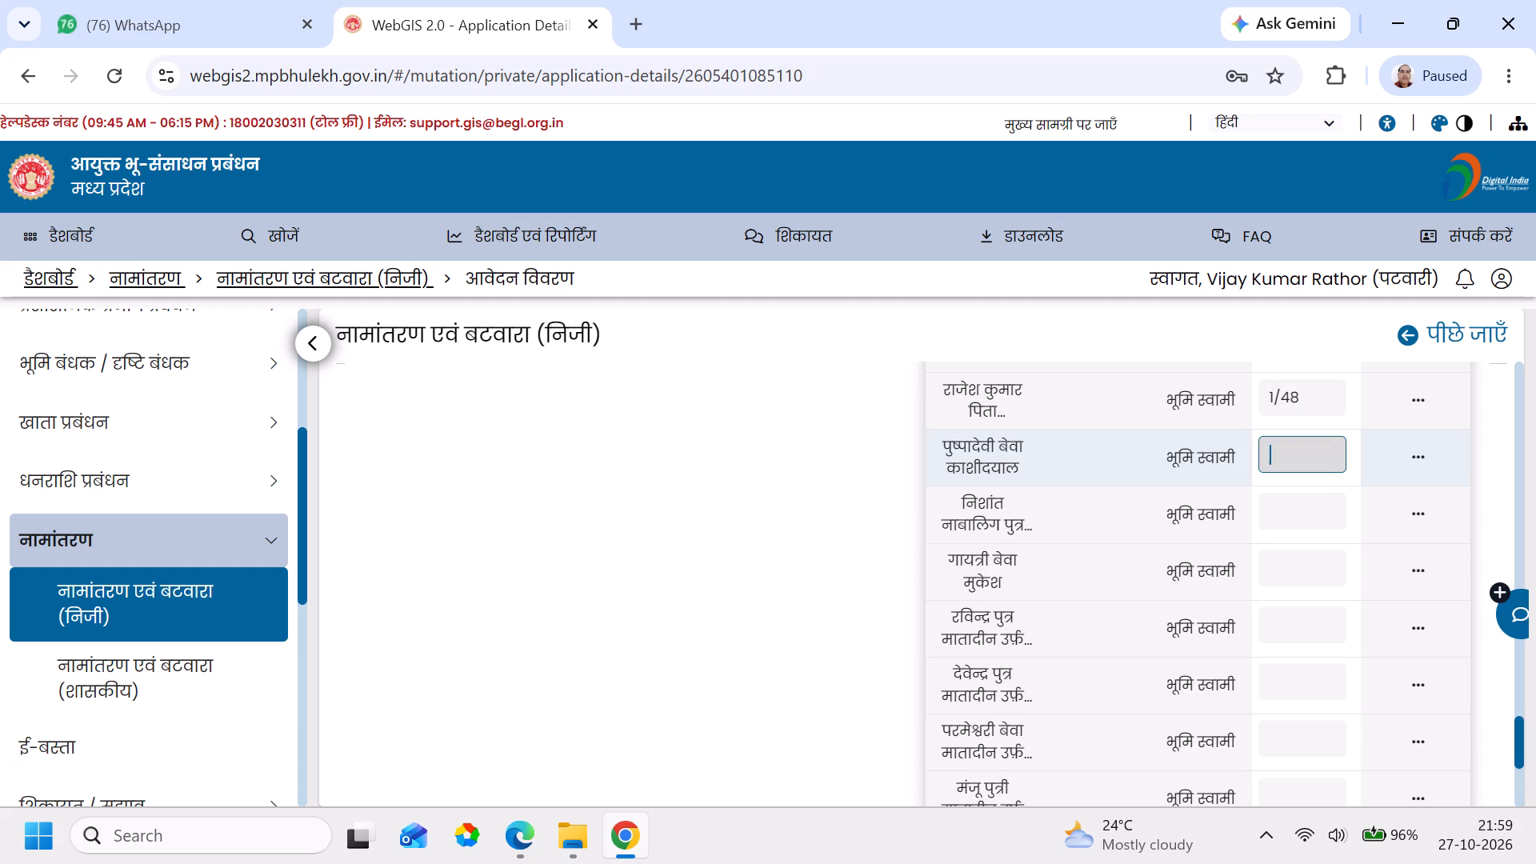
pyautogui.press('1')
pyautogui.write('/48')
# Set the khata share to 1/84 for the eighth and ninth landowners in khata 1.
pyautogui.click(1306, 512)
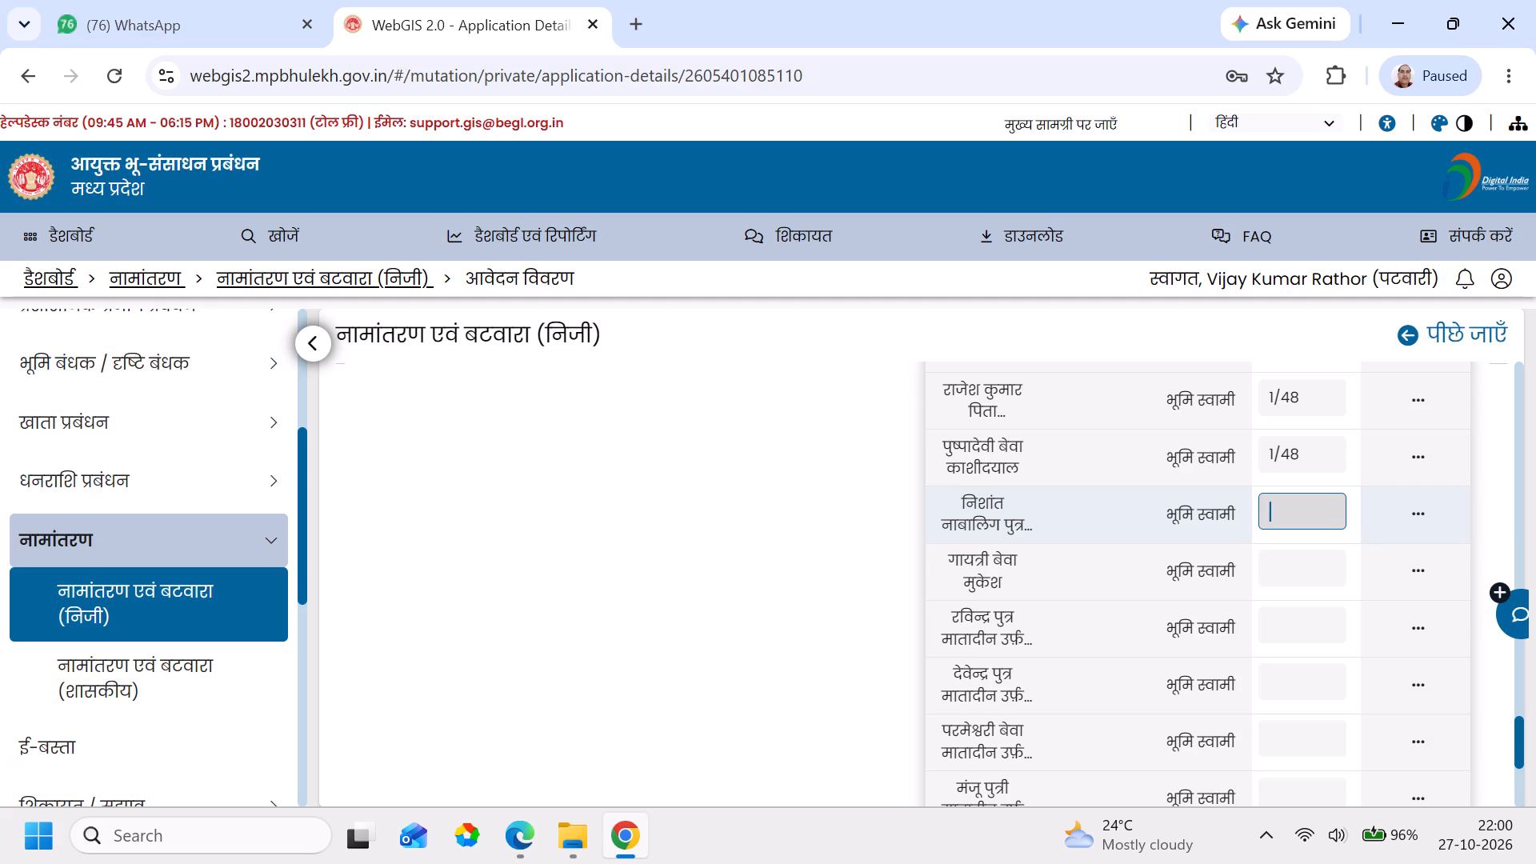
pyautogui.write('1/84')
pyautogui.click(1307, 574)
pyautogui.write('1/84')
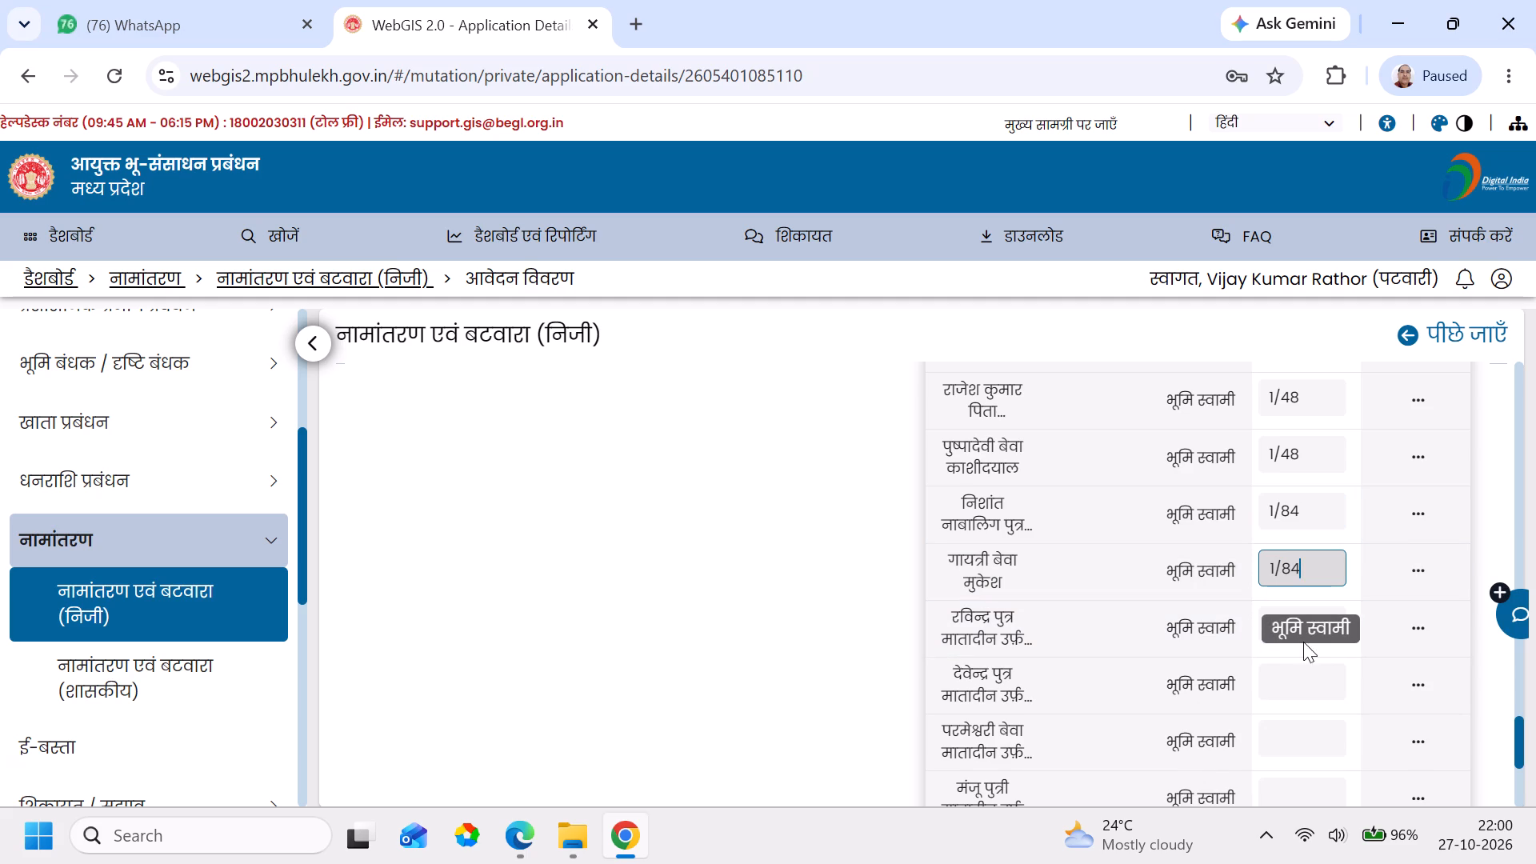
# Set the khata share to 1/60 for the tenth through fourteenth landowners in khata 1.
pyautogui.click(1286, 628)
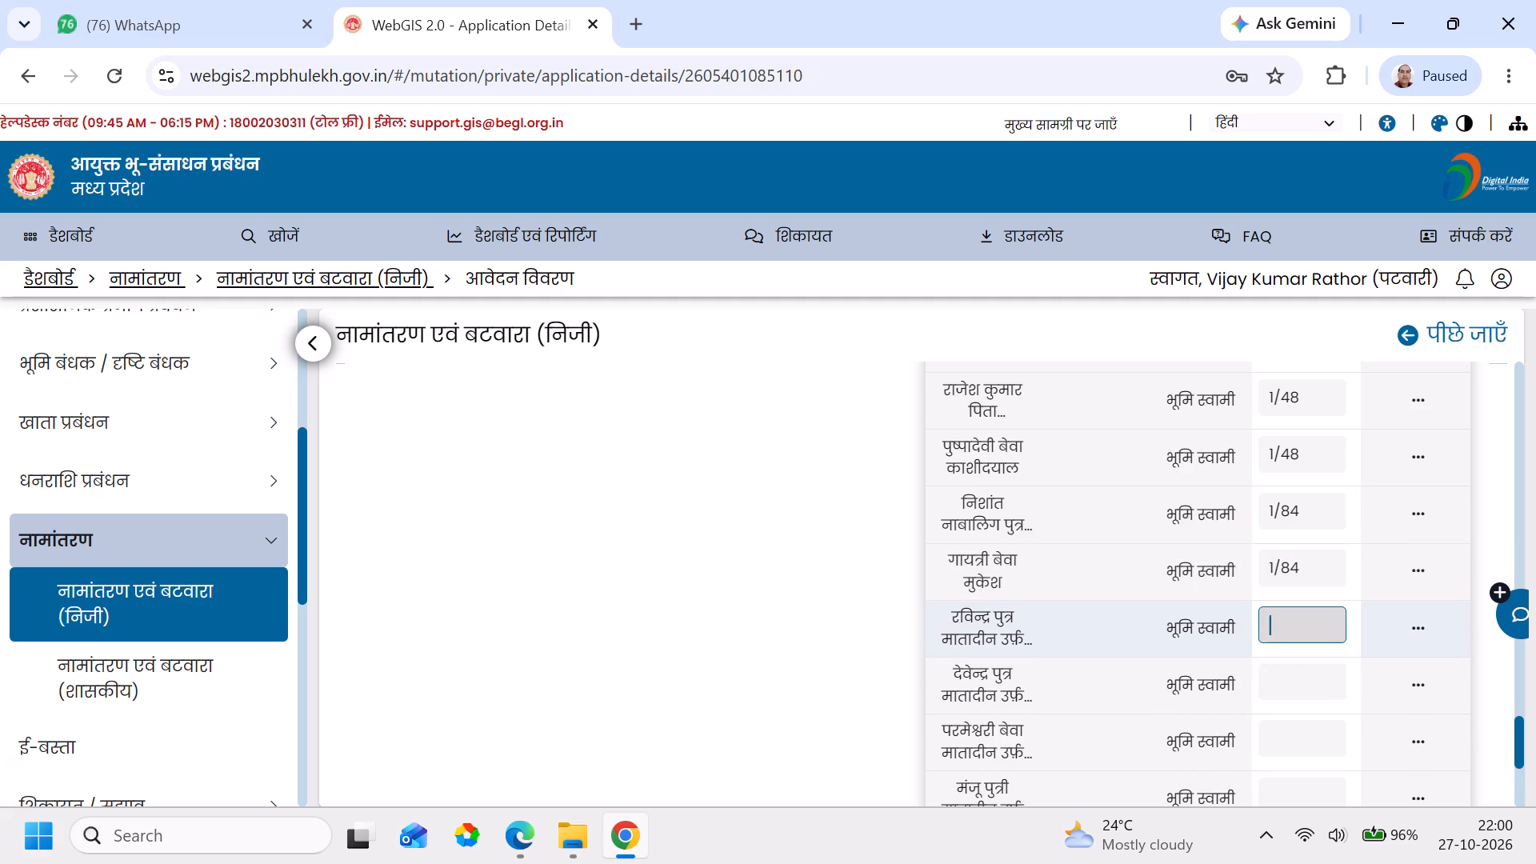
pyautogui.write('1/60')
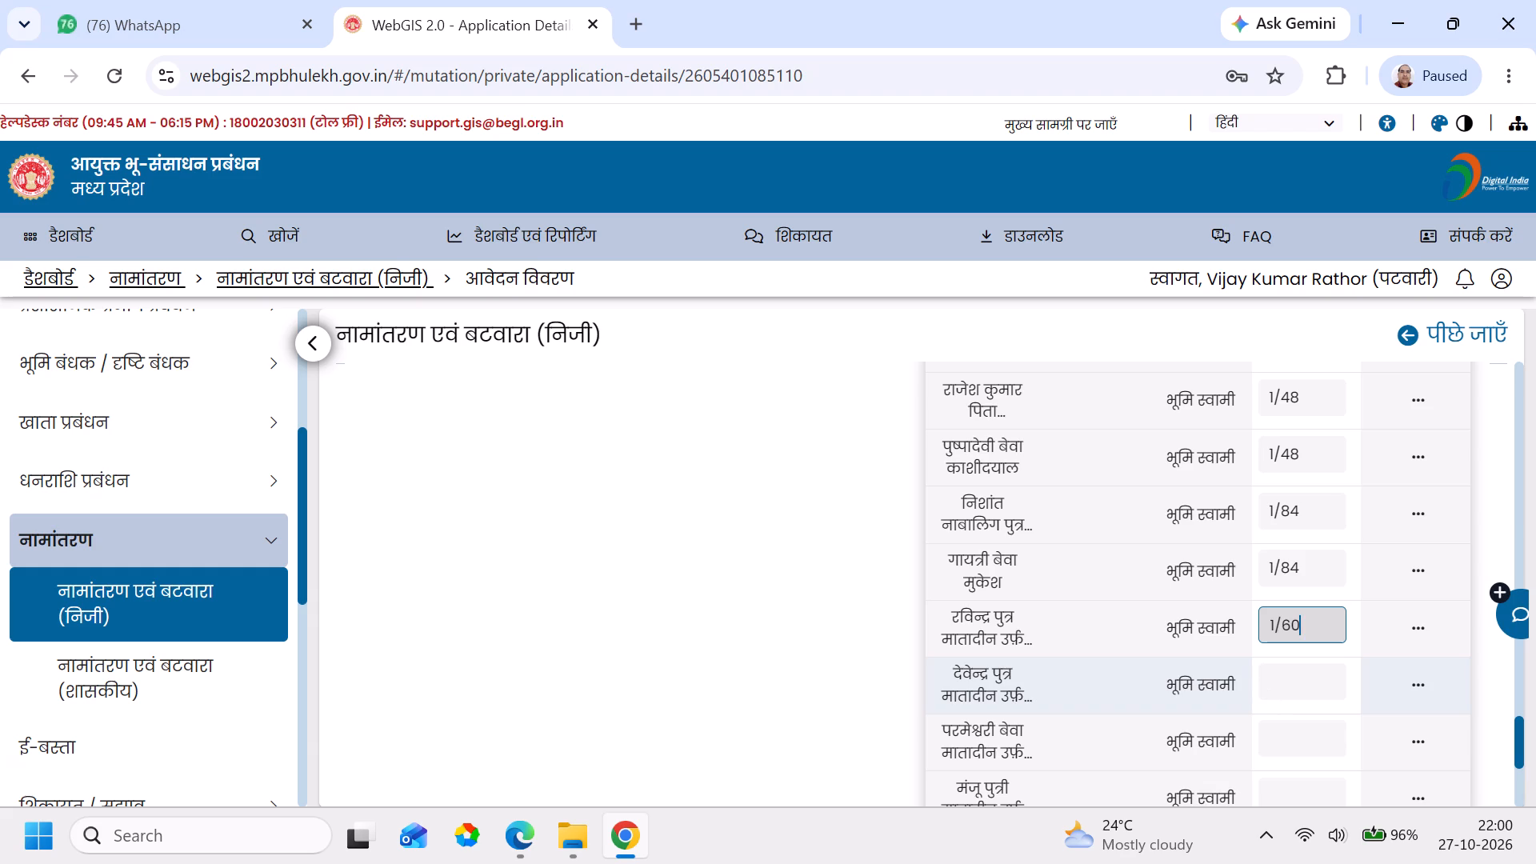
pyautogui.click(1278, 682)
pyautogui.write('1/60')
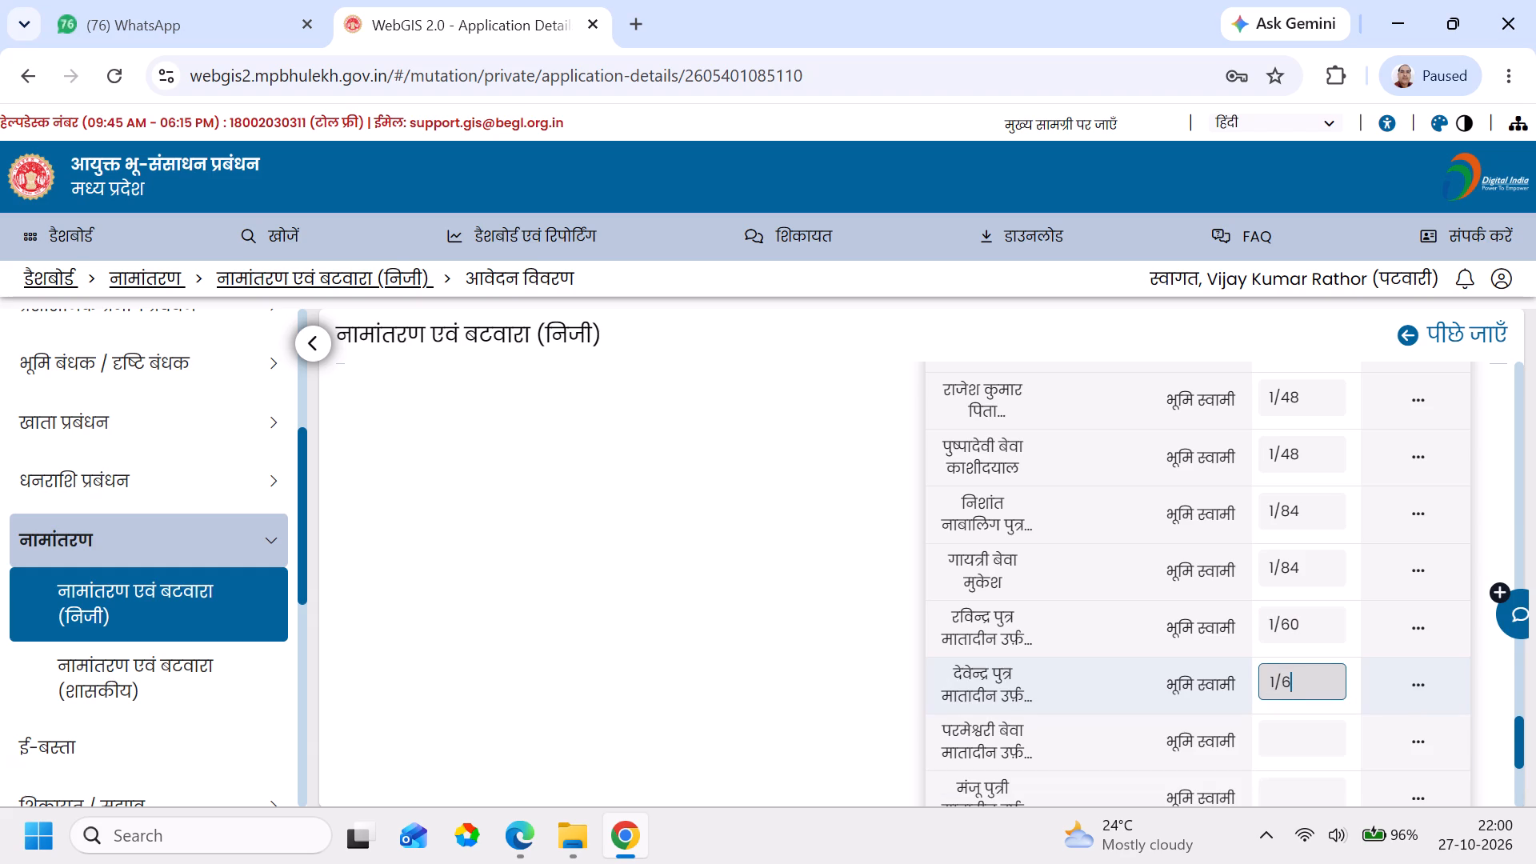
pyautogui.click(1287, 737)
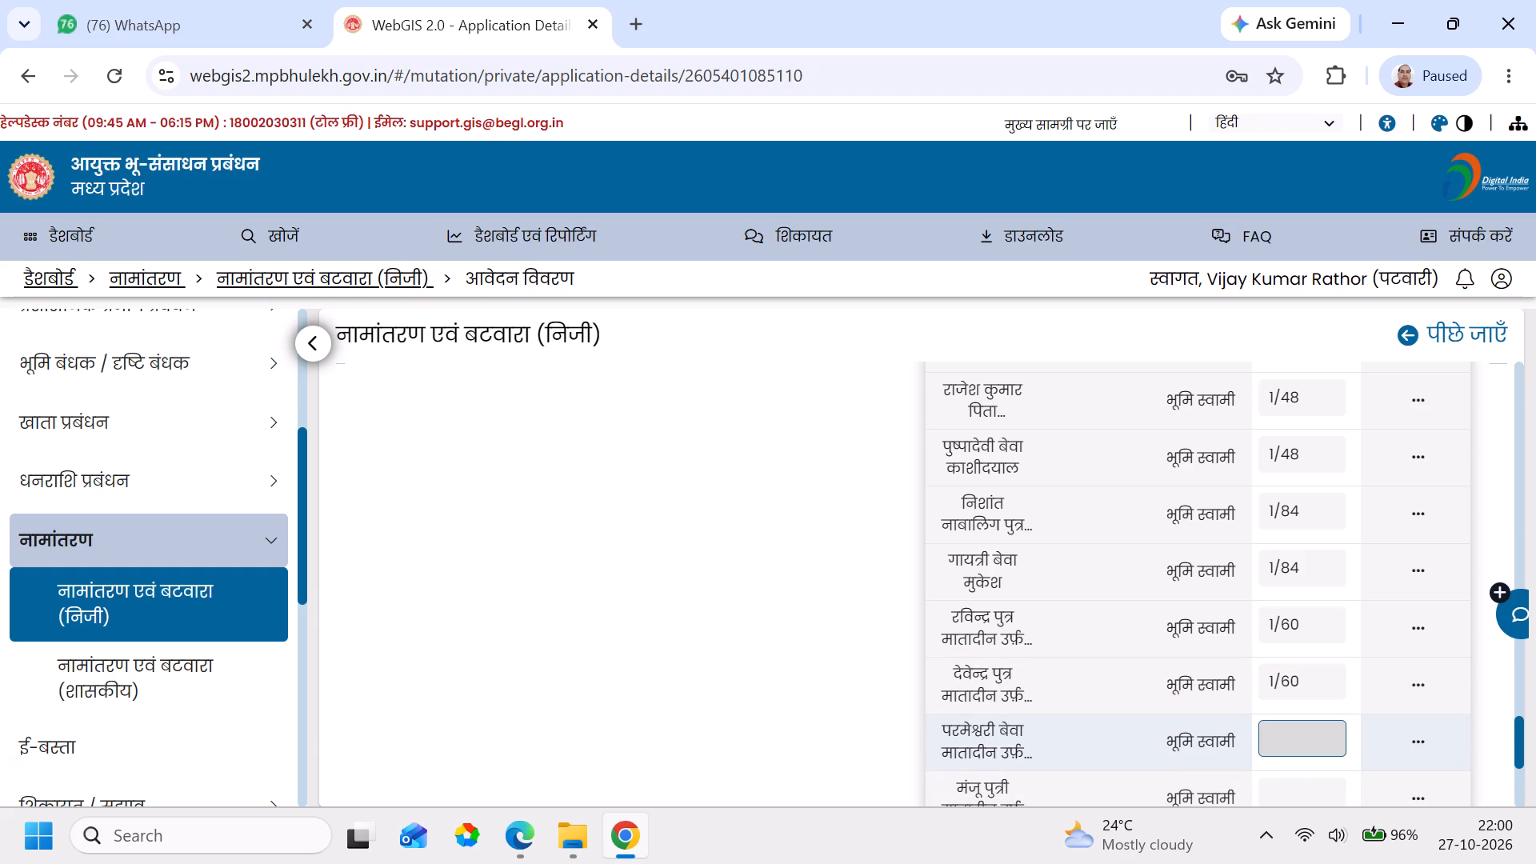
pyautogui.write('1/60')
pyautogui.click(1299, 793)
pyautogui.write('1/60')
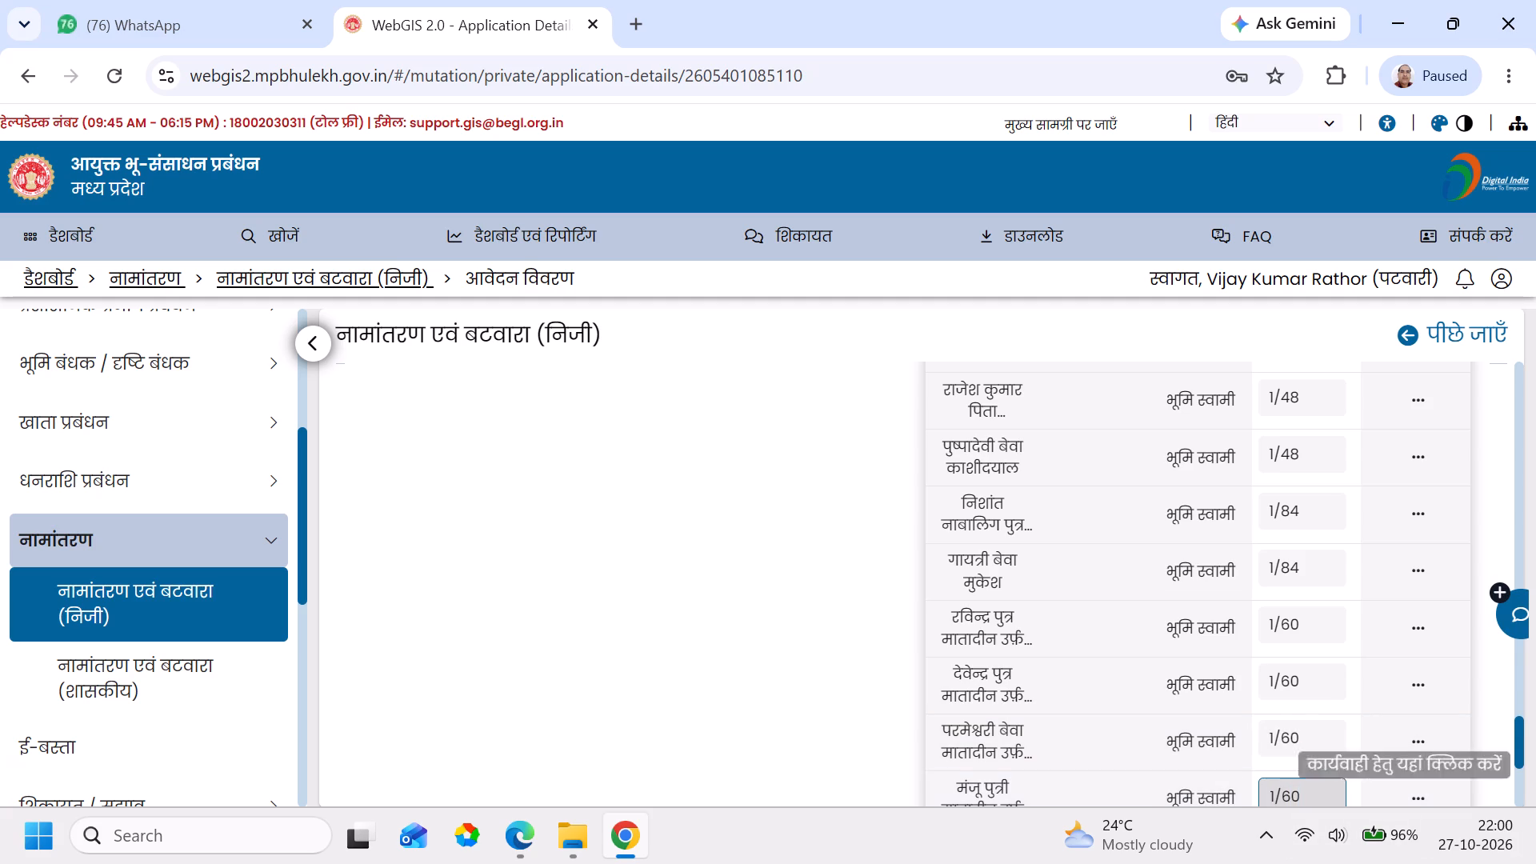
pyautogui.moveTo(1518, 742); pyautogui.dragTo(1507, 774)
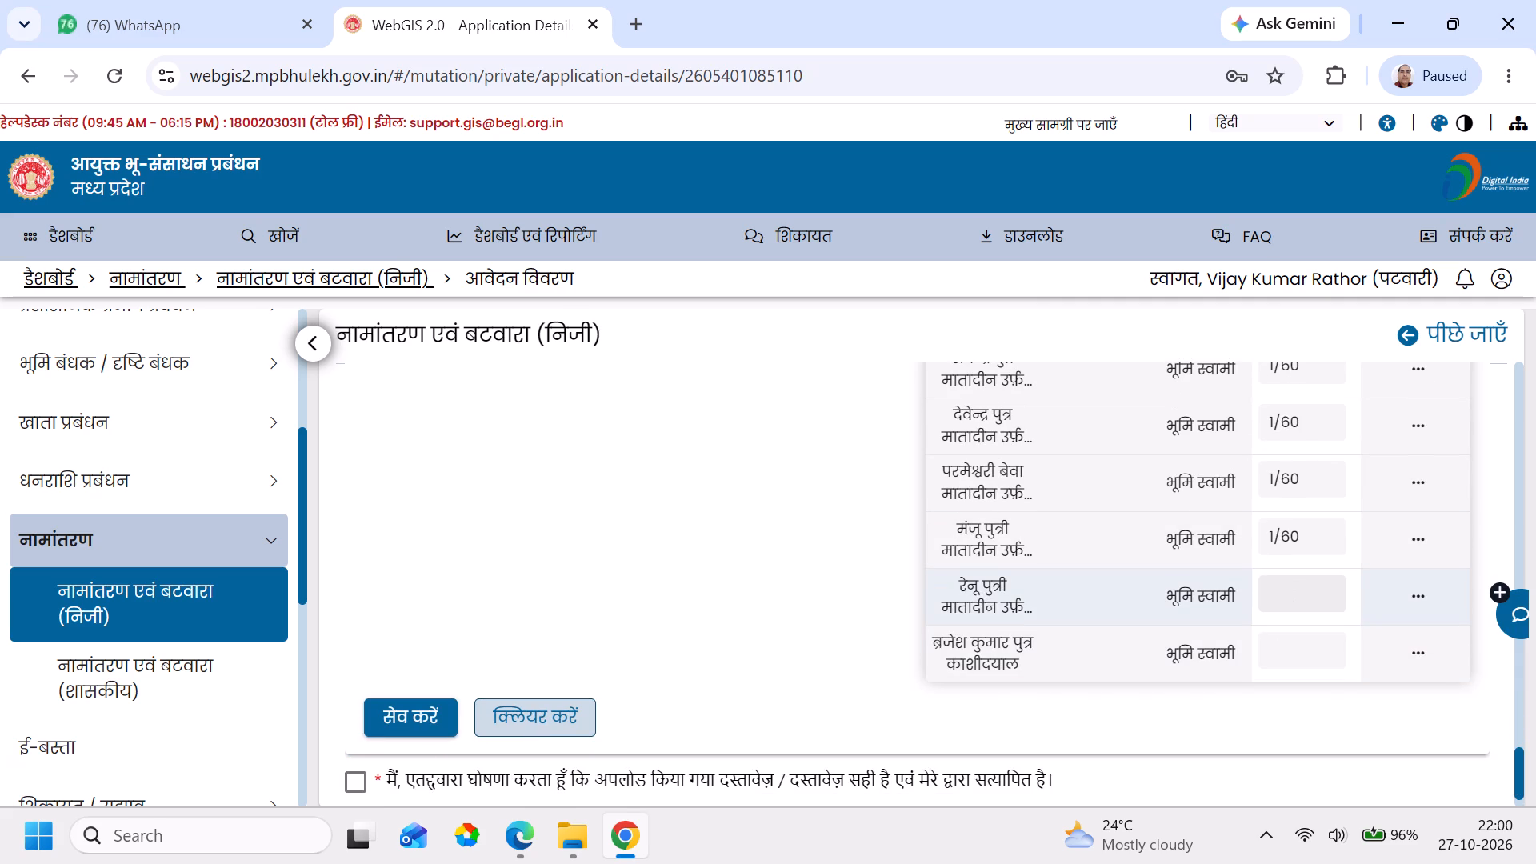
pyautogui.click(1288, 586)
pyautogui.write('1/60')
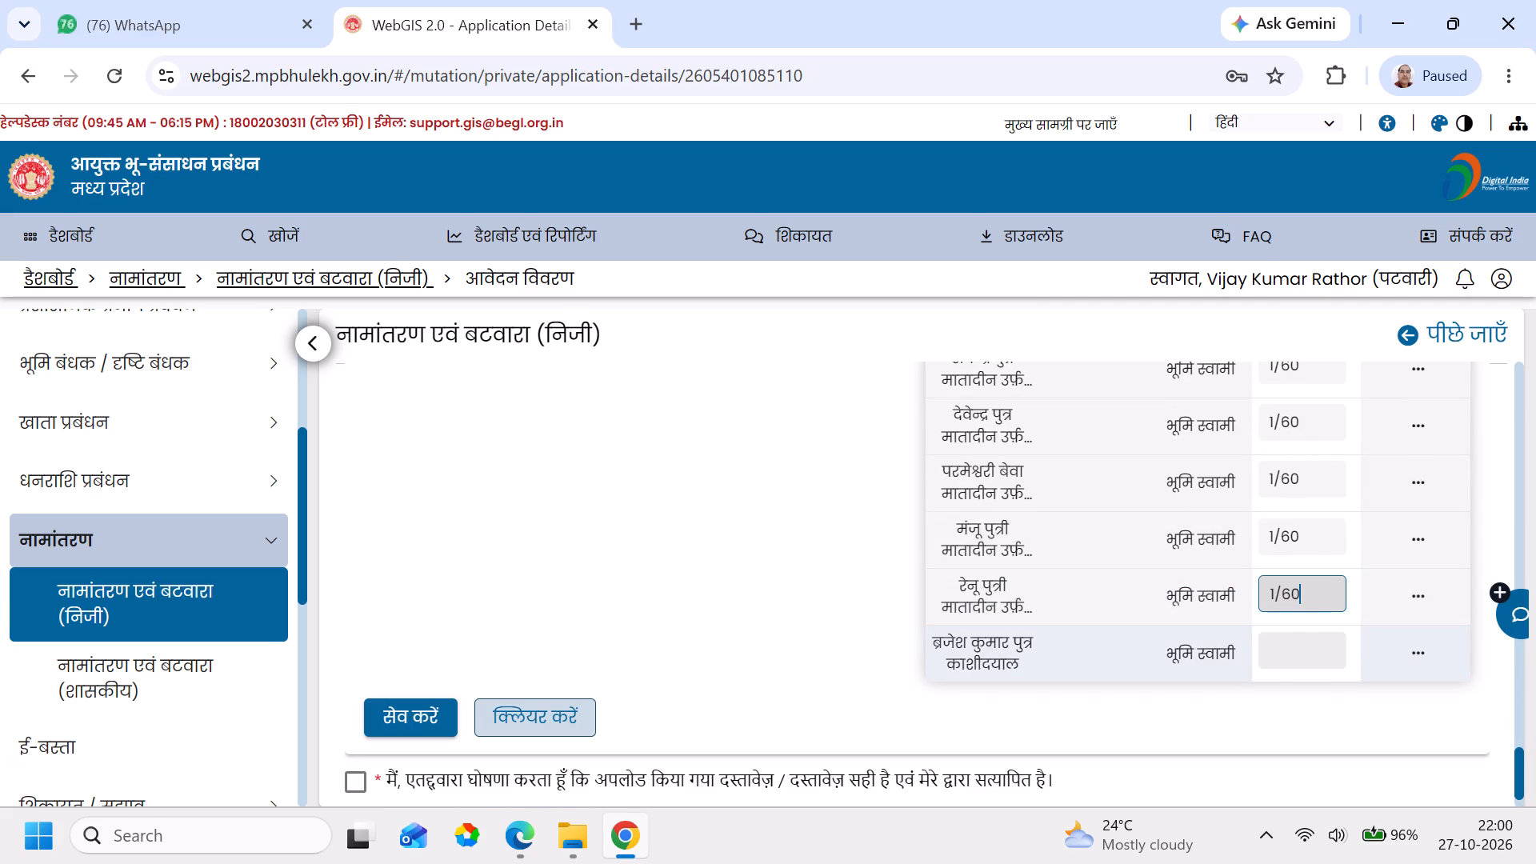
# Set the last landowner's khata share to 1/48 and try to save the khata 1 shares.
pyautogui.click(1292, 647)
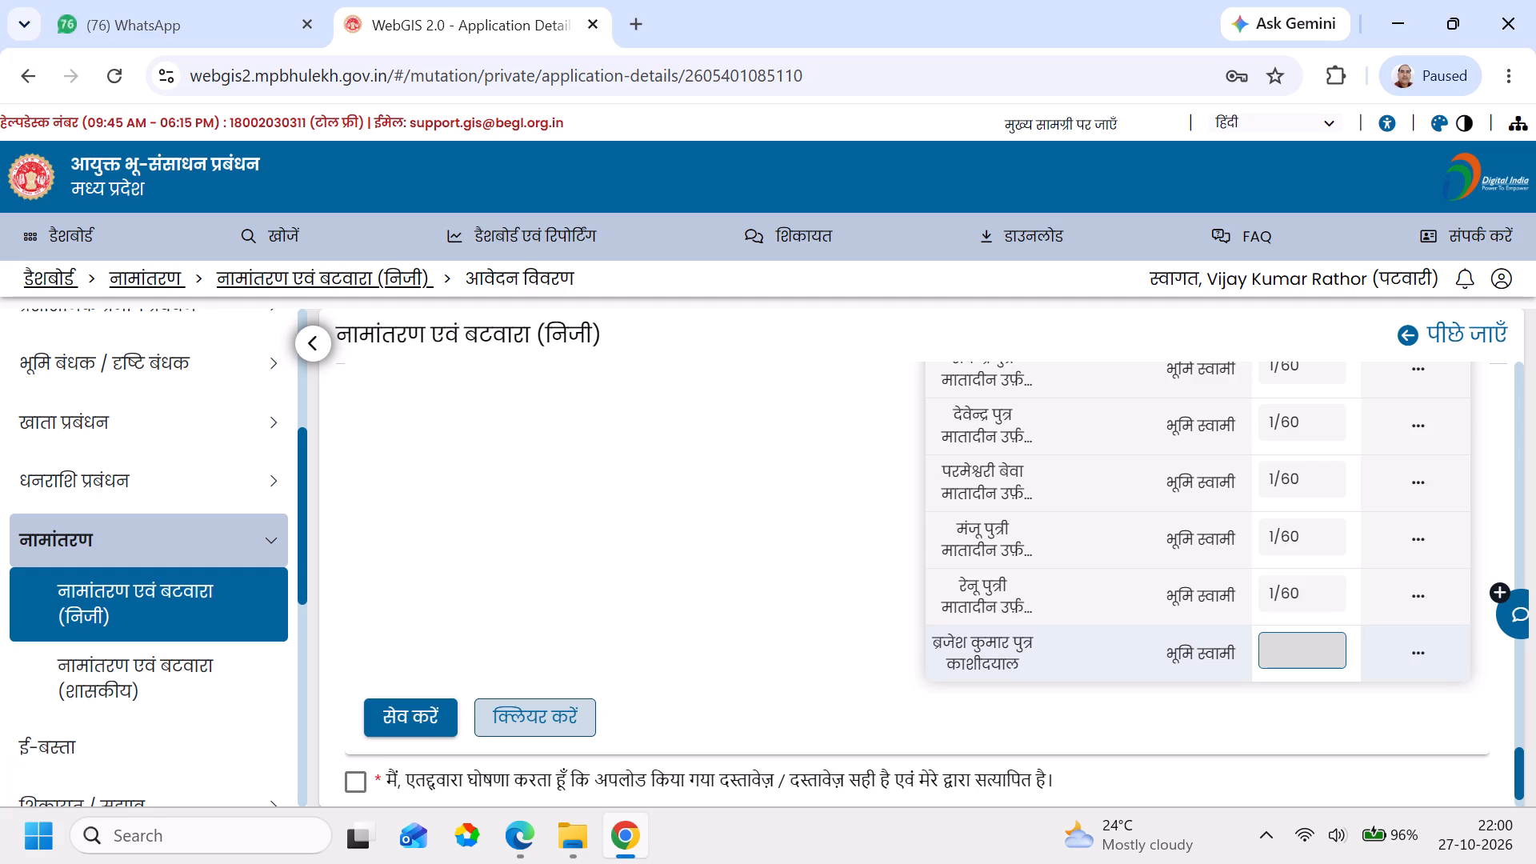
pyautogui.write('1/48')
pyautogui.click(402, 714)
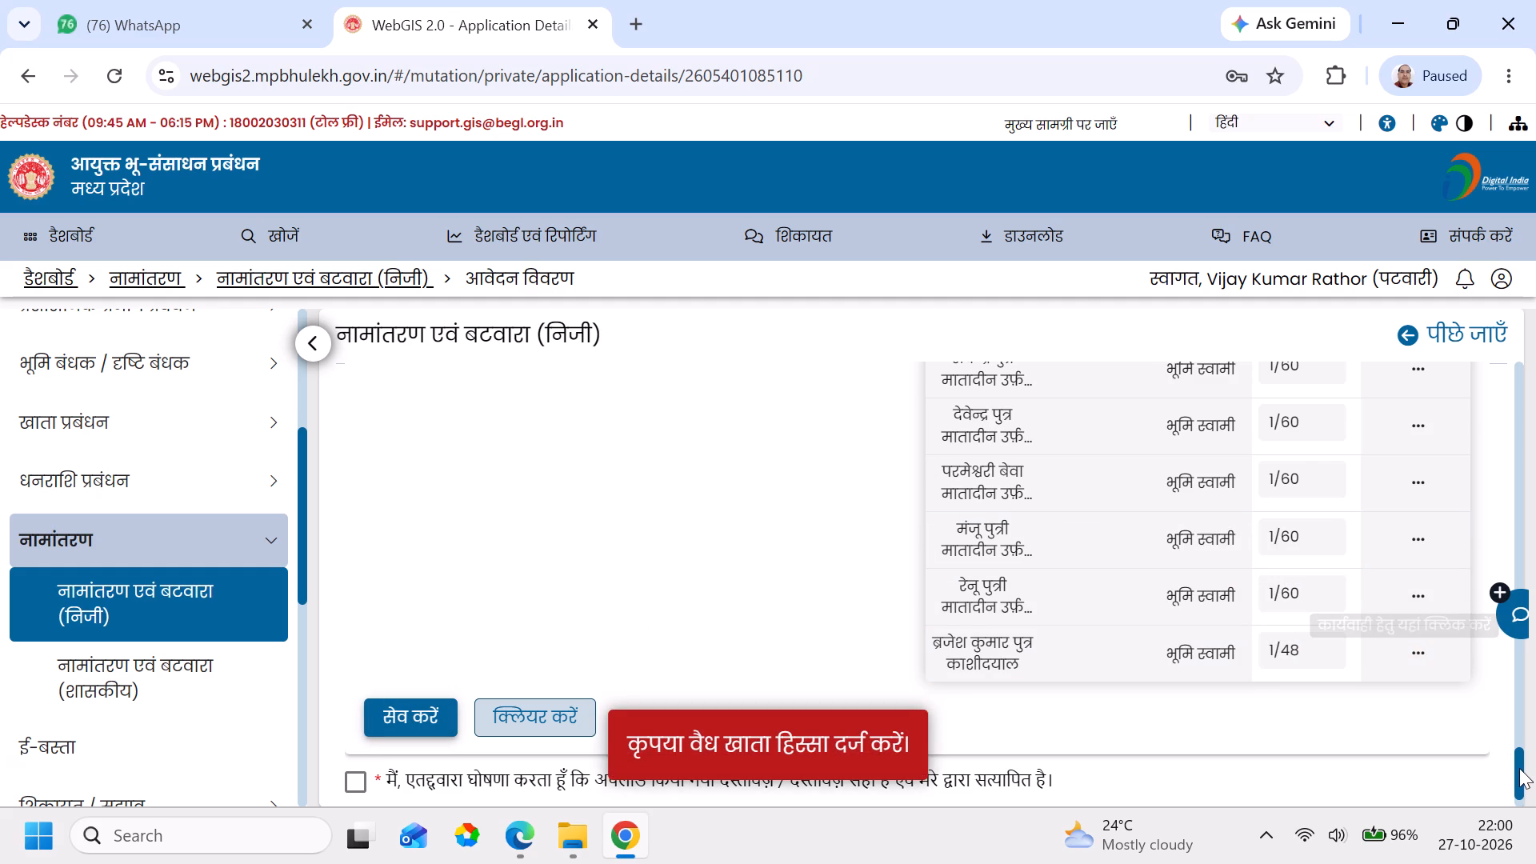
# Check the khata shares entered for the landowners in khata 1, starting from the first rows.
pyautogui.moveTo(1519, 768); pyautogui.dragTo(1520, 698)
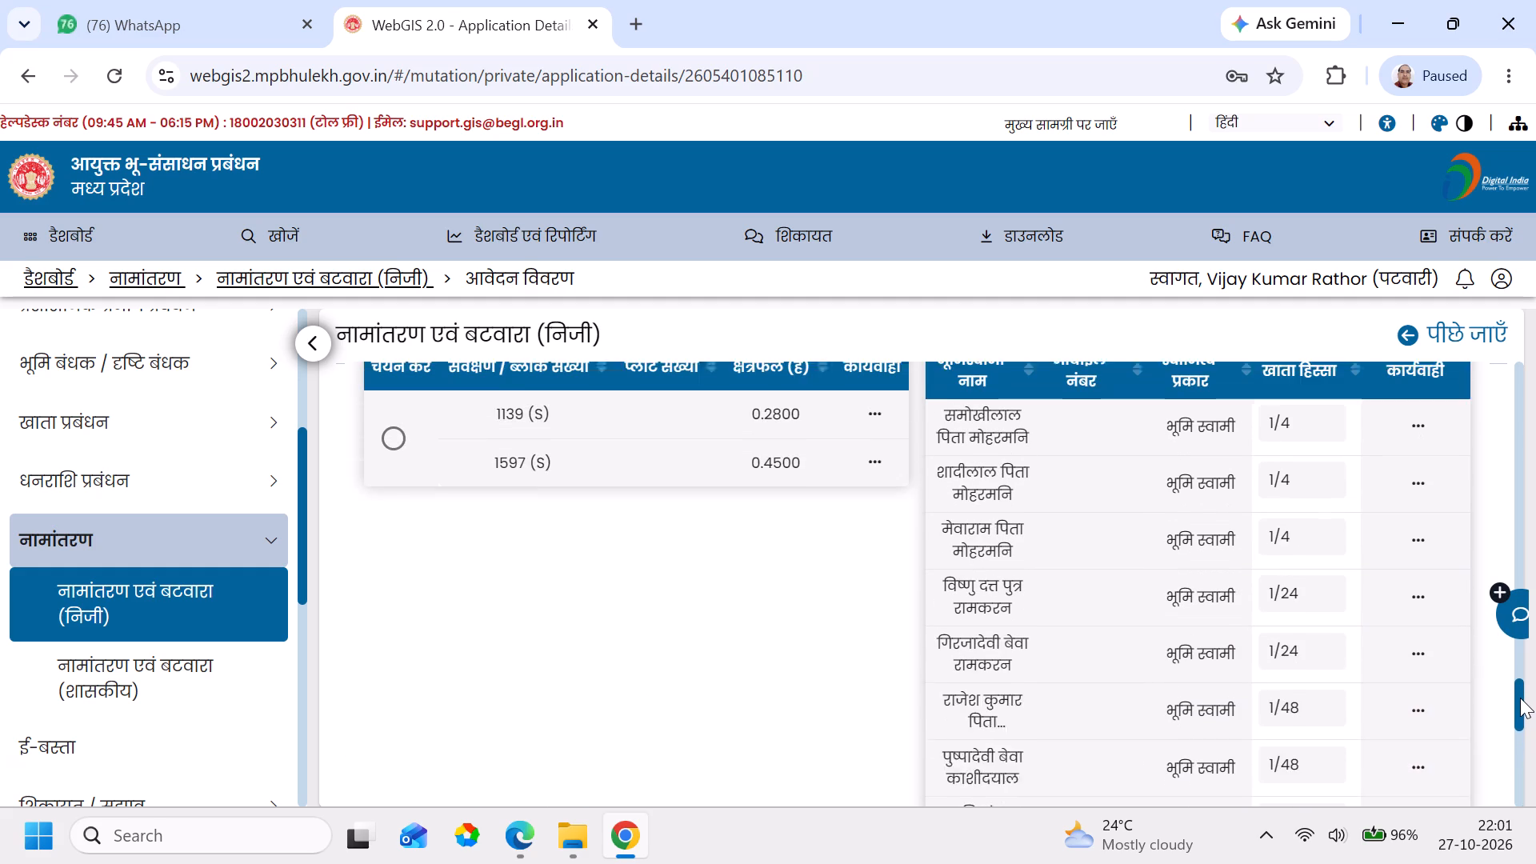
pyautogui.moveTo(1520, 698); pyautogui.dragTo(1520, 710)
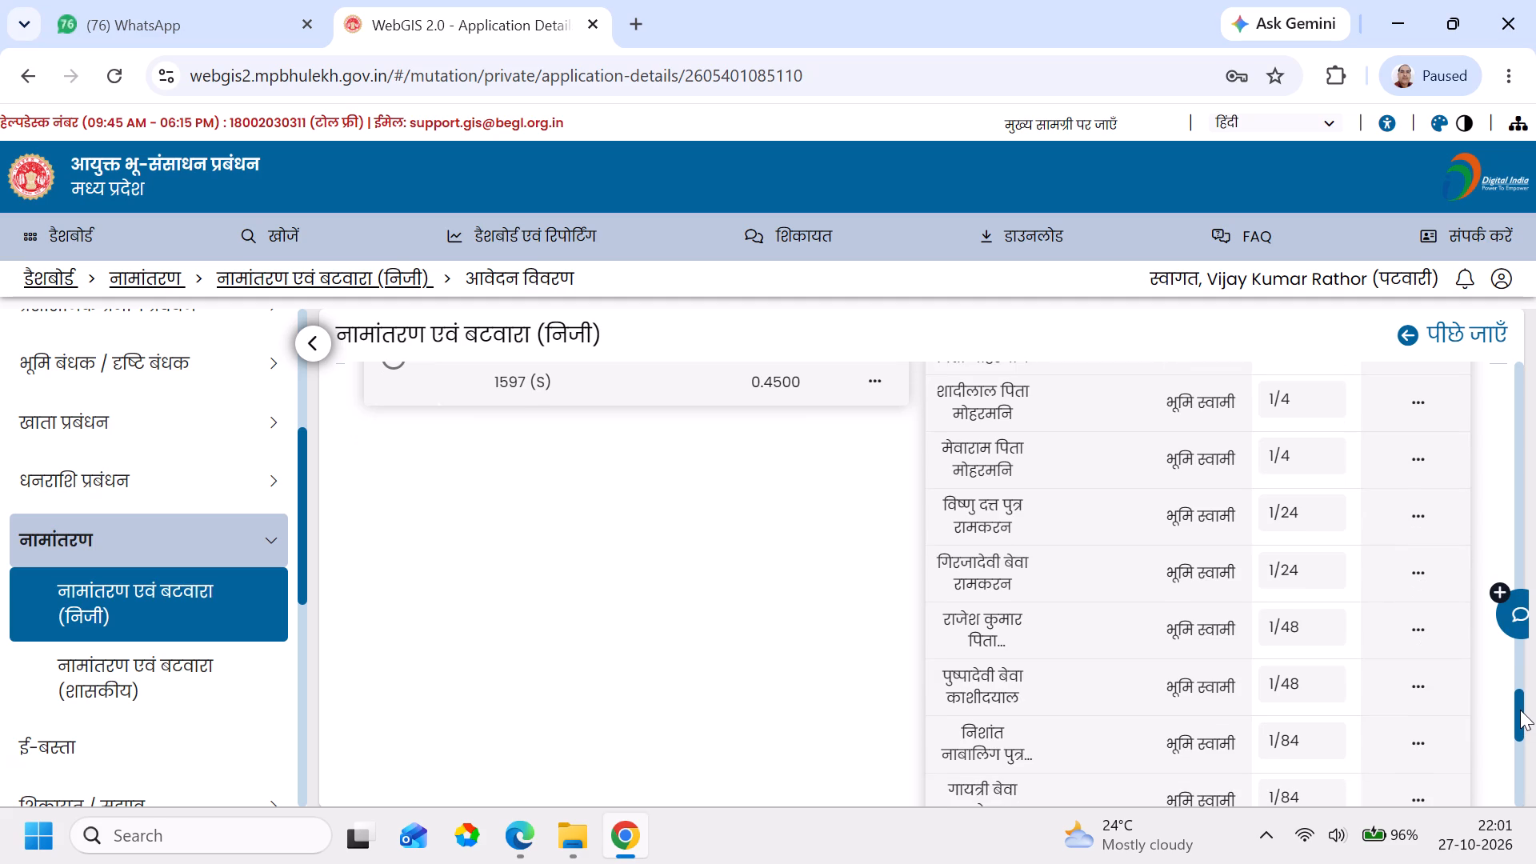
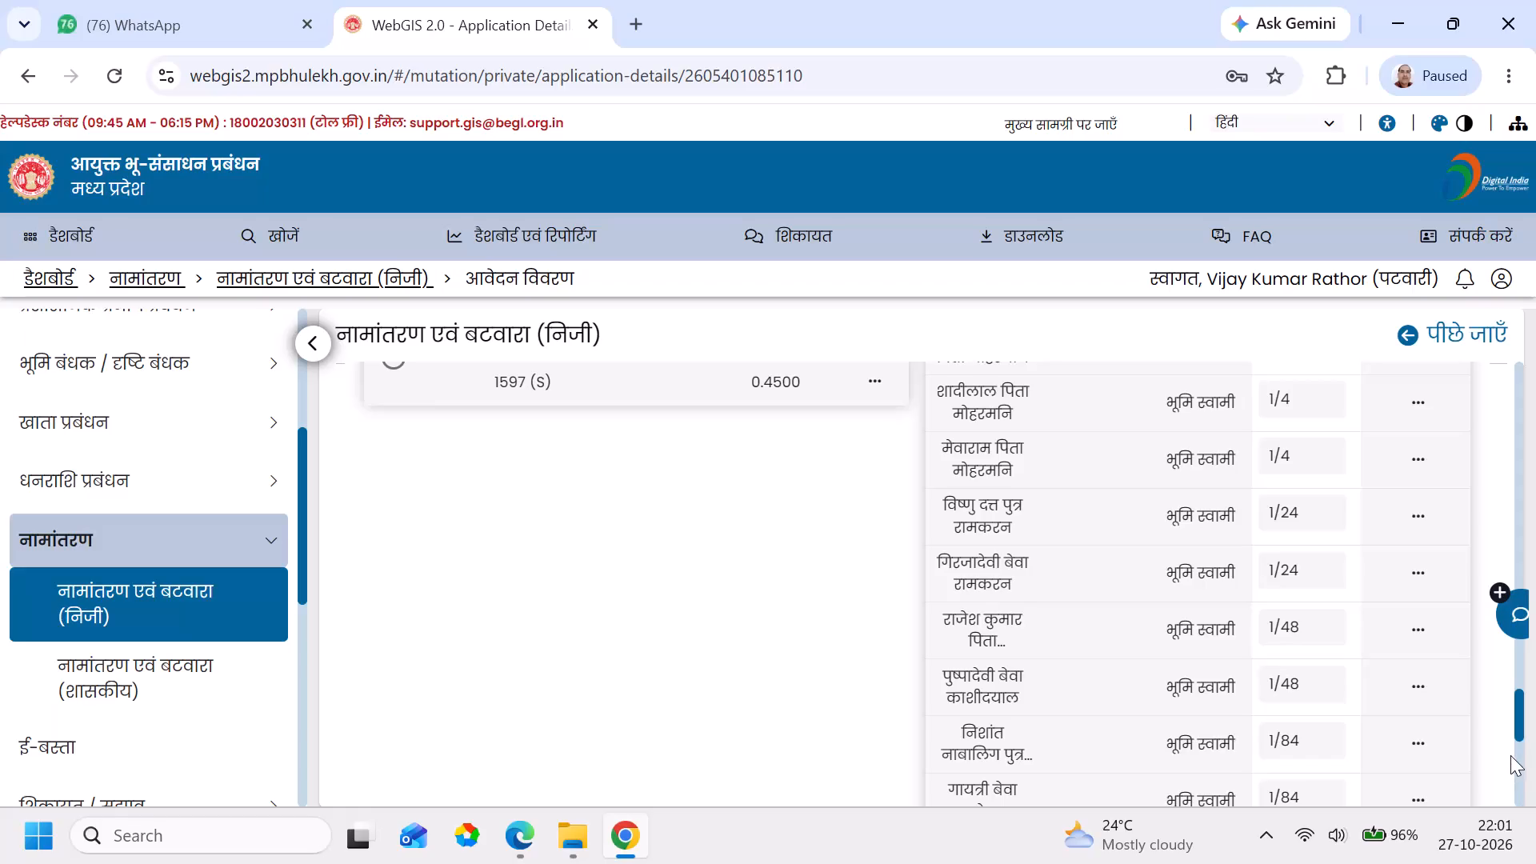
# Check the khata shares of the remaining landowners in khata 1, down to the last row.
pyautogui.moveTo(1519, 728); pyautogui.dragTo(1518, 738)
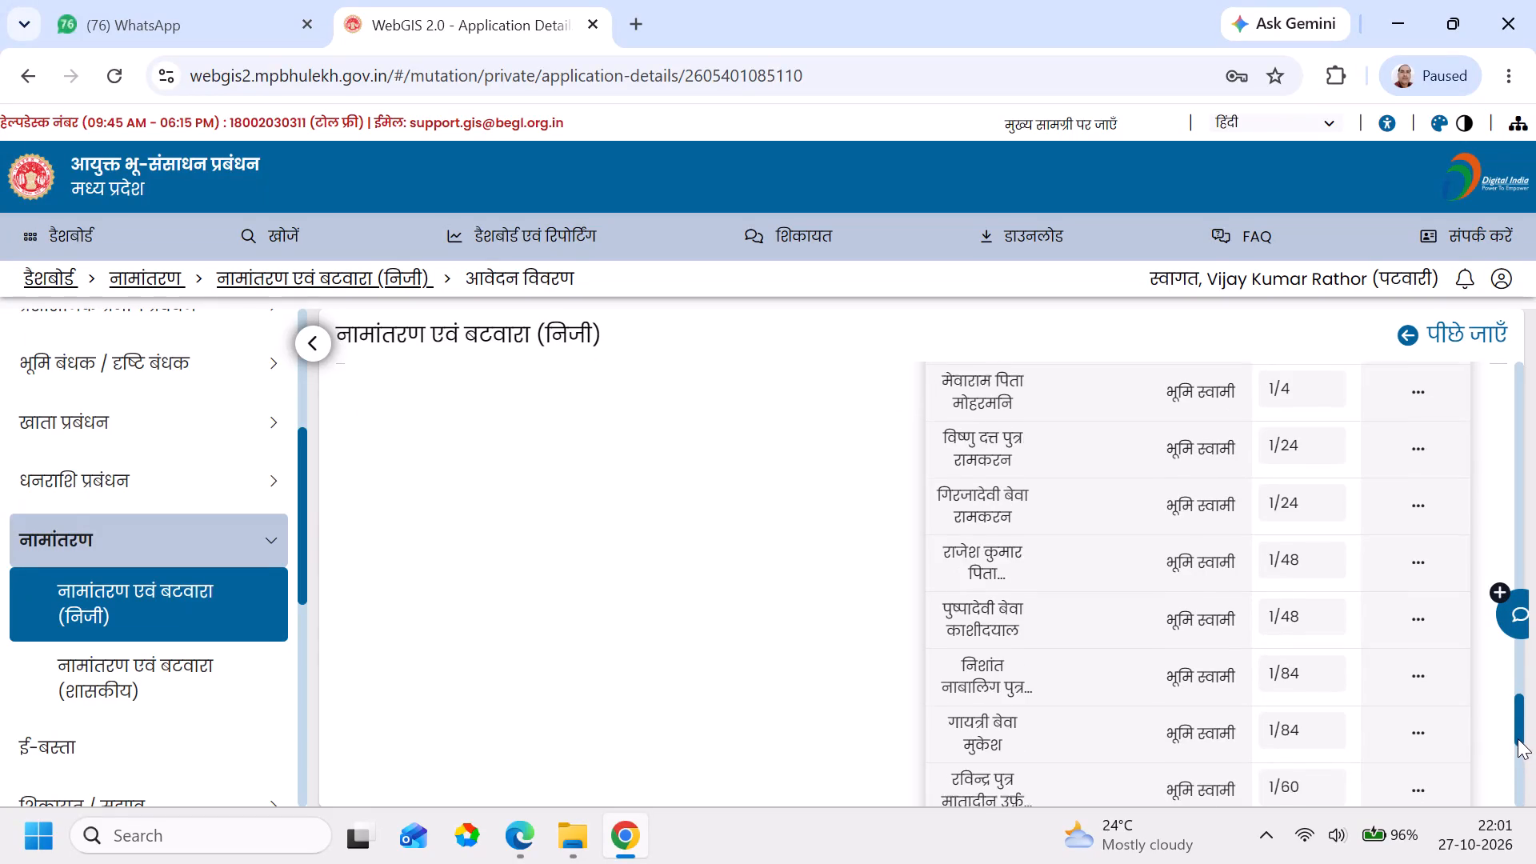
pyautogui.moveTo(1518, 738); pyautogui.dragTo(1515, 769)
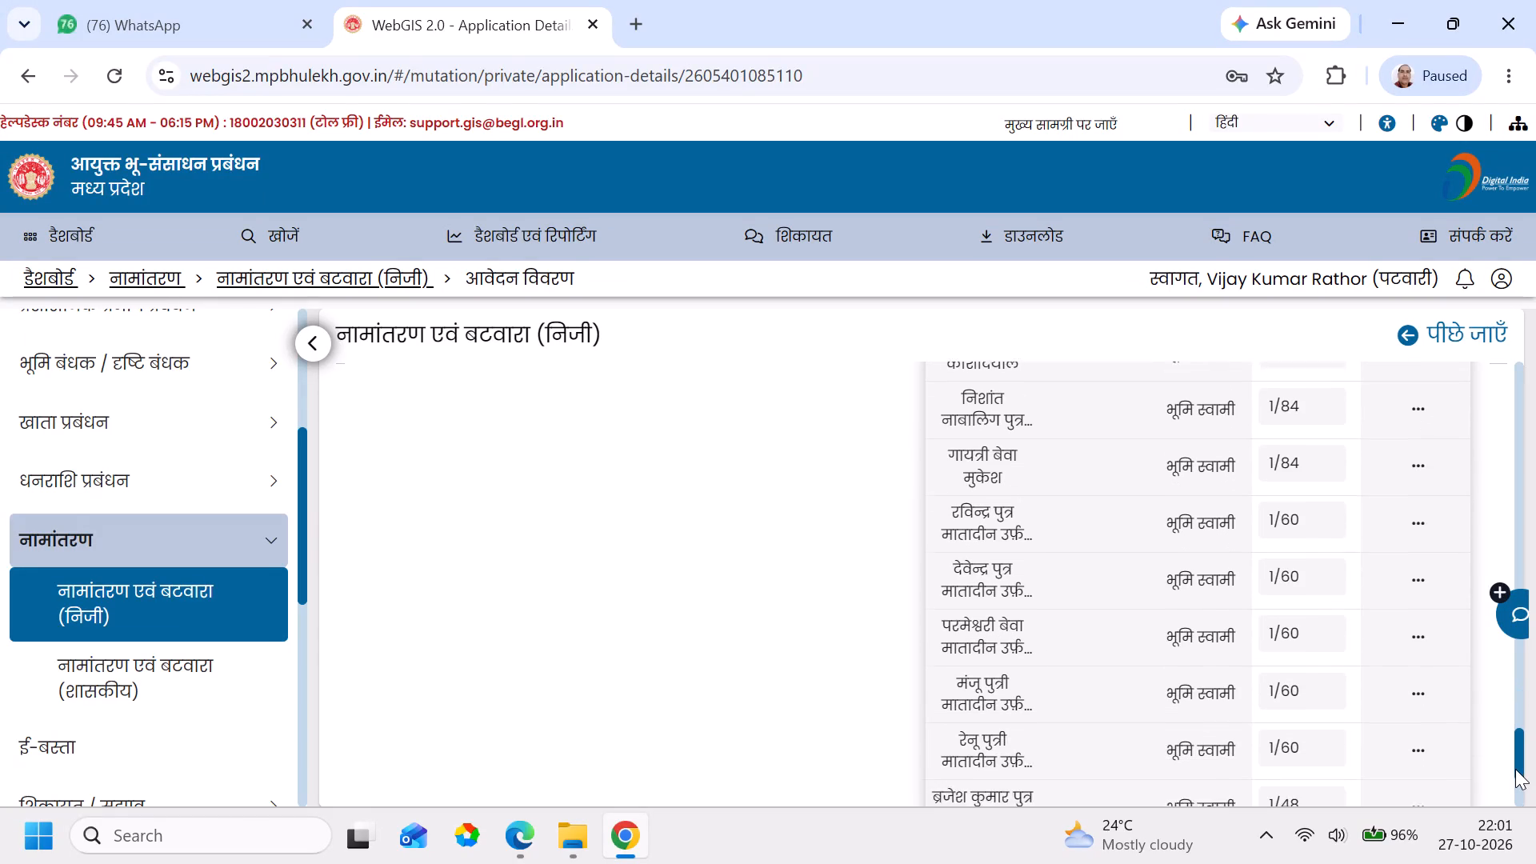
pyautogui.moveTo(1515, 769); pyautogui.dragTo(1515, 772)
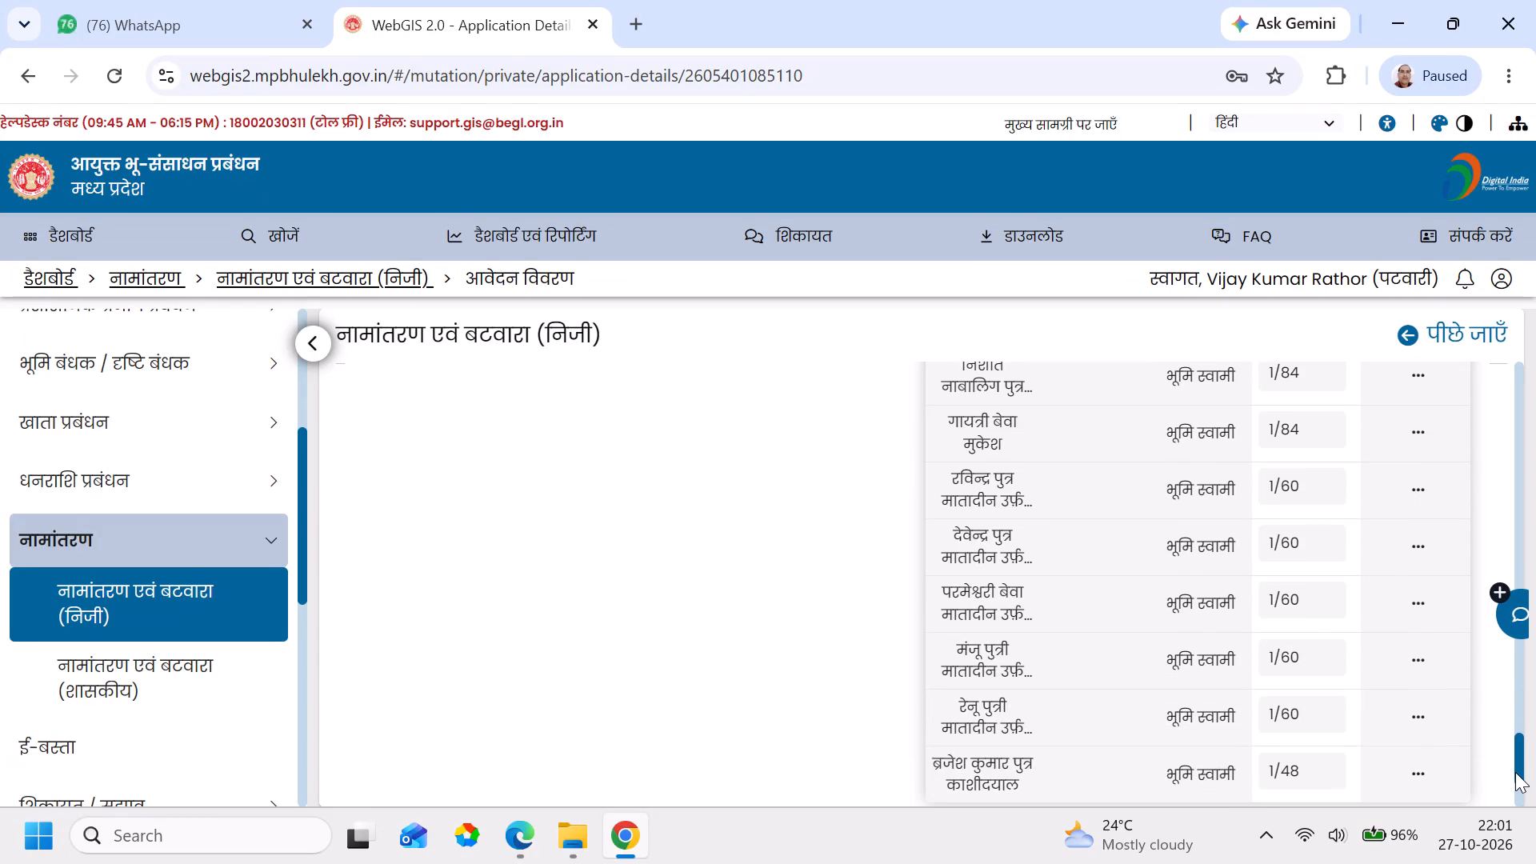